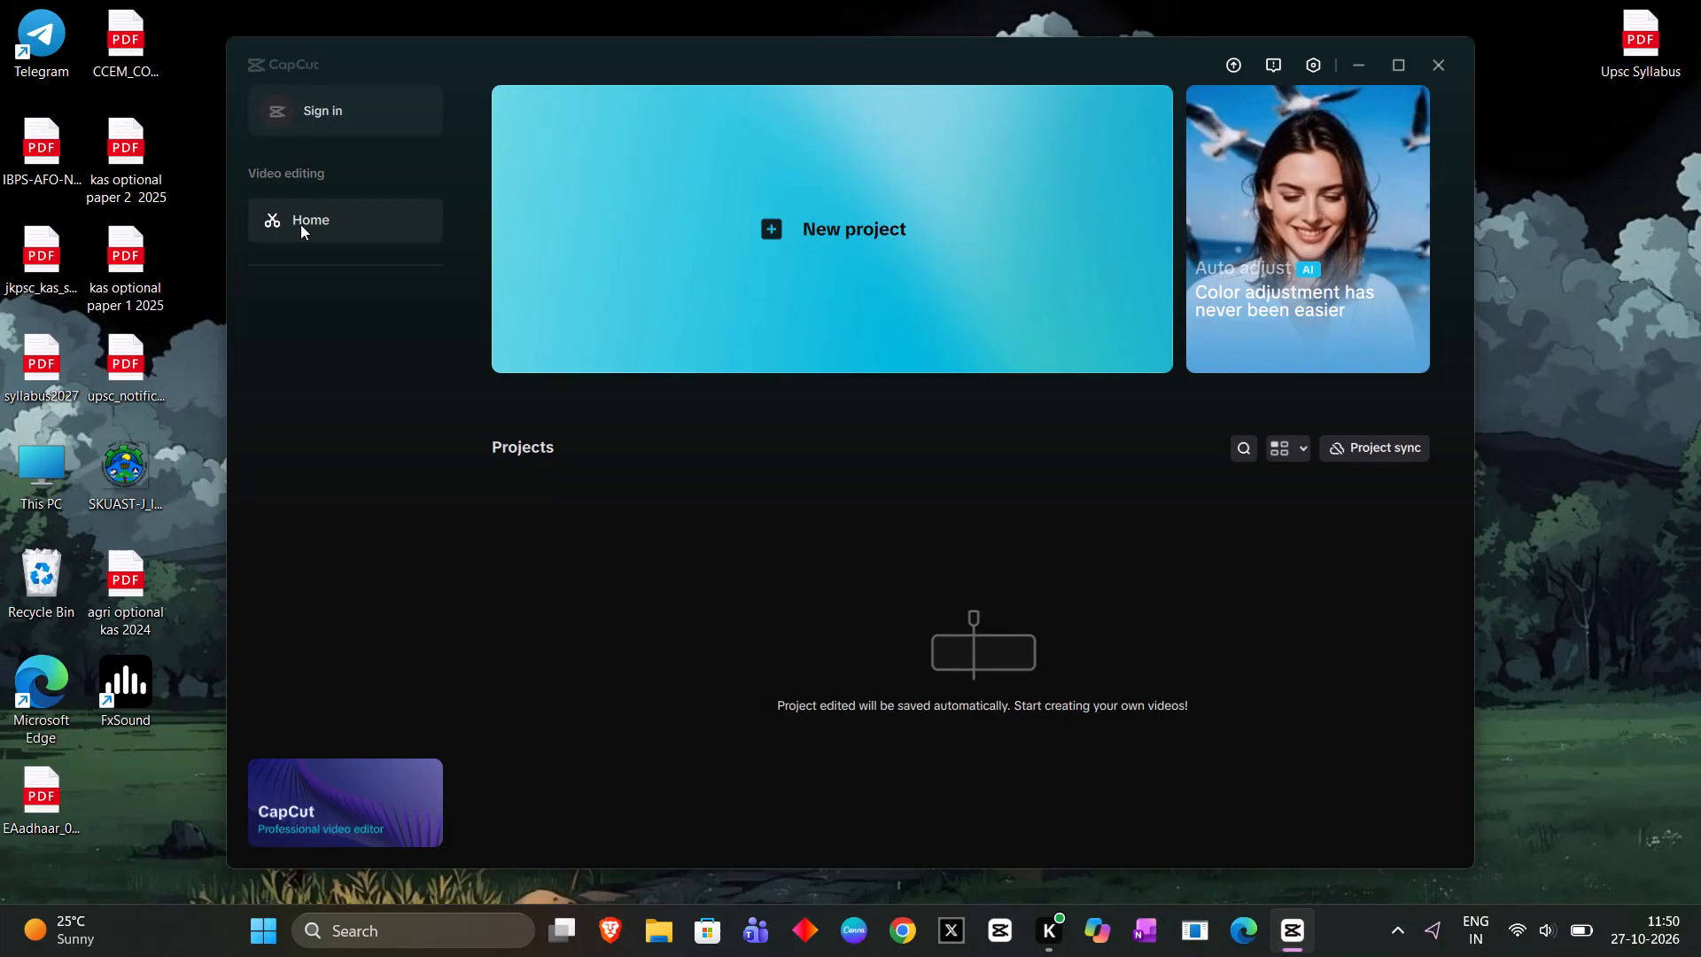
# Go to the Home page and dismiss the What's new window.
pyautogui.click(300, 222)
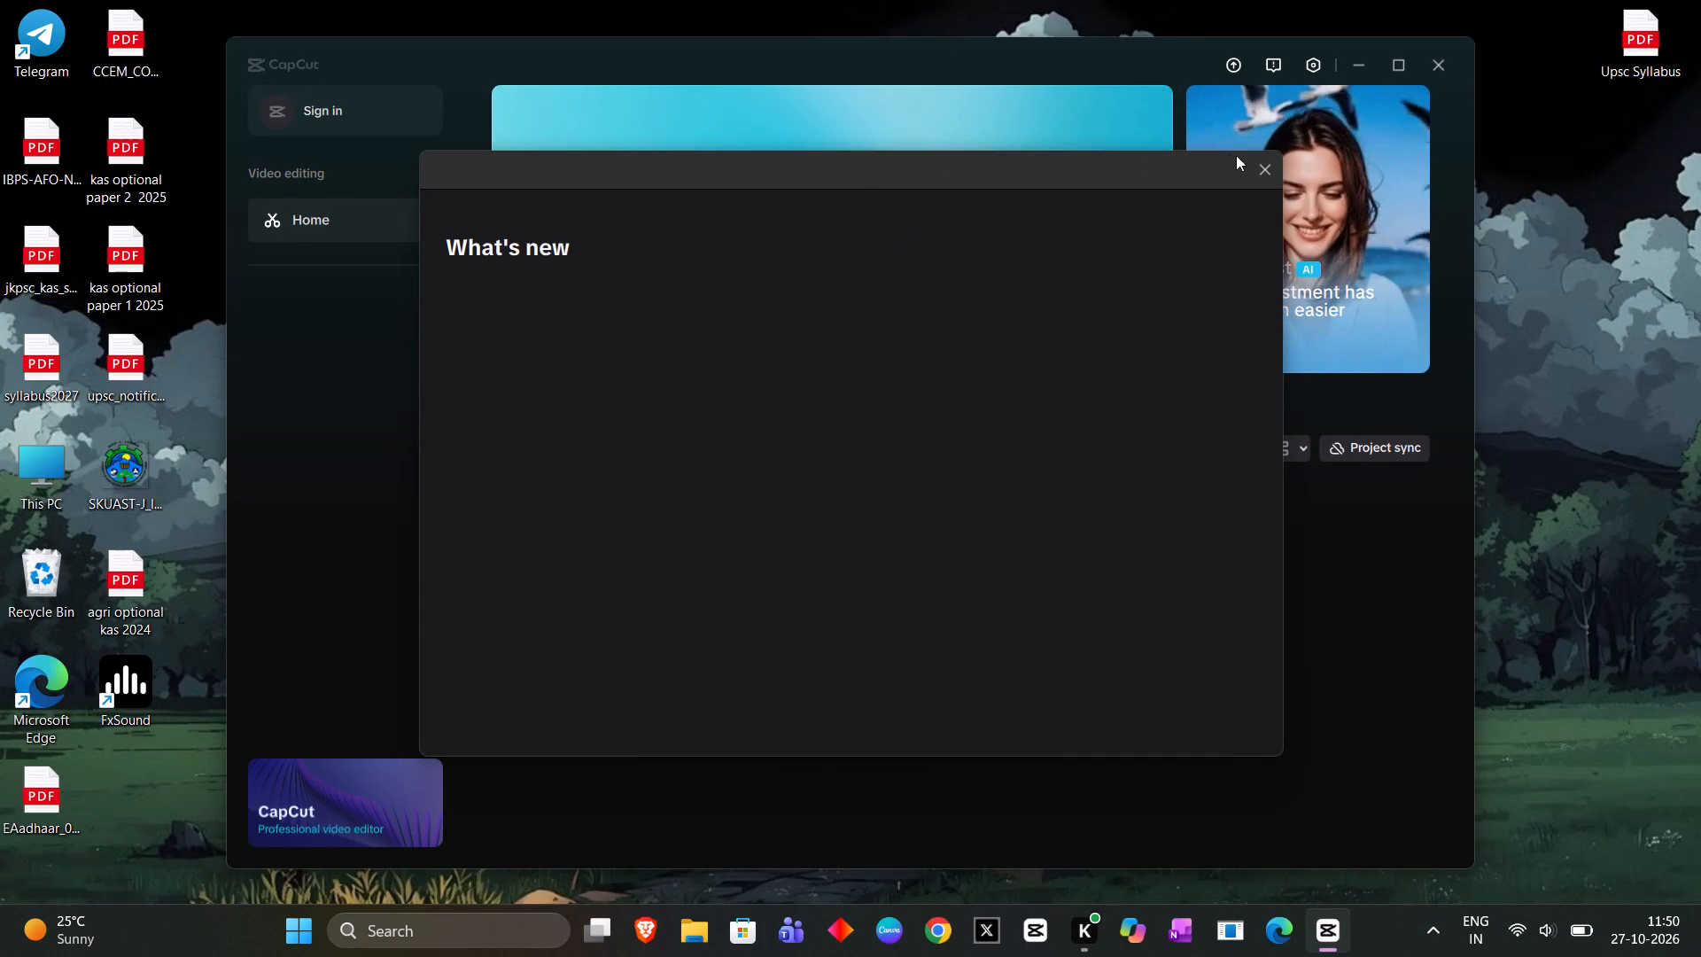
pyautogui.click(1264, 165)
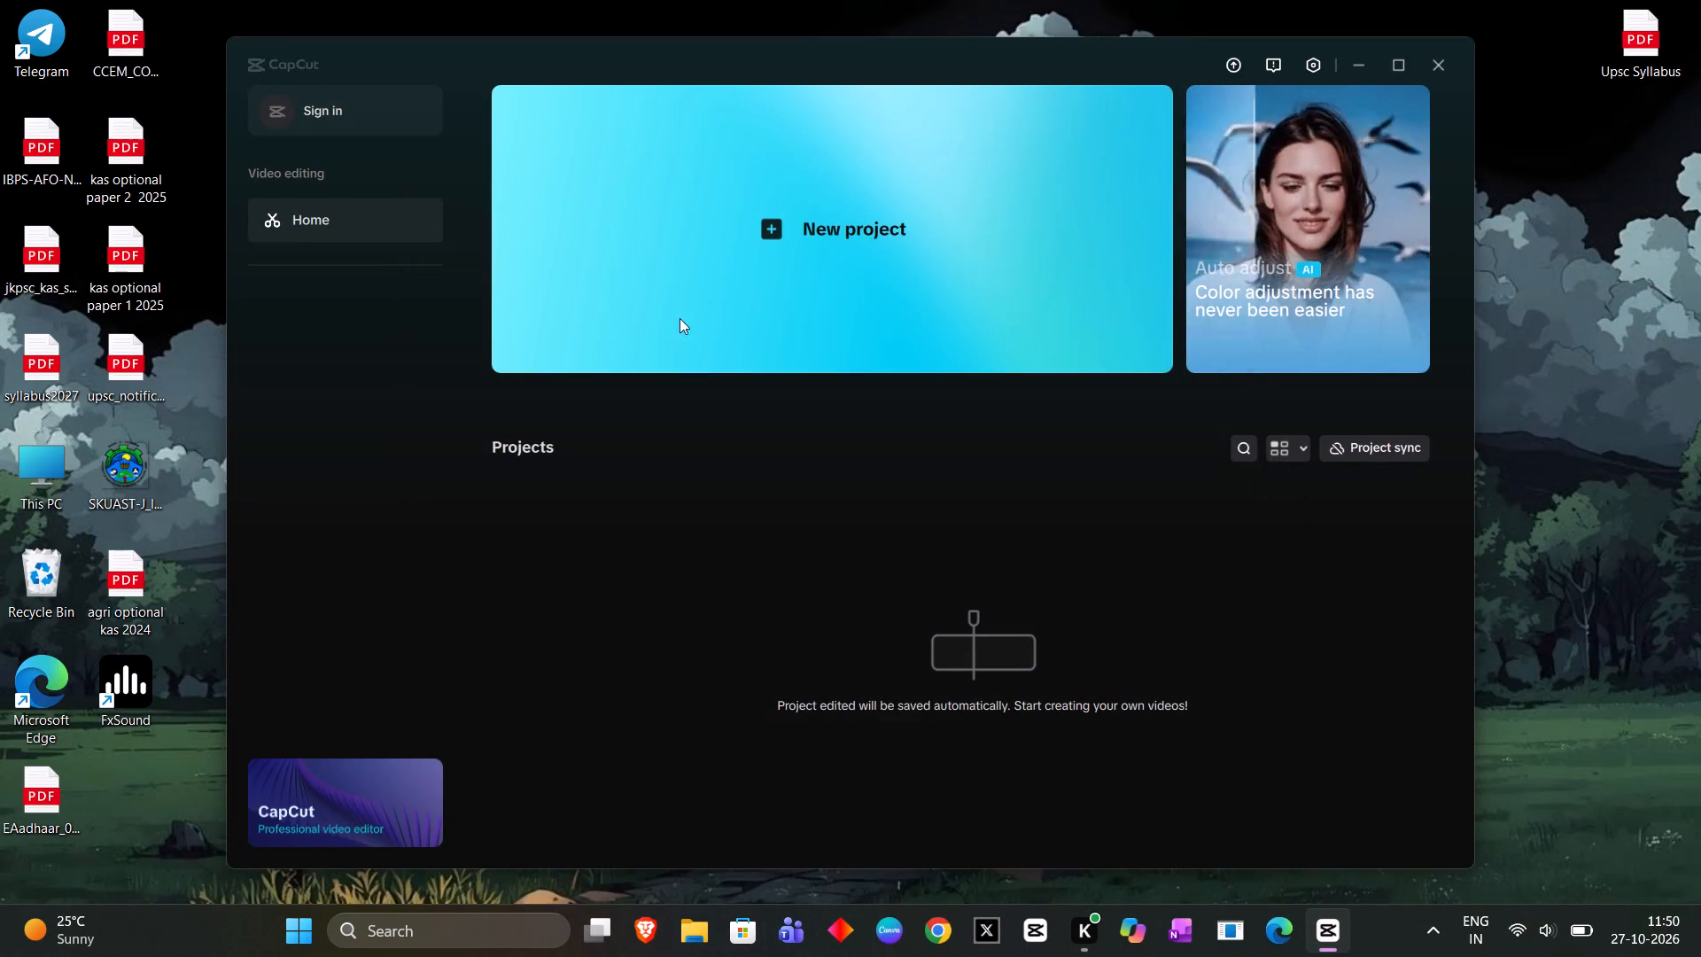
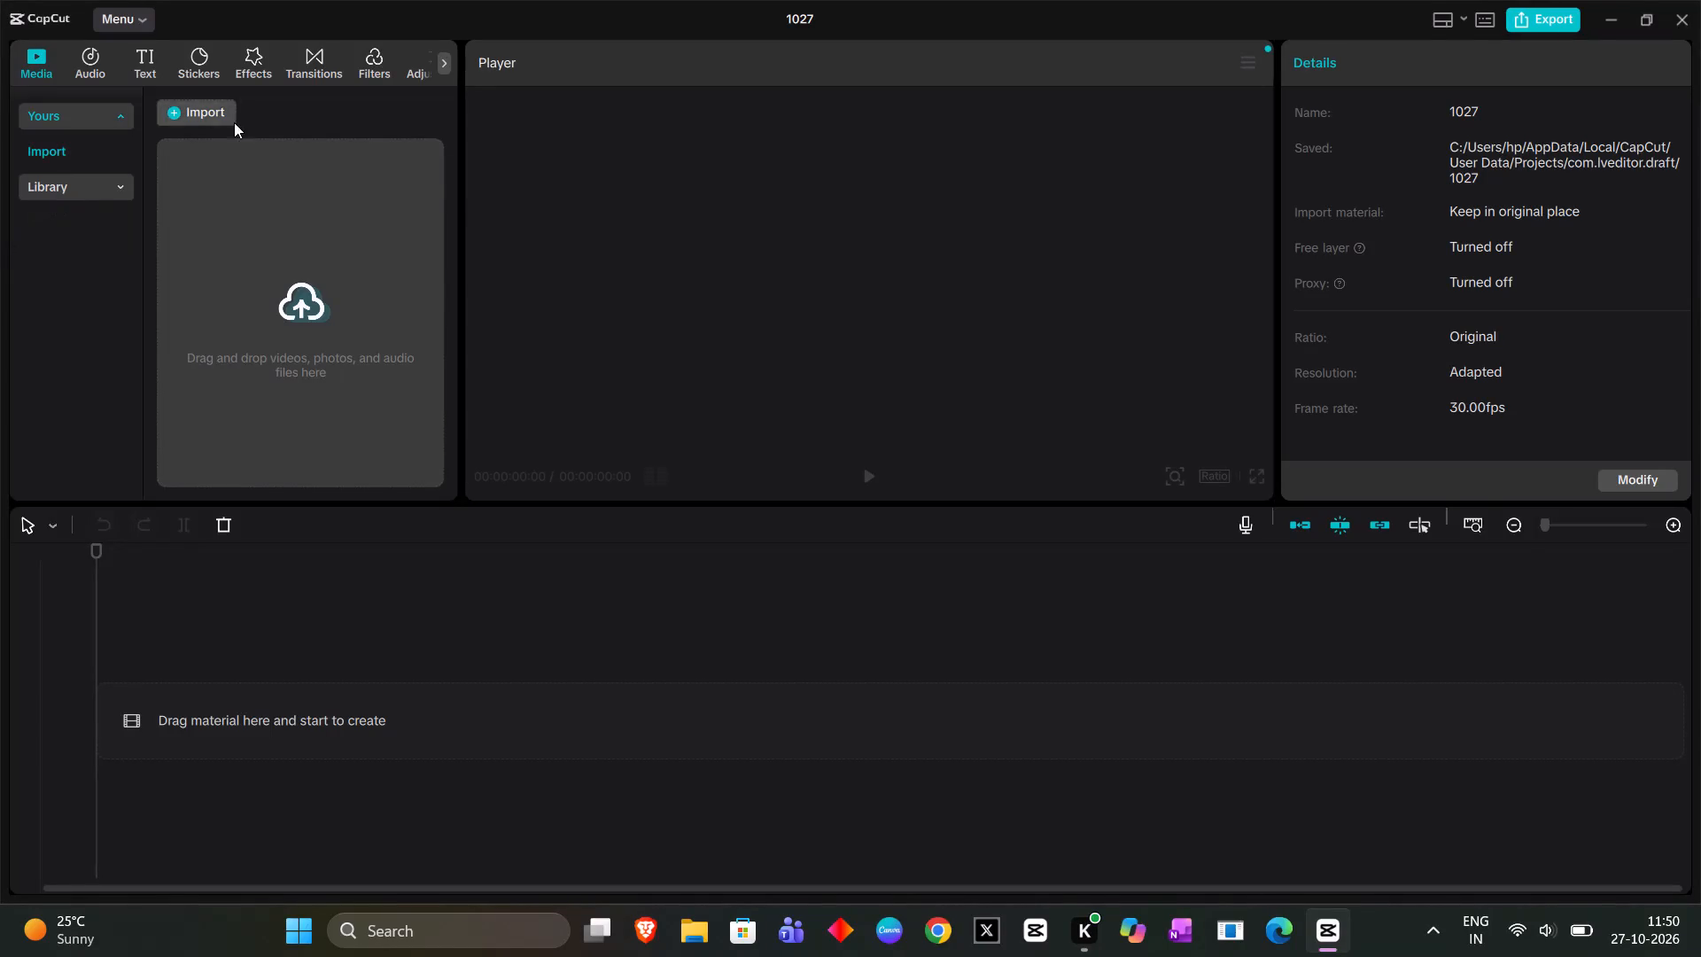
# Import the video VID_20211016_181851 from the Local Videos folder inside Videos into the project media.
pyautogui.click(55, 161)
pyautogui.click(315, 300)
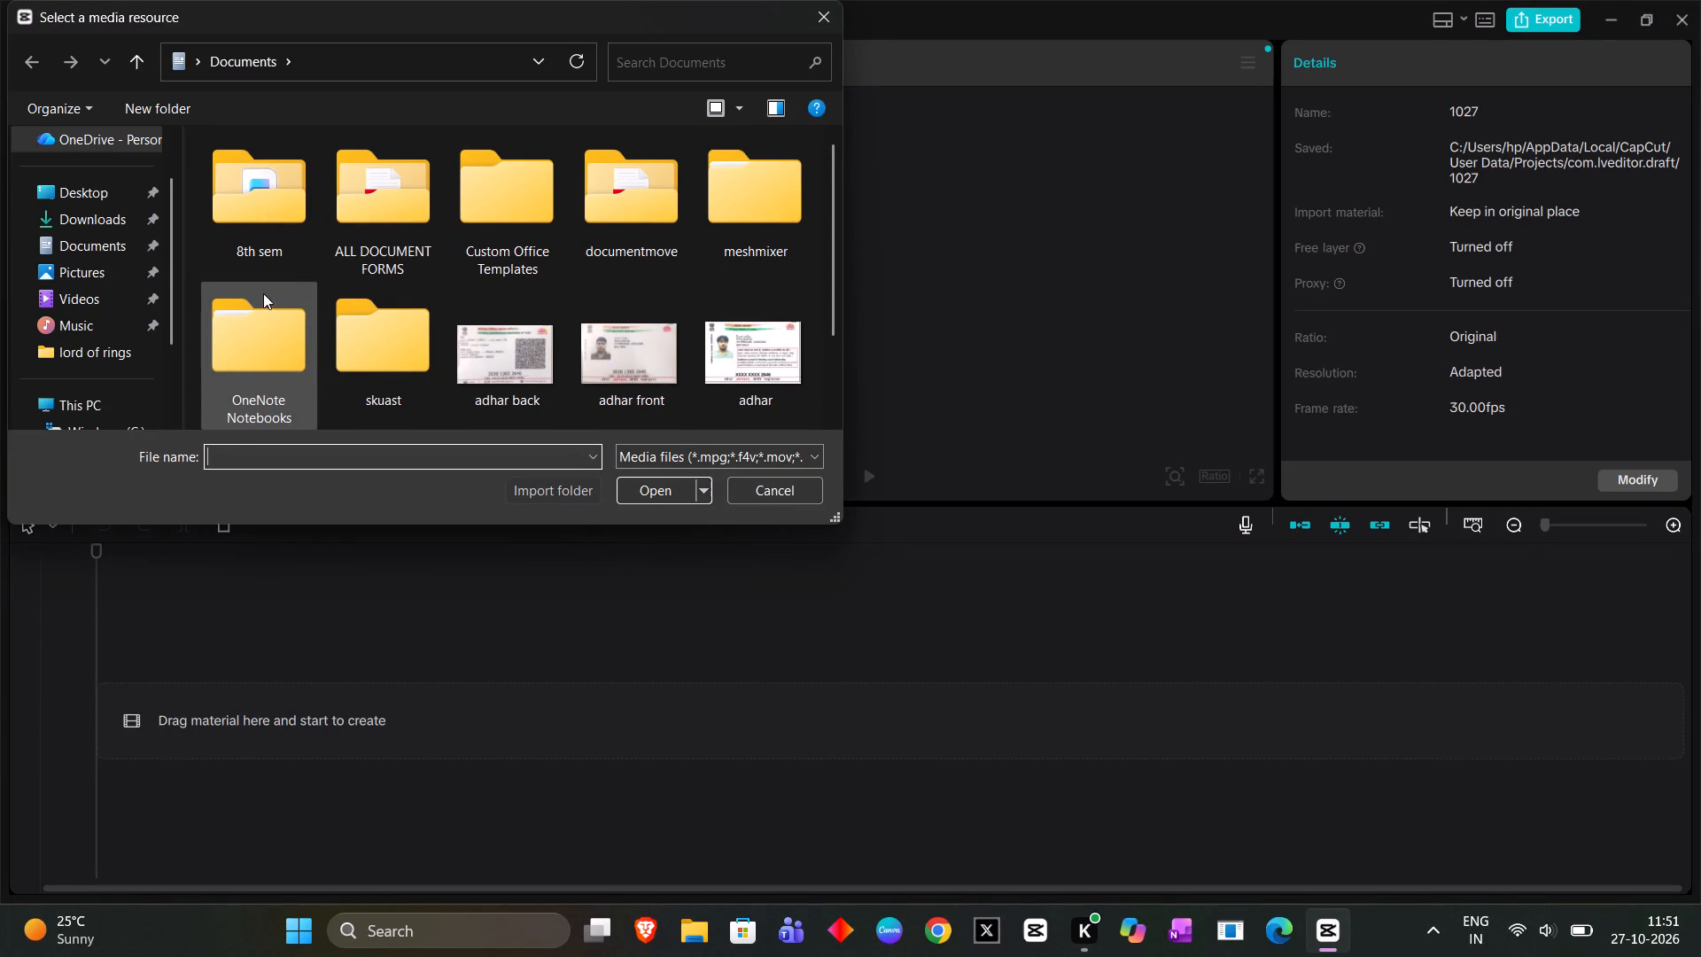
pyautogui.click(121, 292)
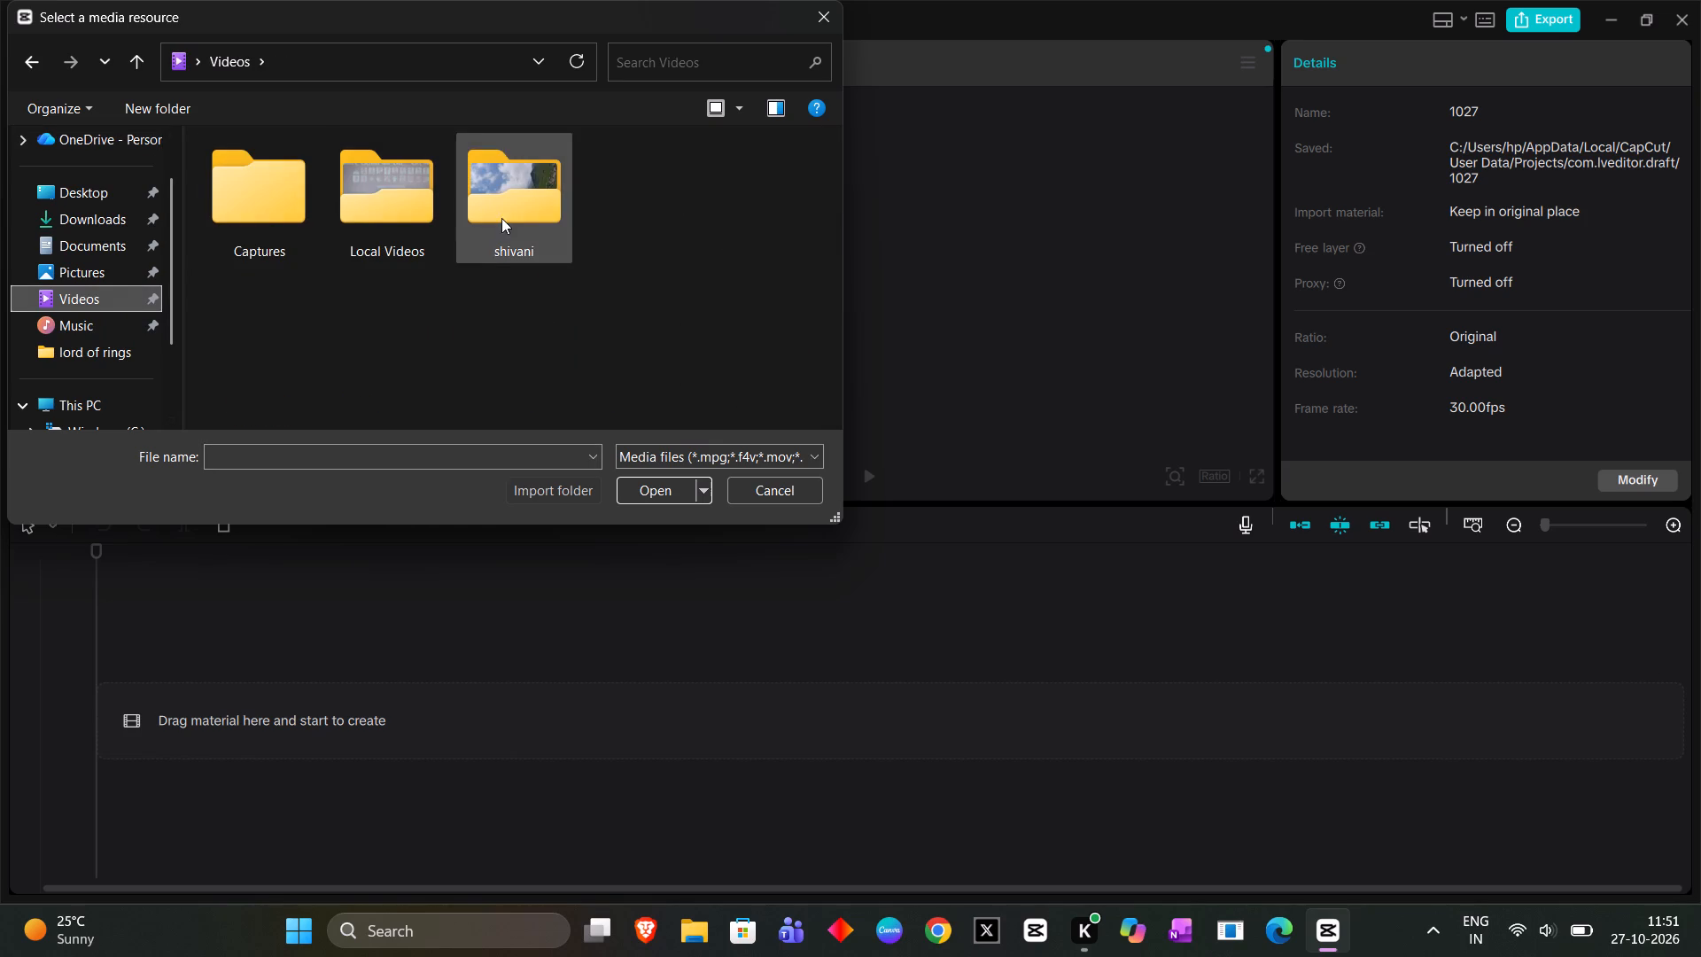
pyautogui.click(384, 220)
pyautogui.click(386, 219)
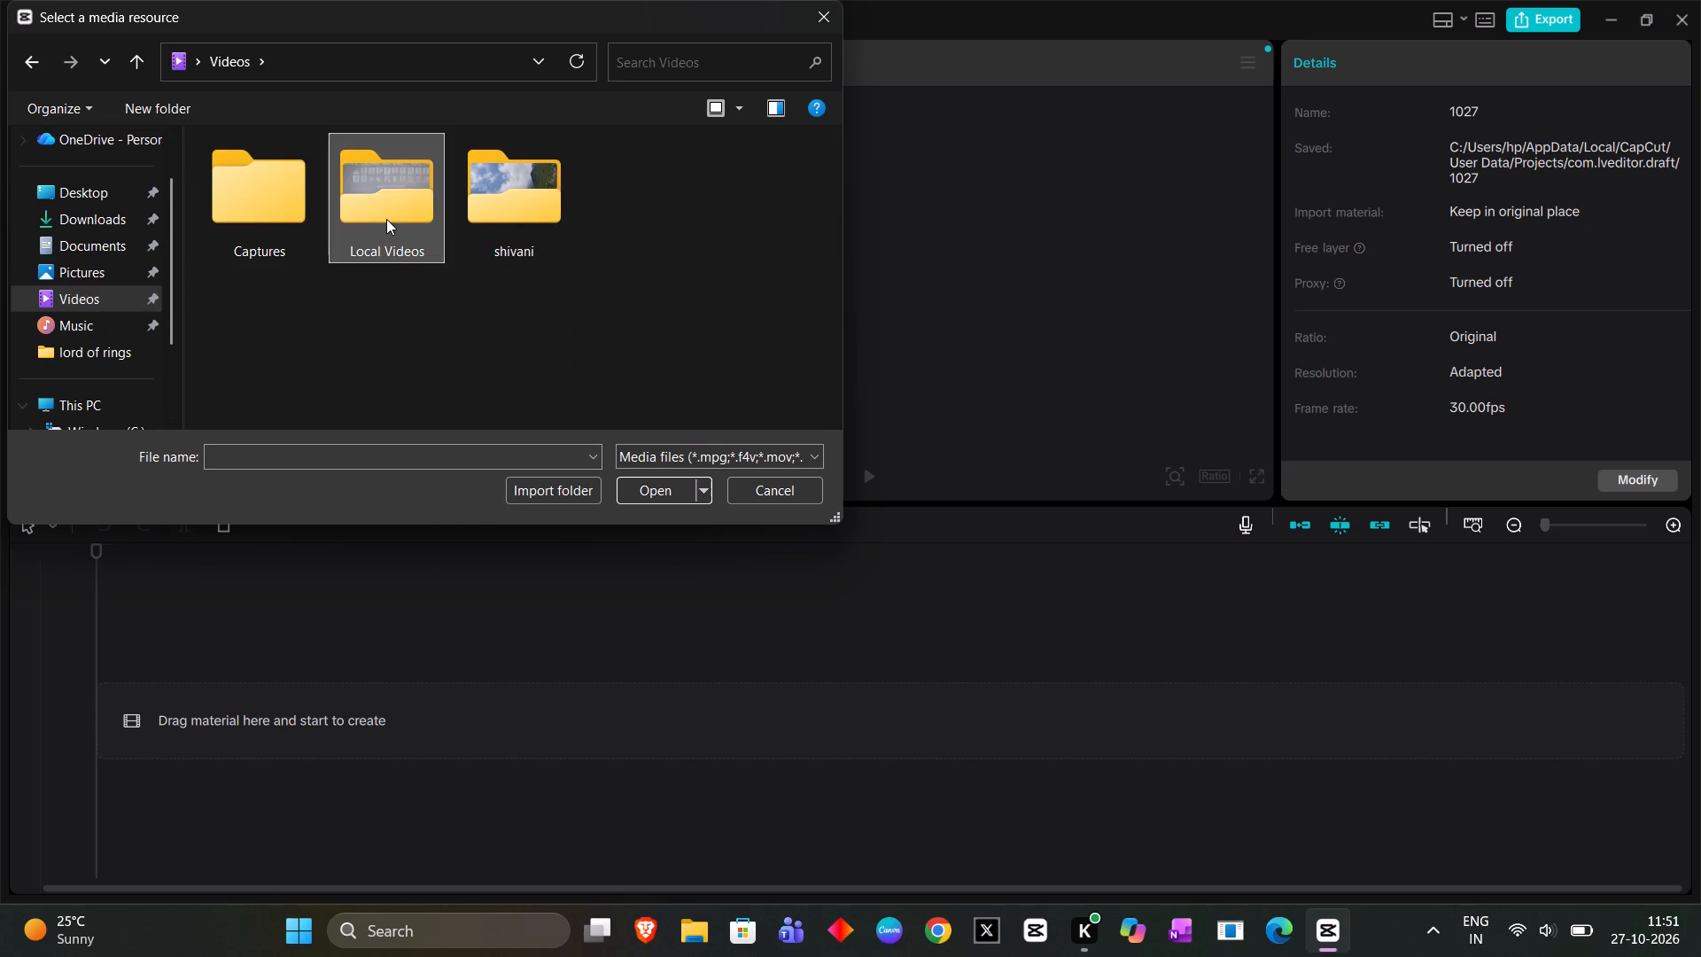
pyautogui.doubleClick(386, 219)
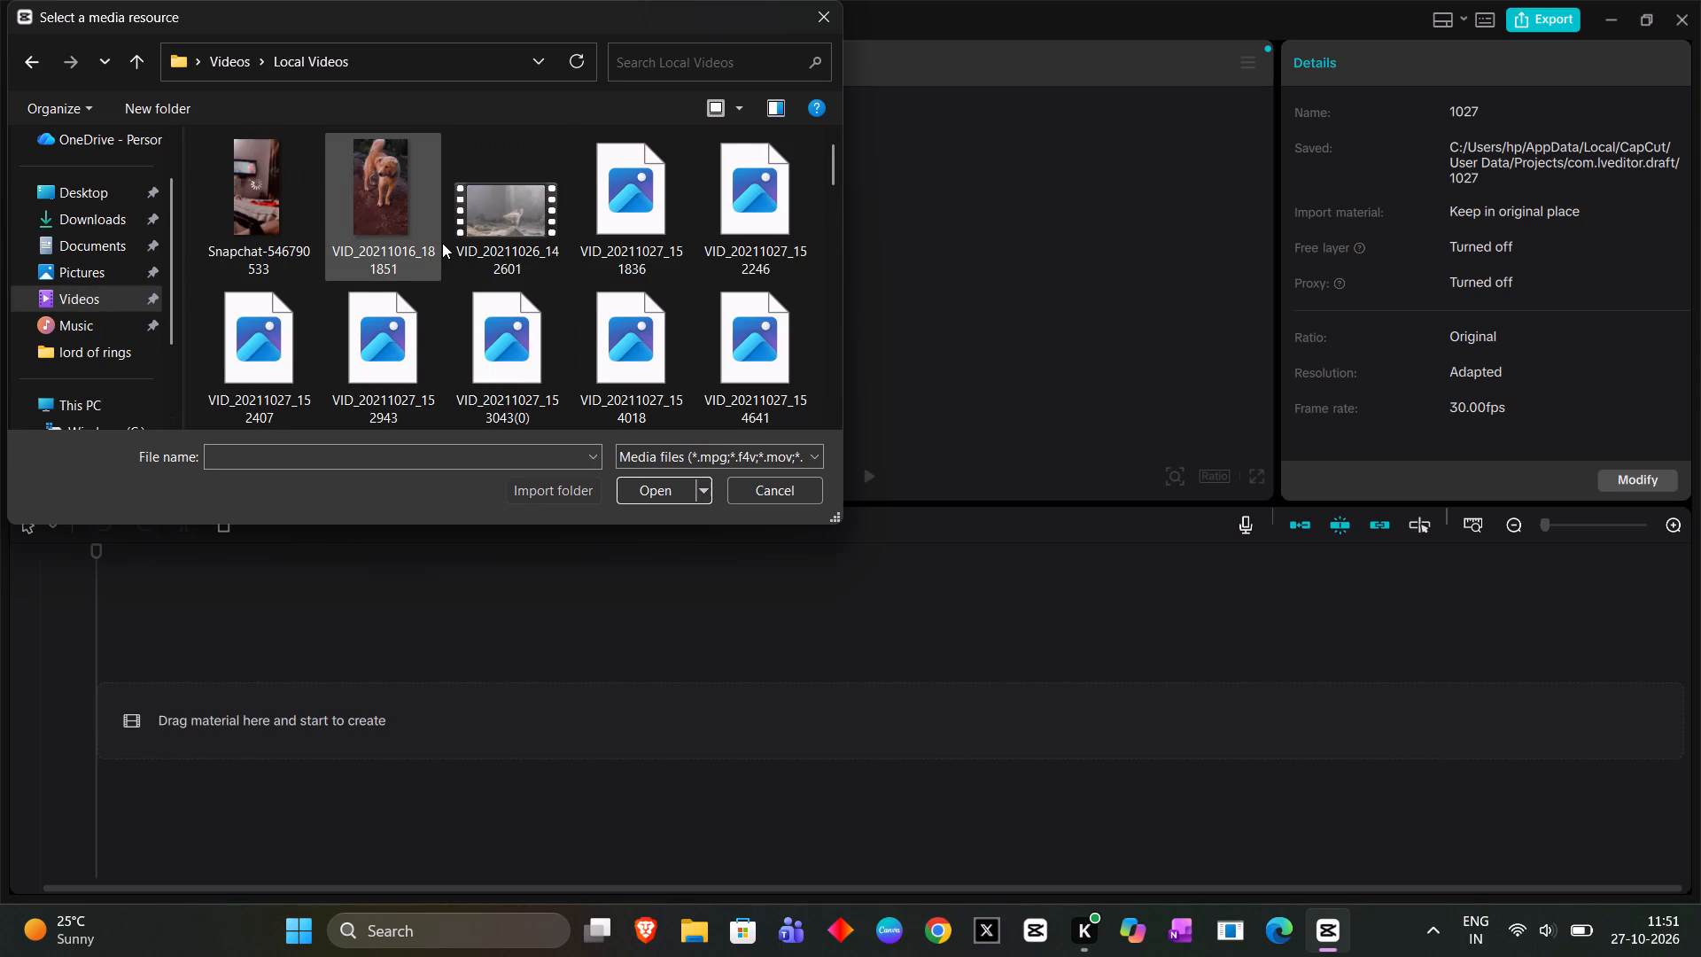
pyautogui.click(373, 206)
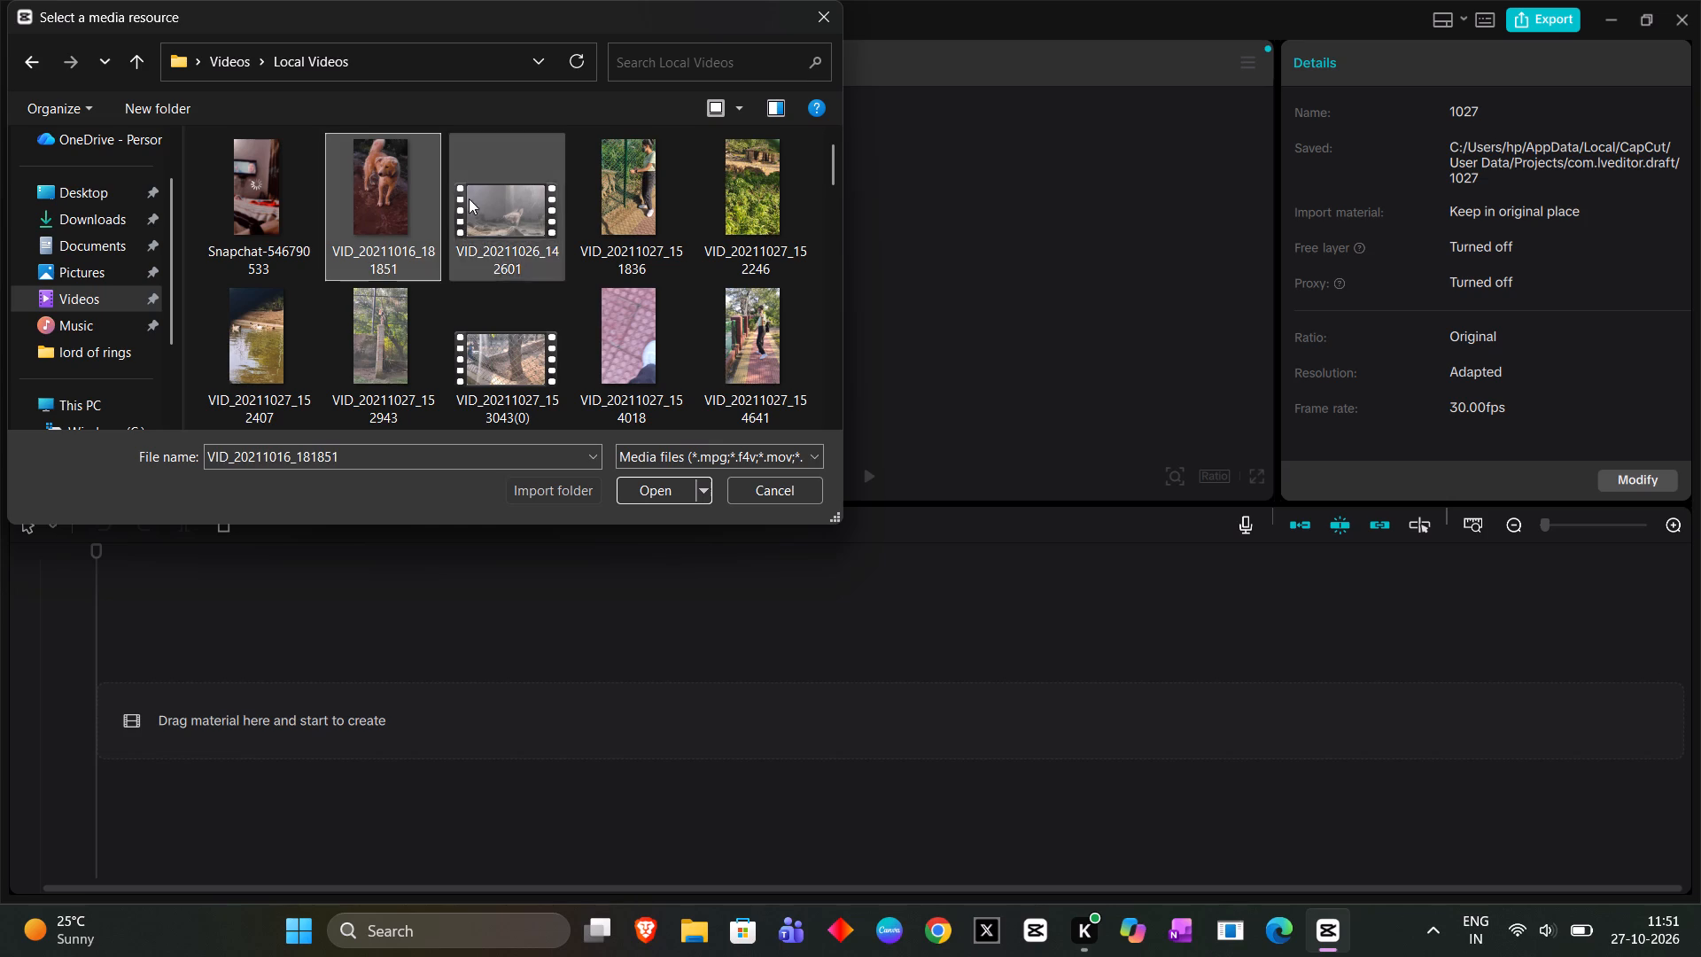
pyautogui.click(645, 165)
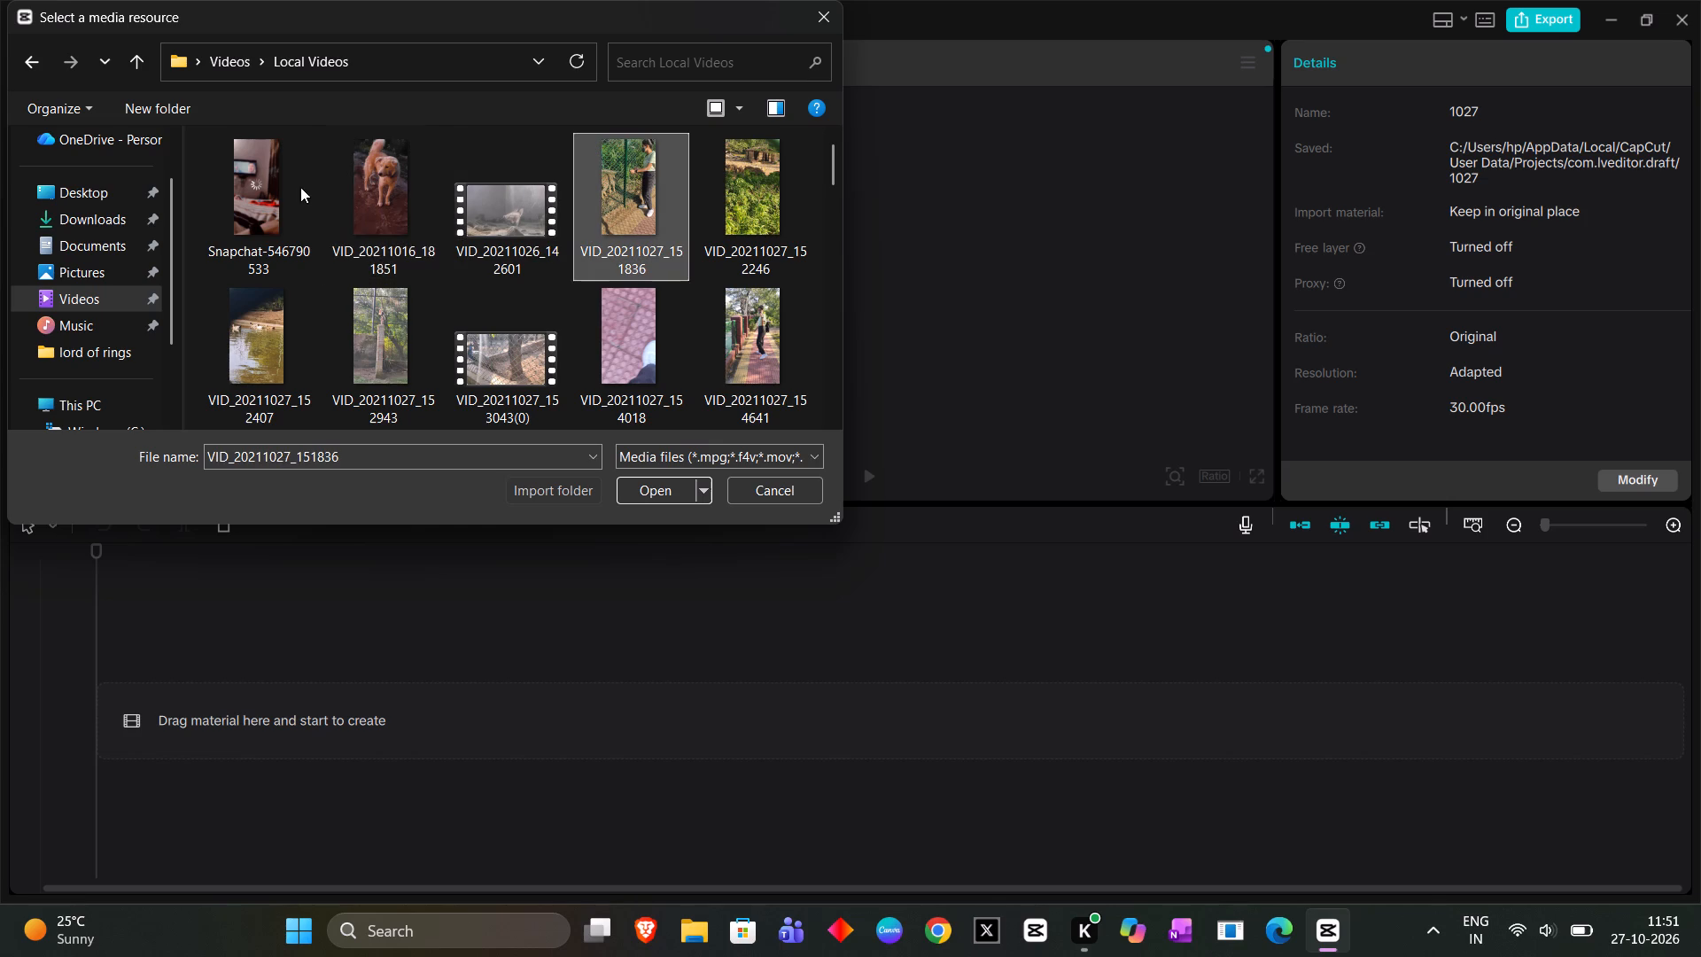
pyautogui.click(300, 187)
pyautogui.click(380, 181)
pyautogui.scroll(-2, 582, 375)
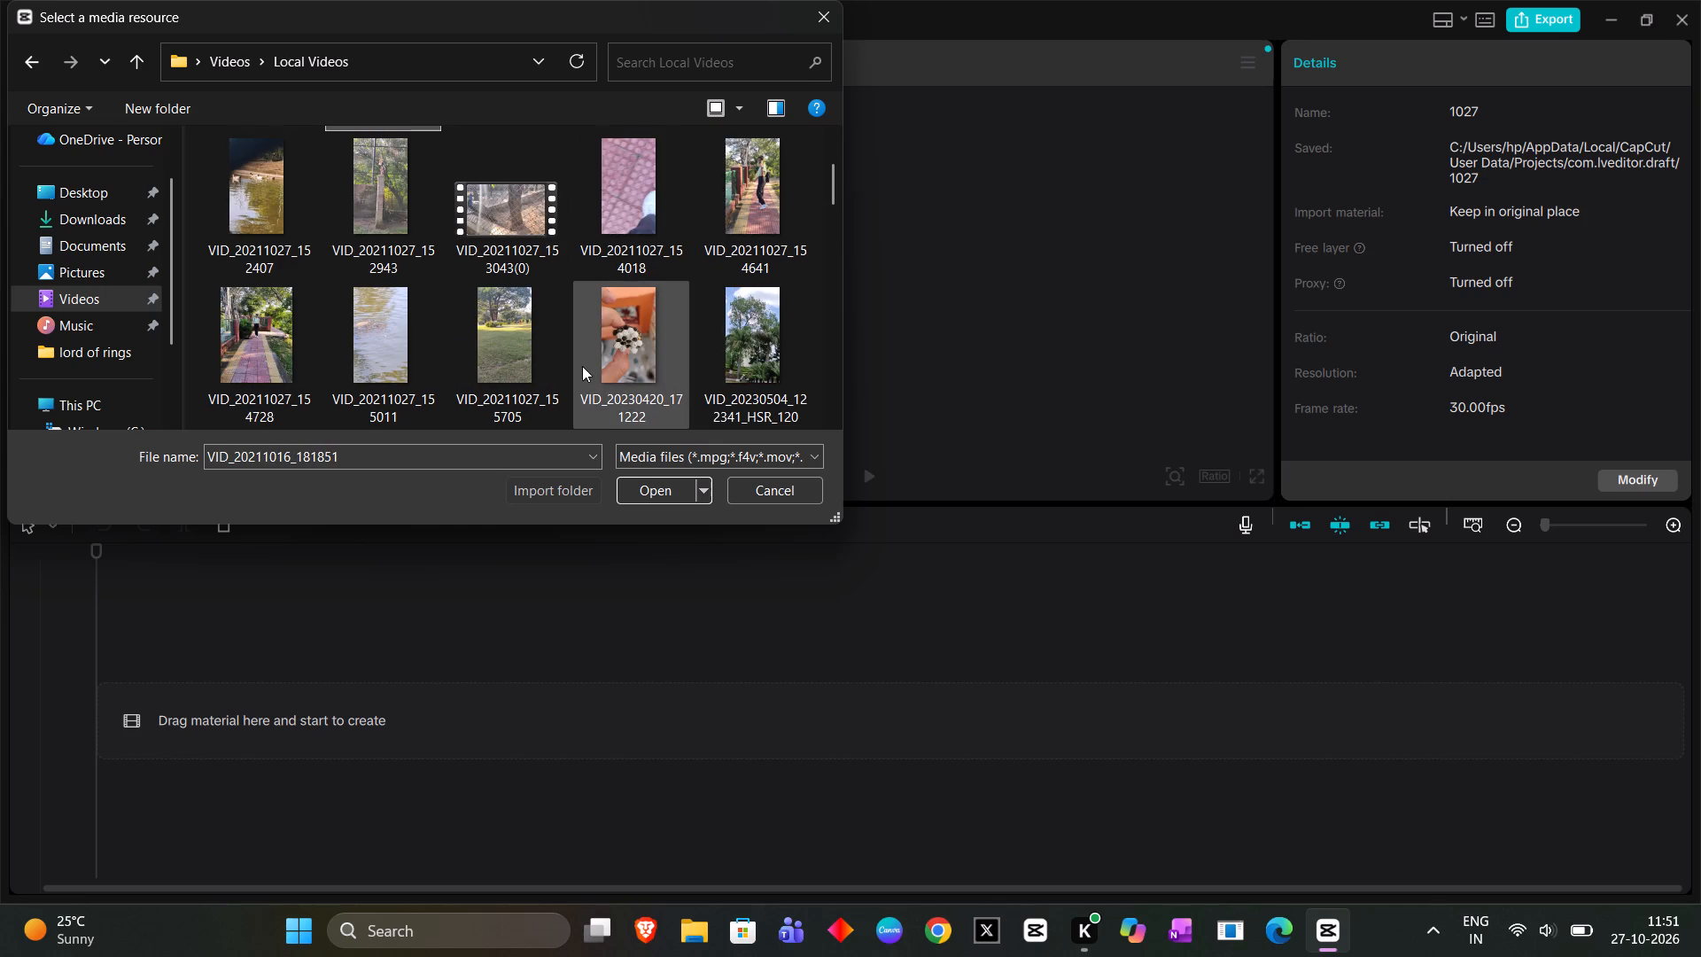
pyautogui.scroll(-3, 771, 330)
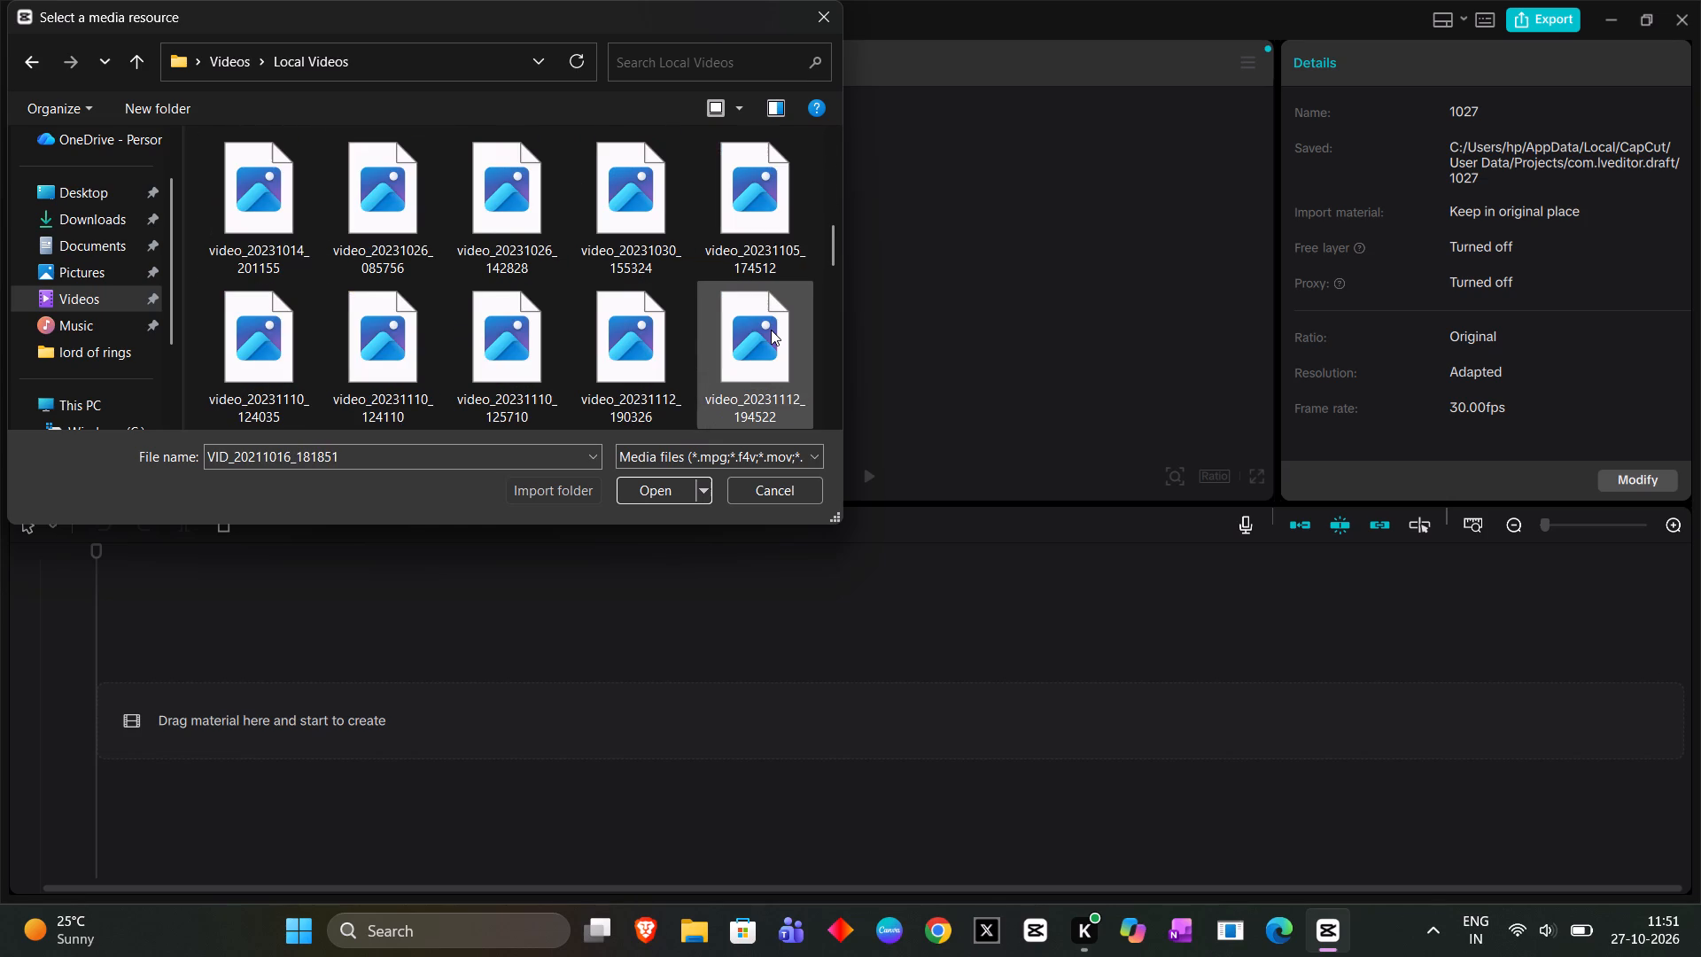
pyautogui.scroll(1, 771, 330)
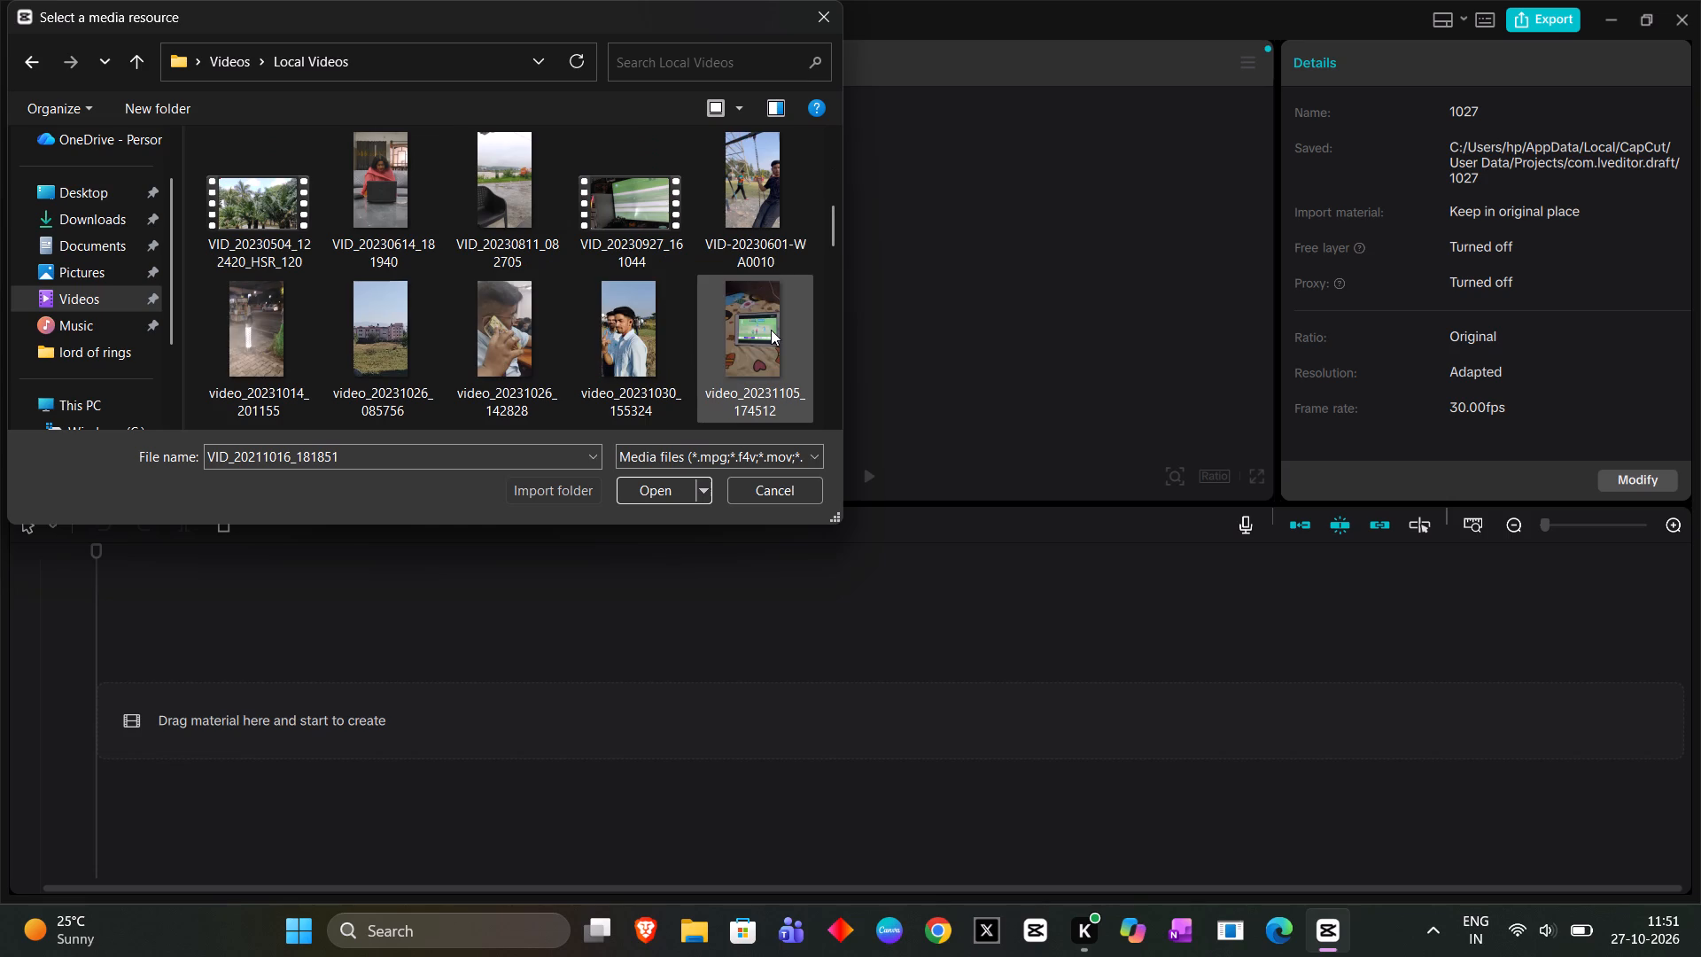
pyautogui.scroll(-3, 771, 330)
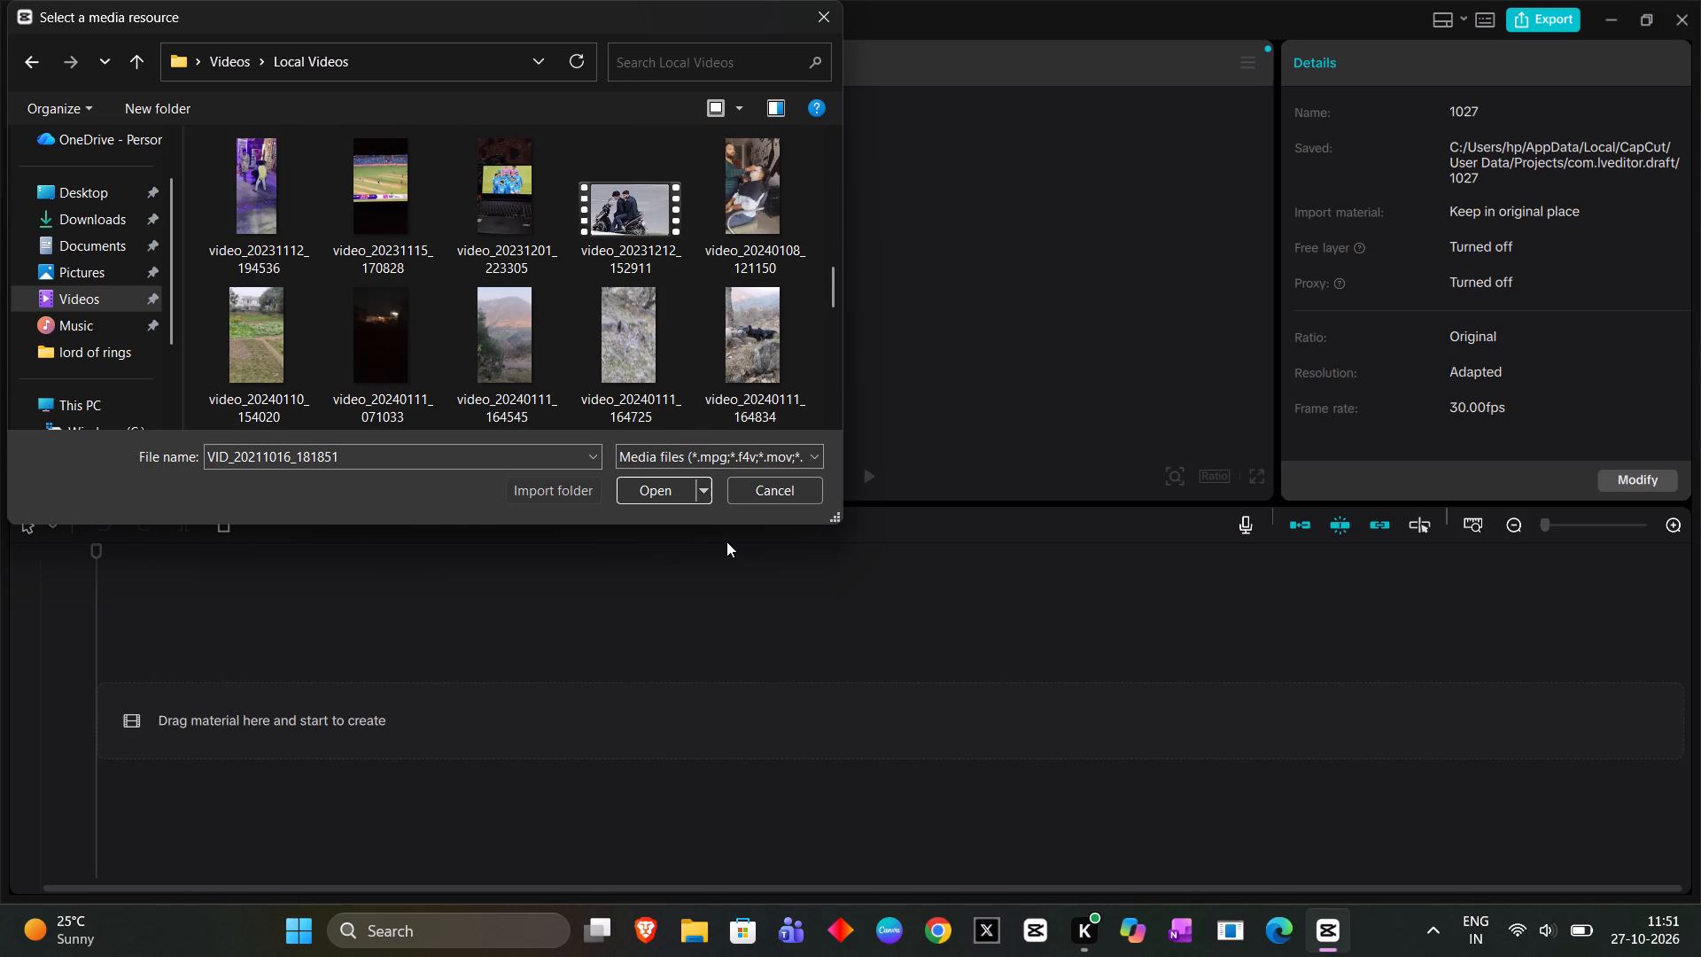
pyautogui.click(666, 490)
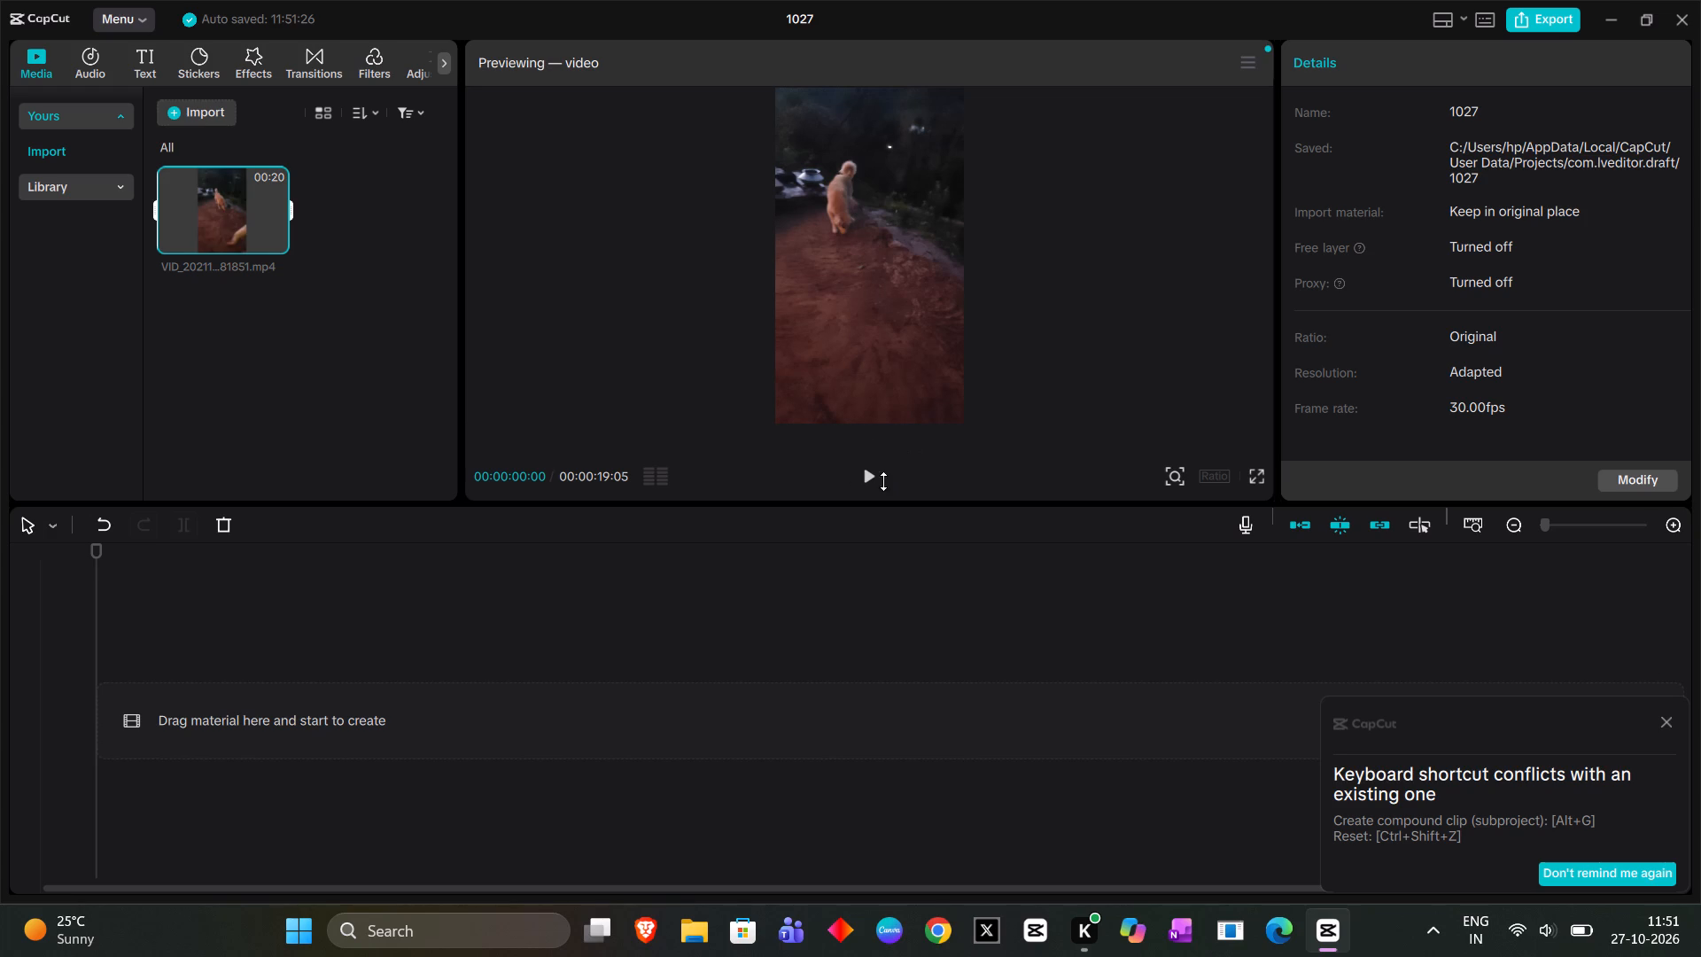
# Play the imported clip in the preview player to review its footage.
pyautogui.click(872, 480)
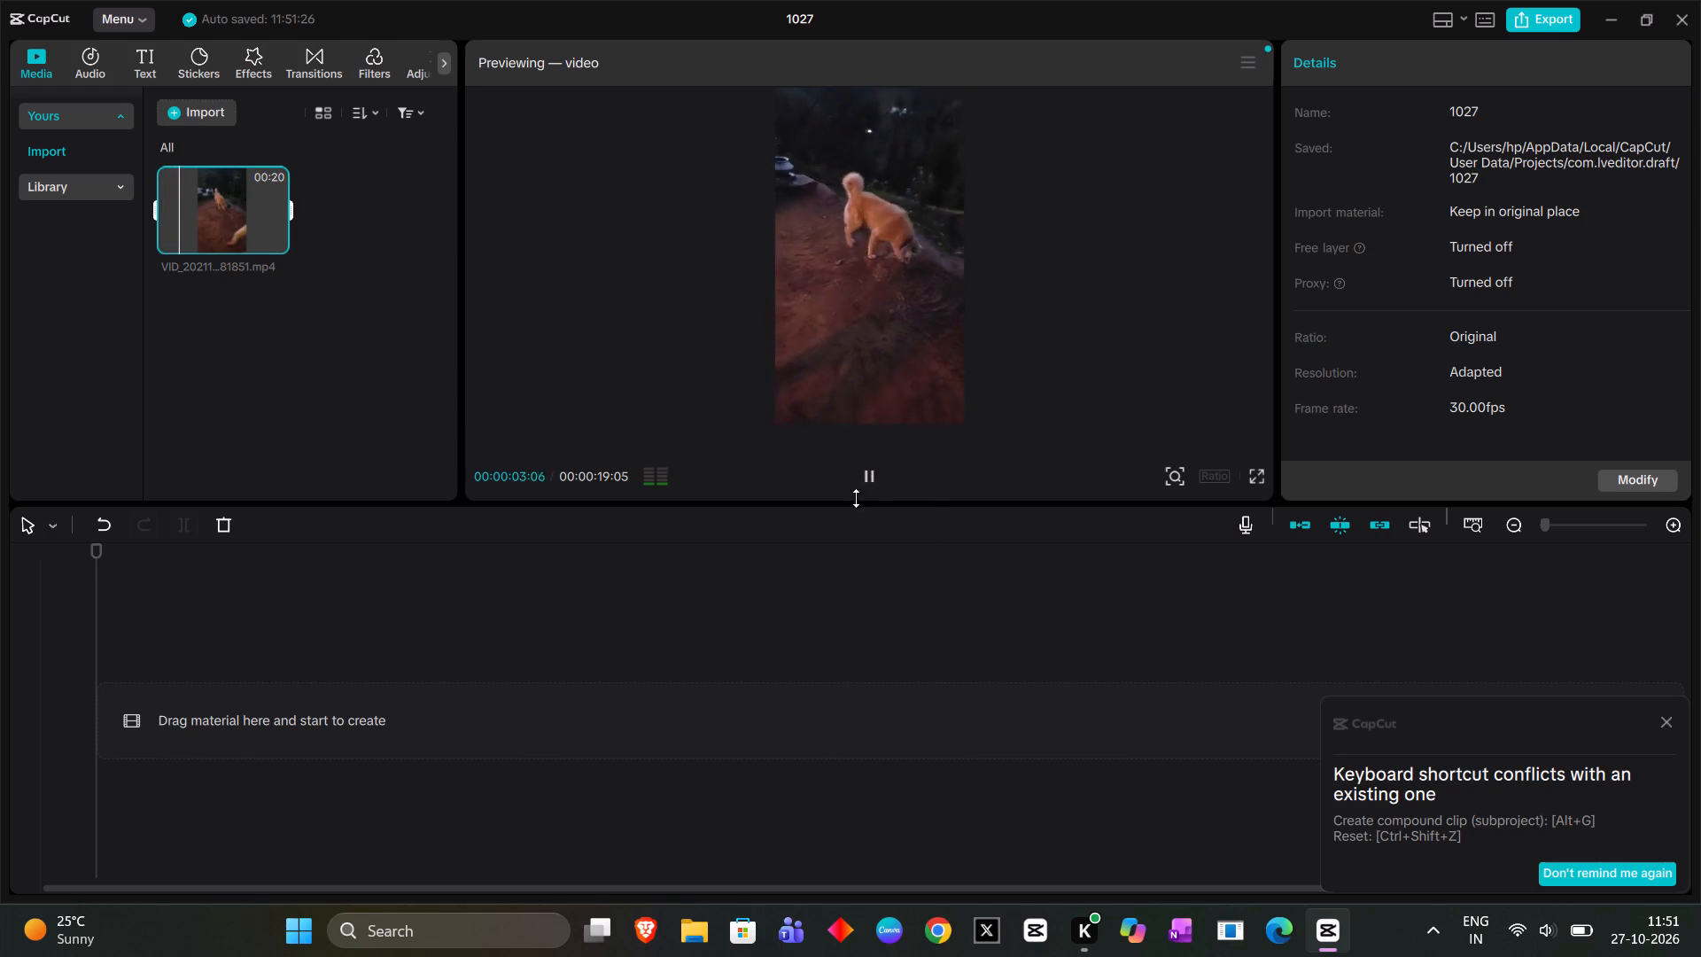
pyautogui.scroll(-1, 346, 388)
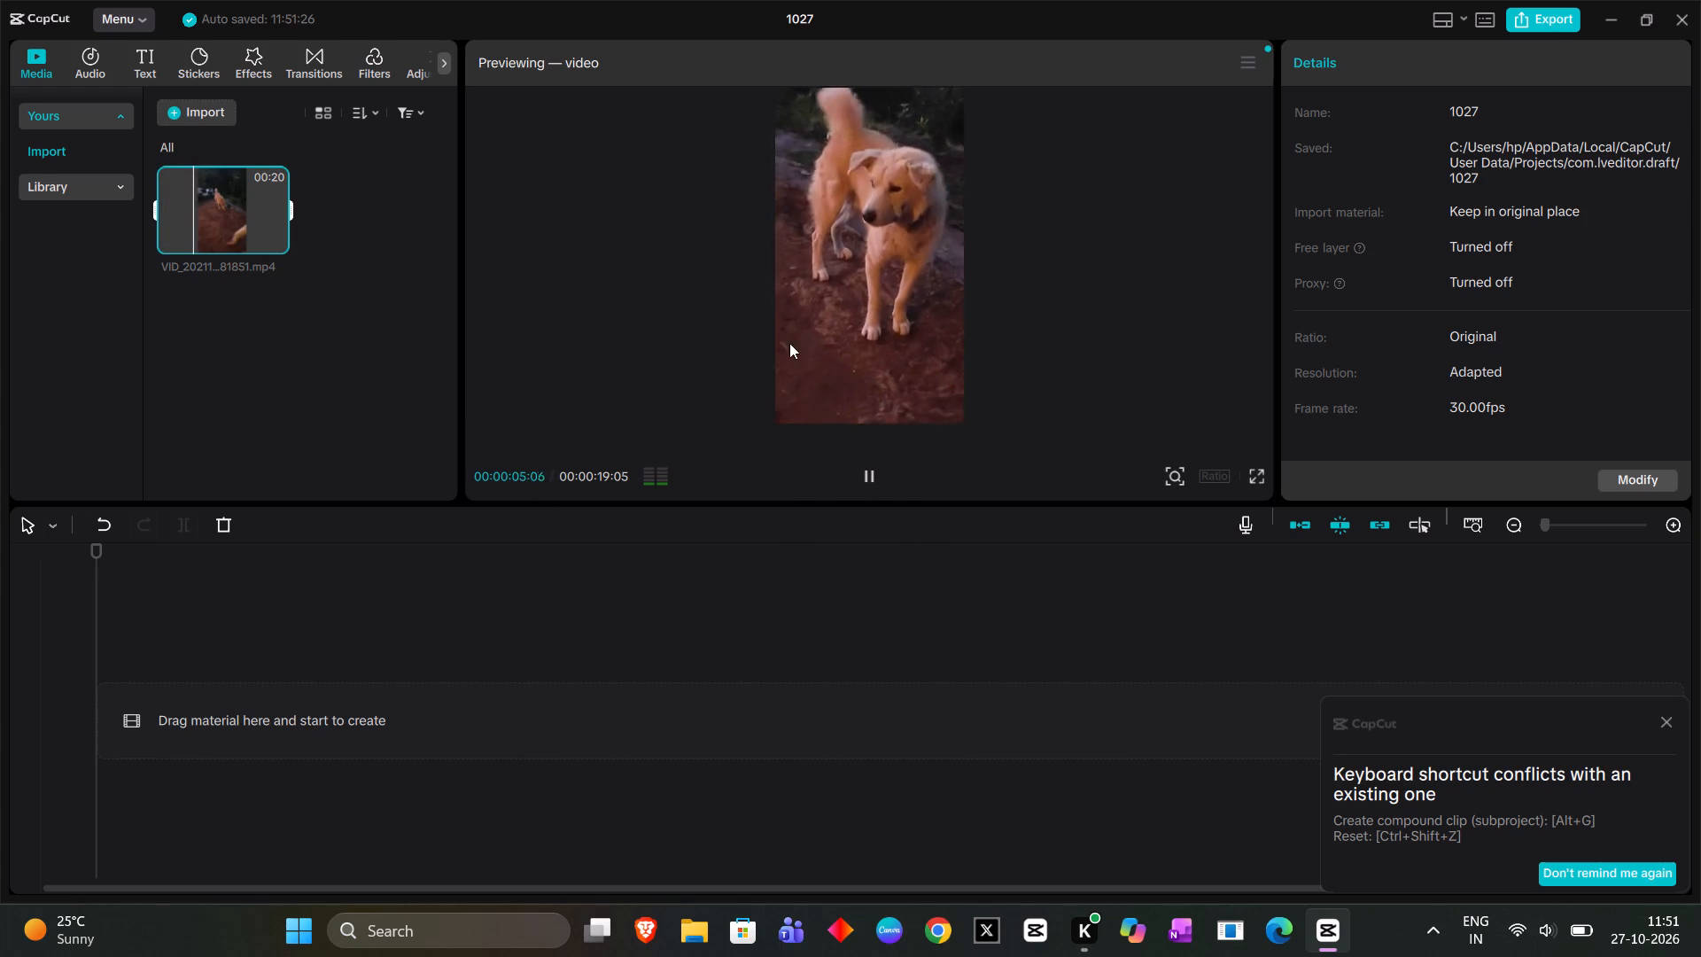
pyautogui.scroll(-3, 1161, 490)
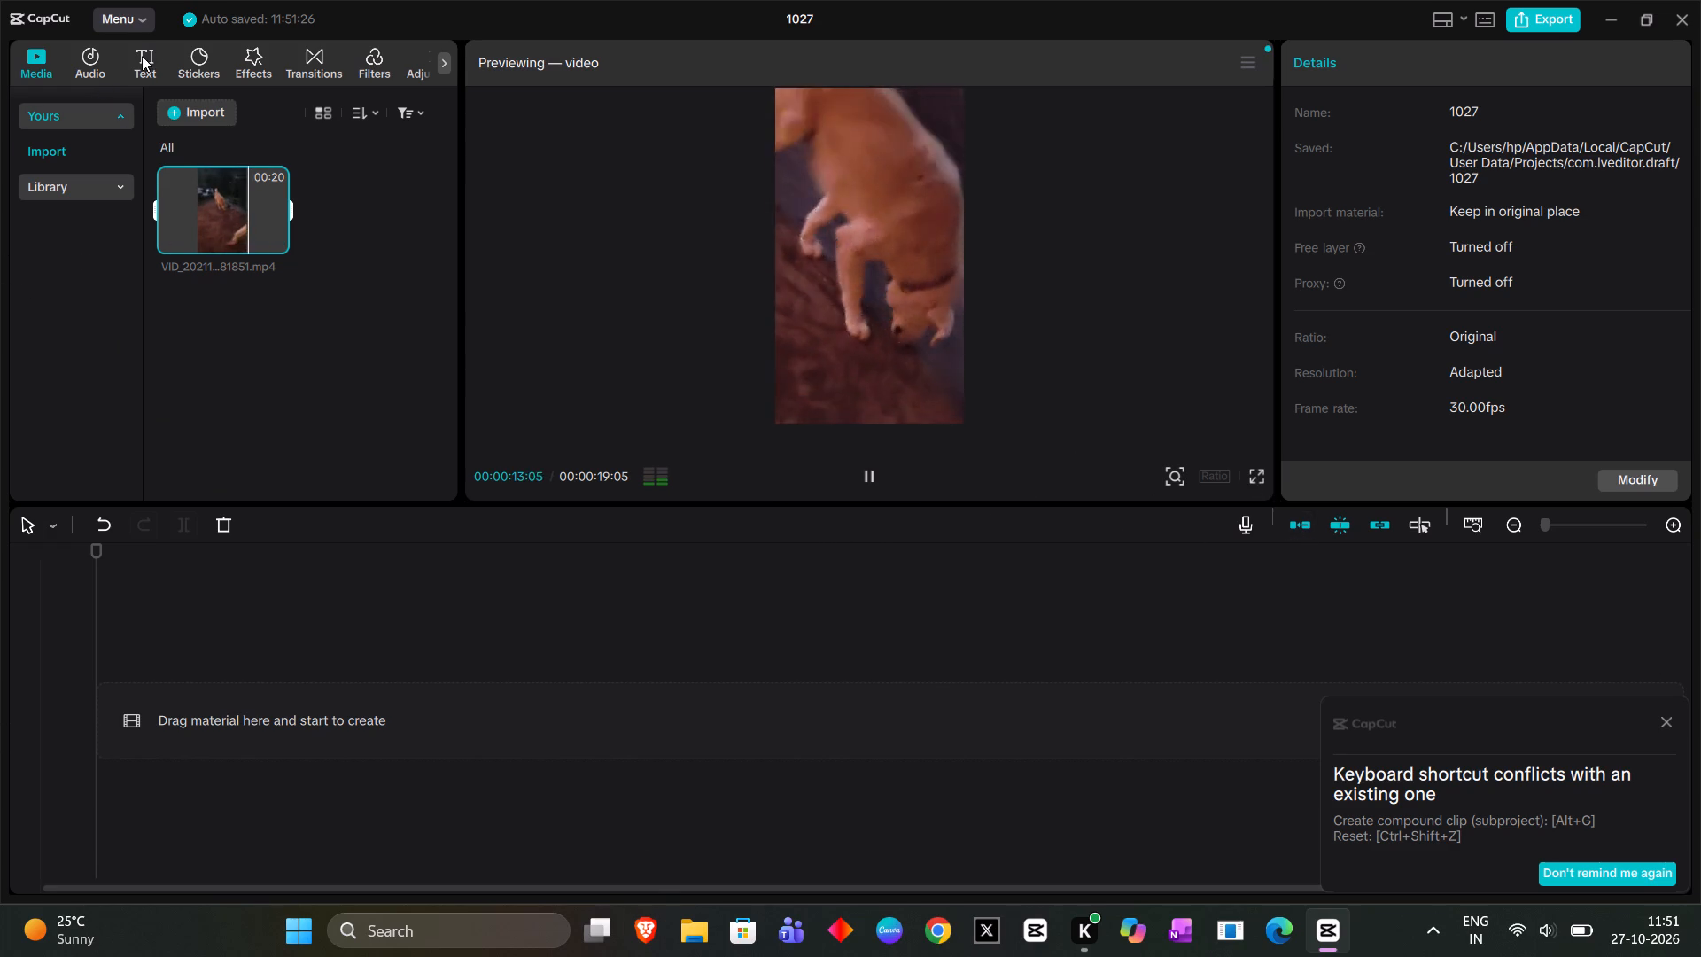
# Check the stickers library, try reloading it, and look at the transitions library.
pyautogui.click(203, 60)
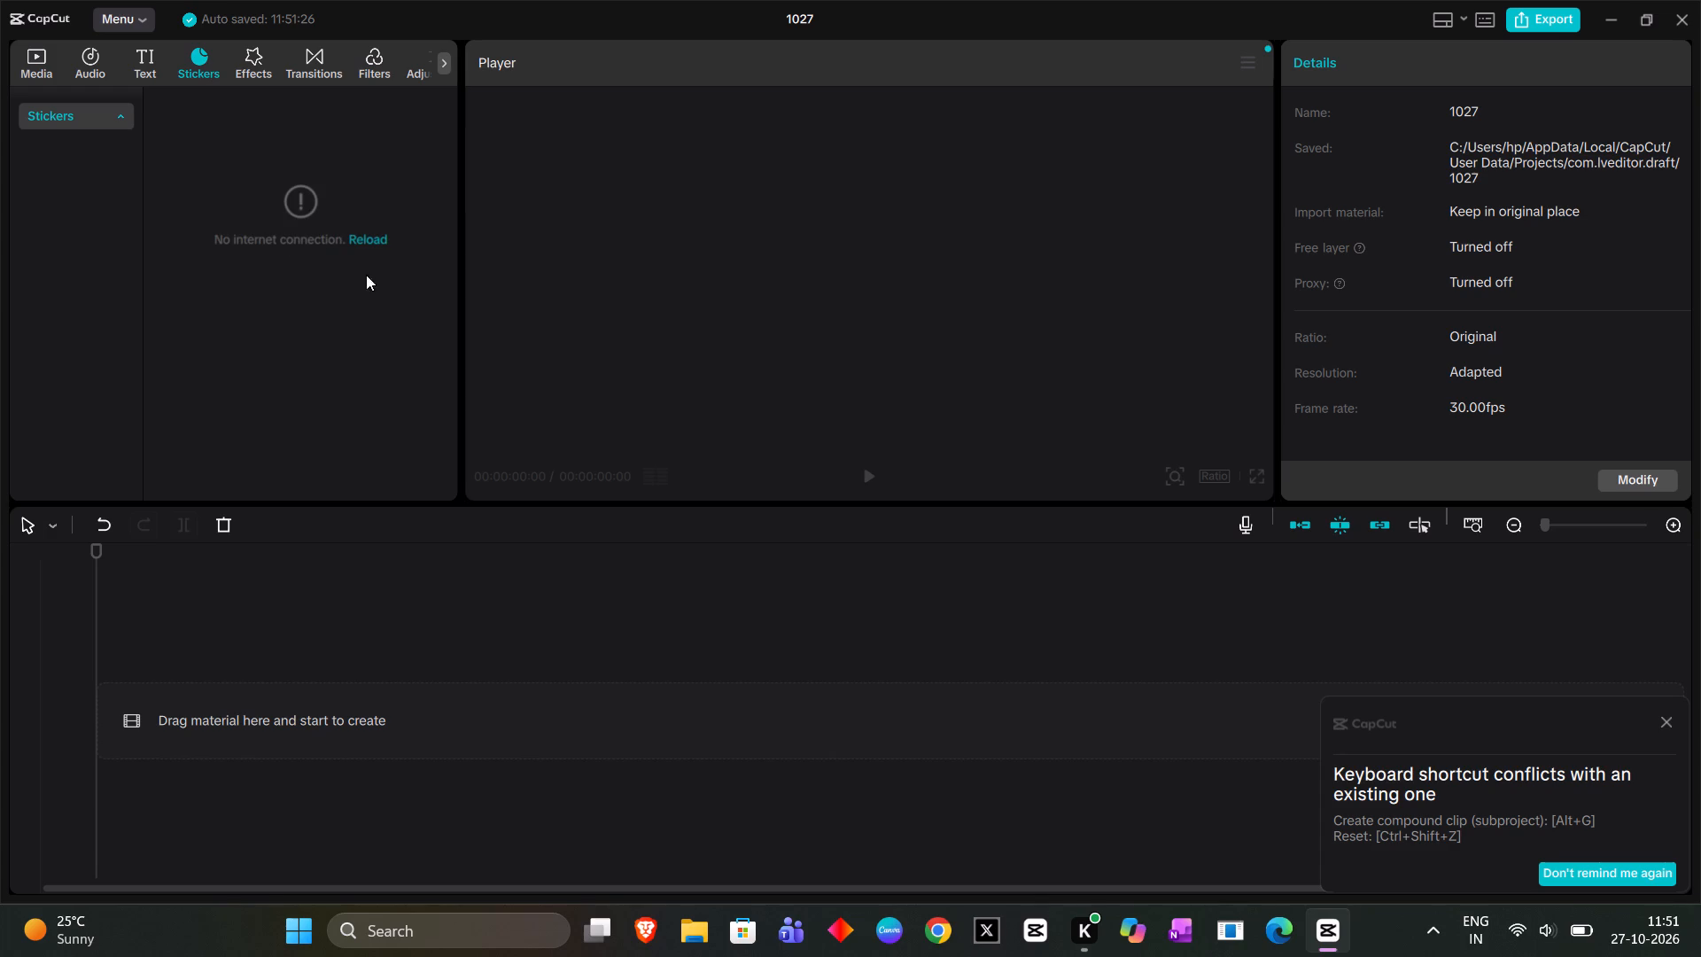
pyautogui.click(370, 242)
pyautogui.click(310, 62)
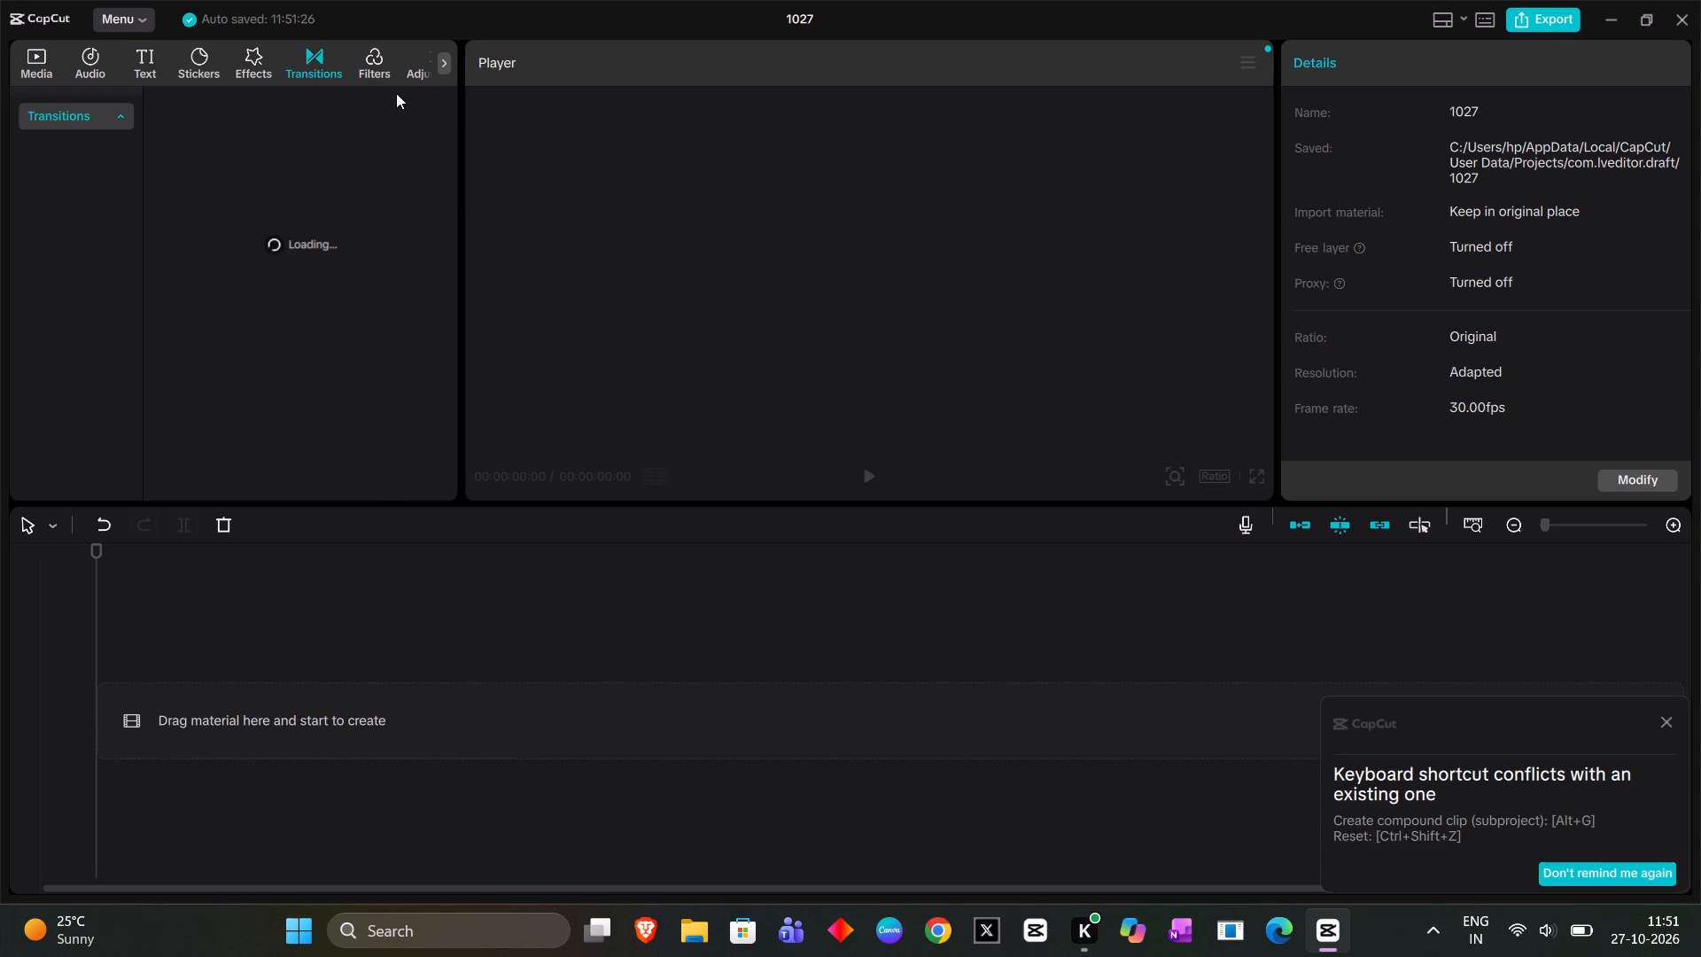
# Add the imported video VID_20211016_181851 from the project media to the start of the empty timeline.
pyautogui.click(32, 67)
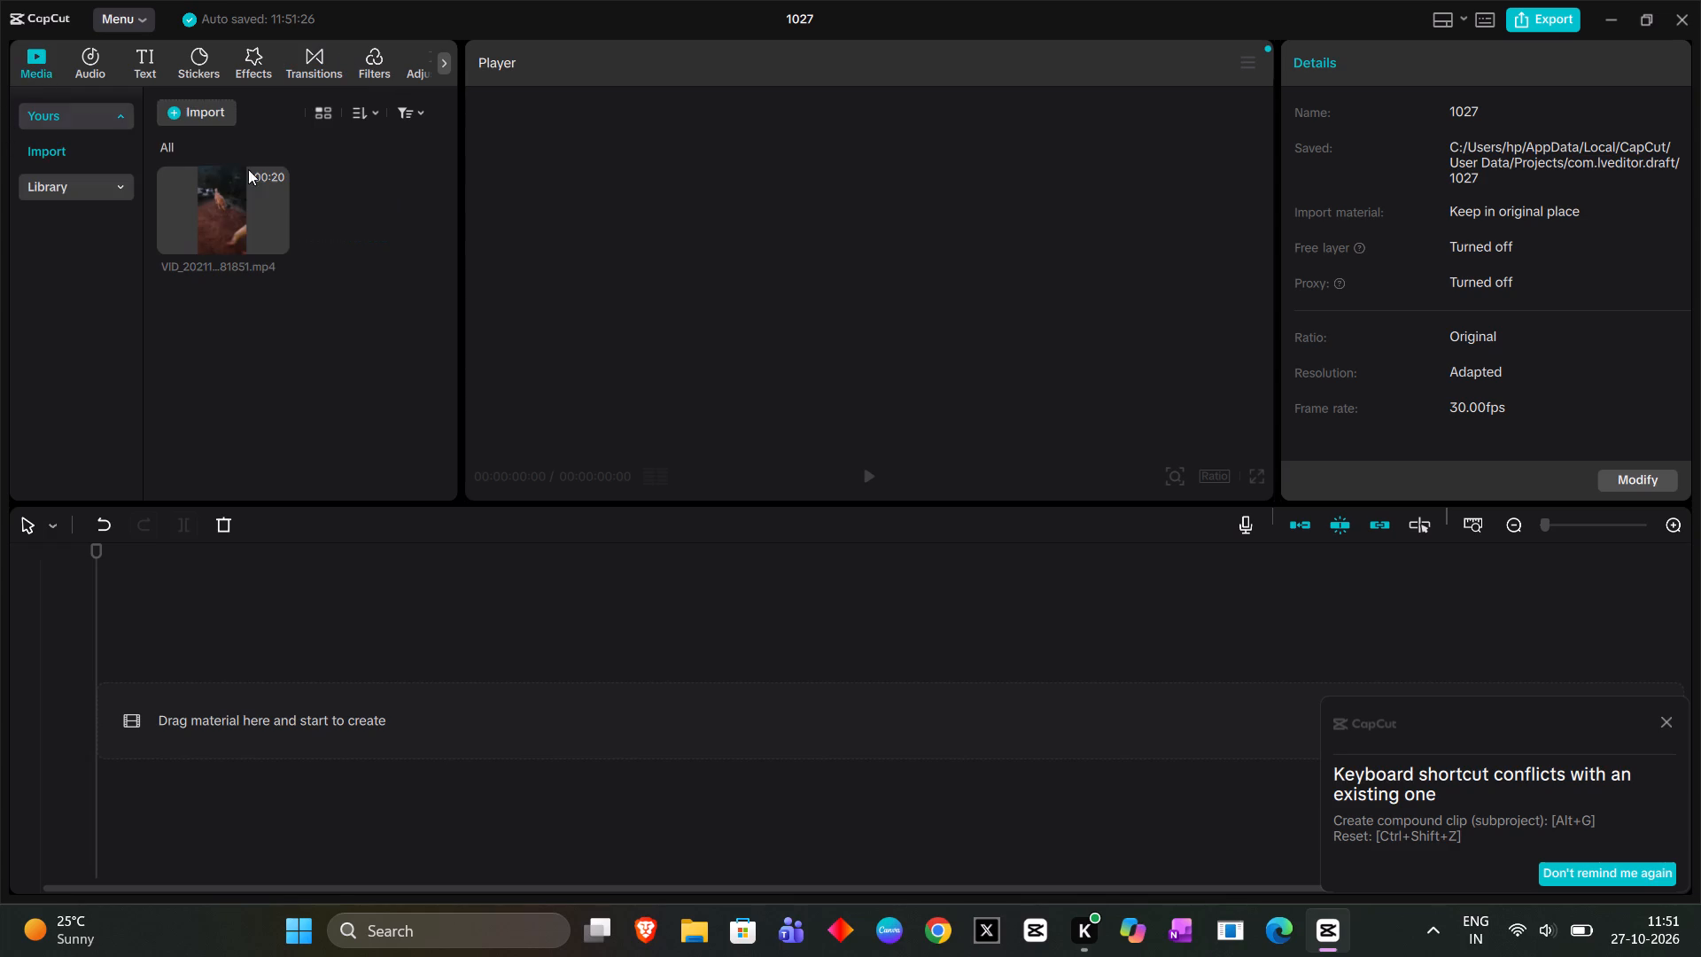
pyautogui.scroll(-2, 412, 476)
pyautogui.click(218, 223)
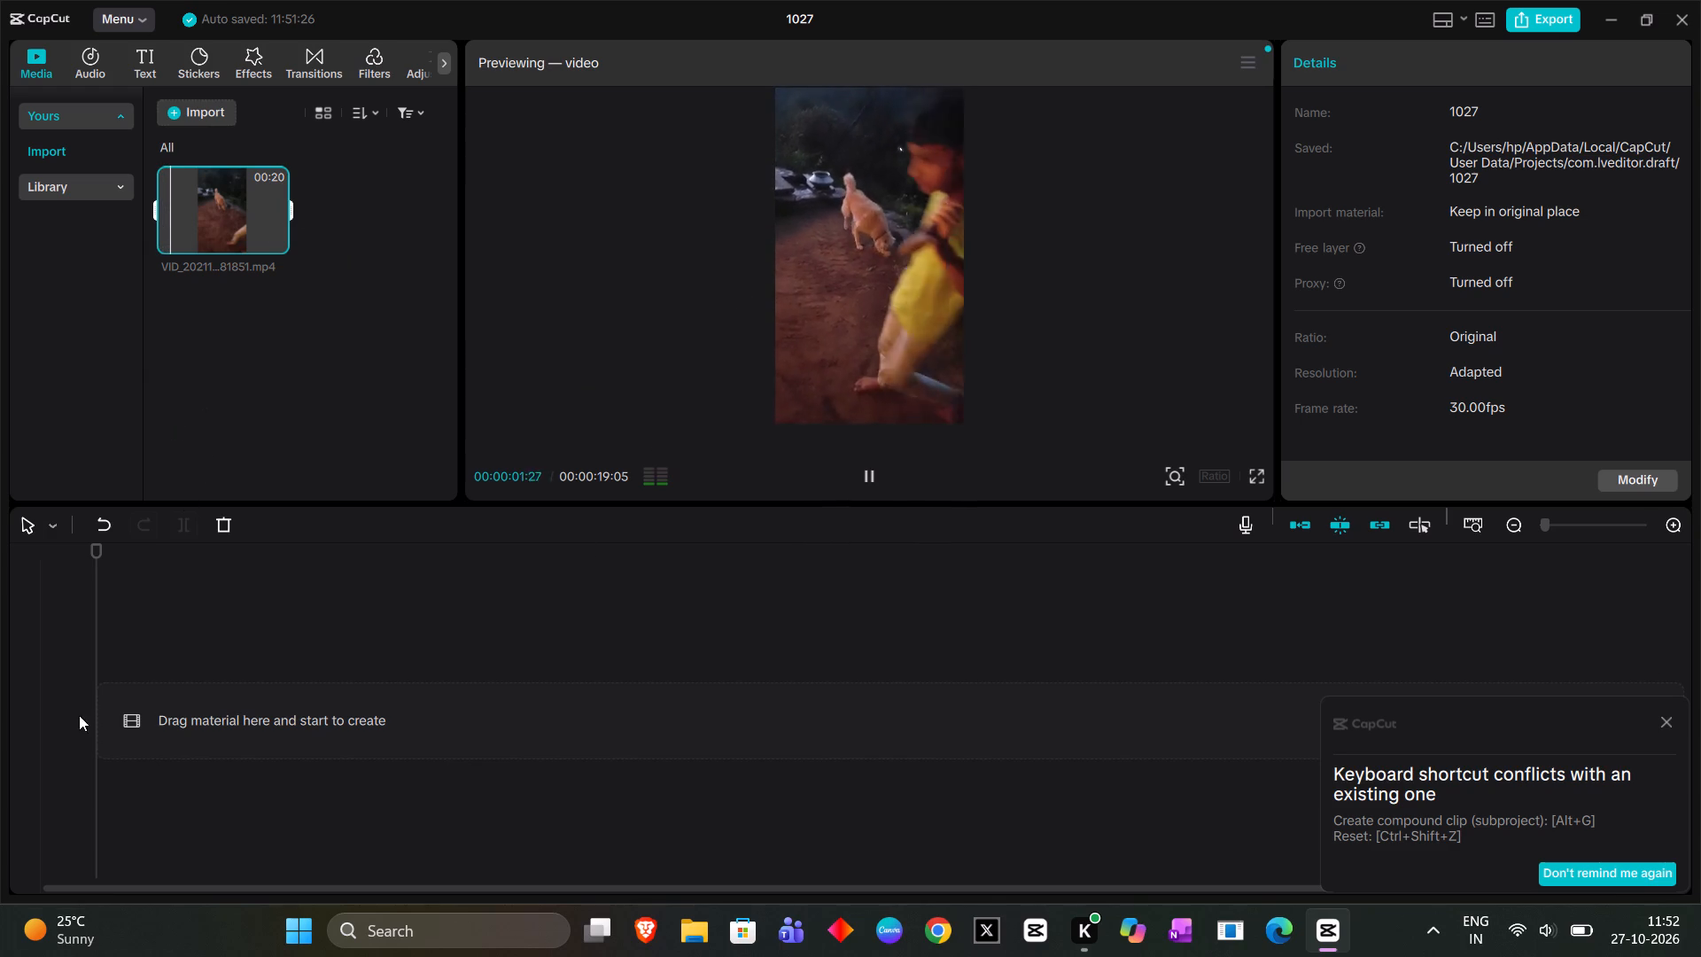
pyautogui.click(197, 720)
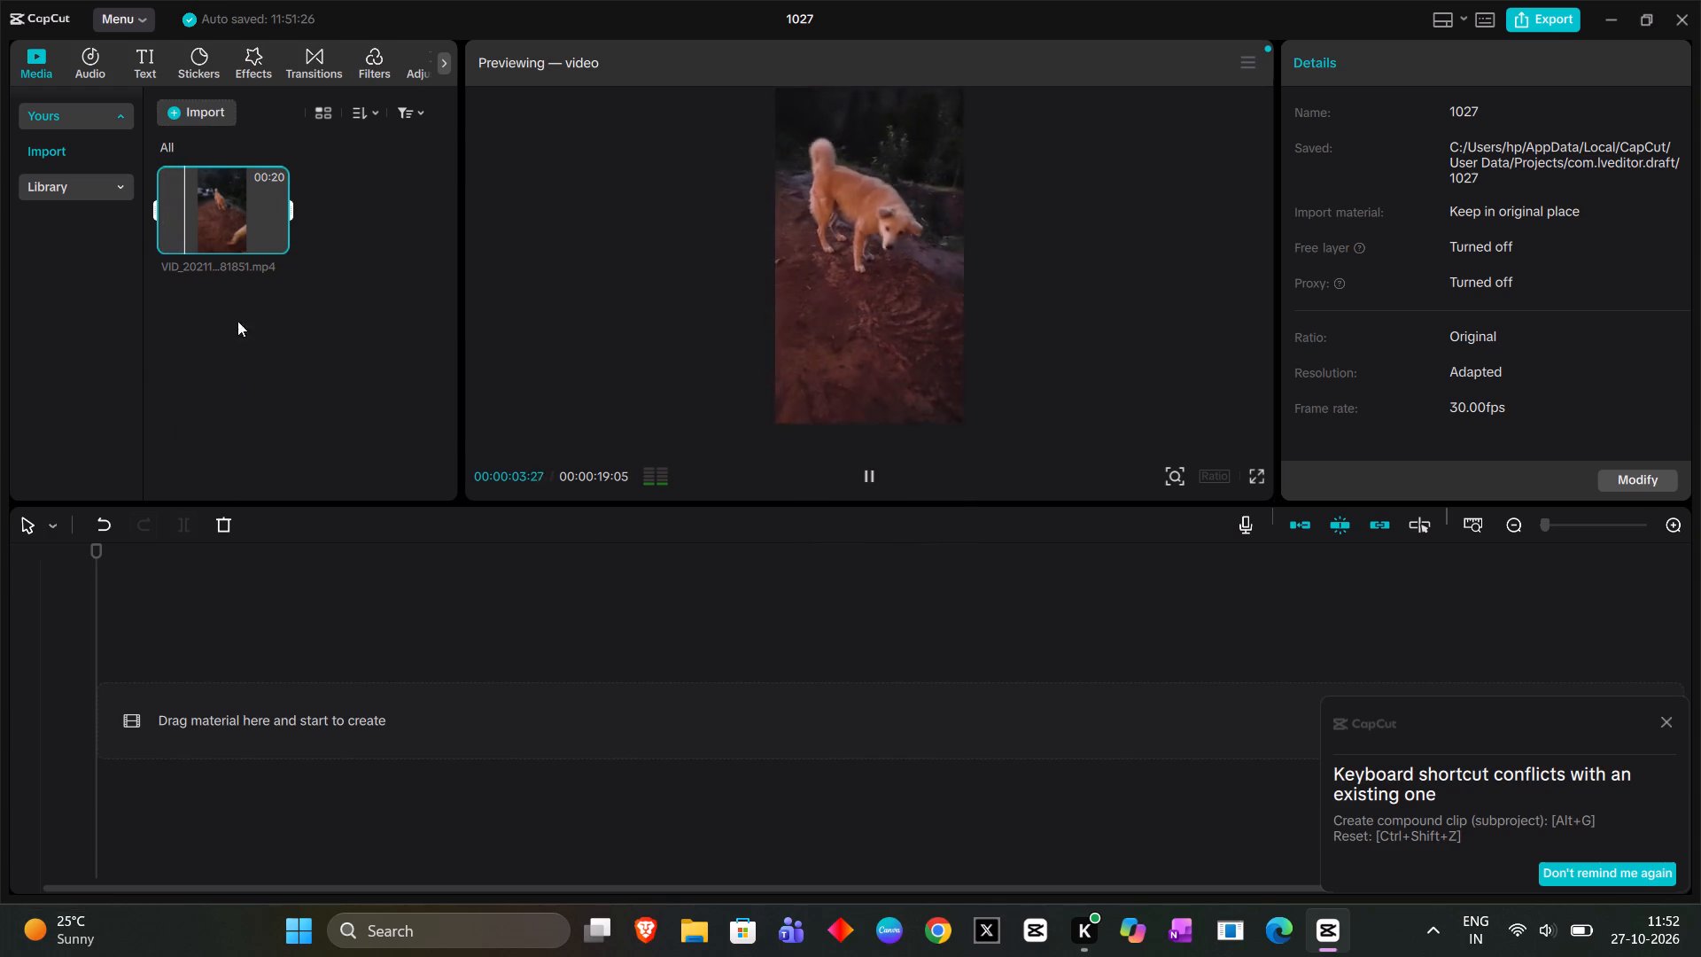
pyautogui.moveTo(243, 214); pyautogui.dragTo(330, 717)
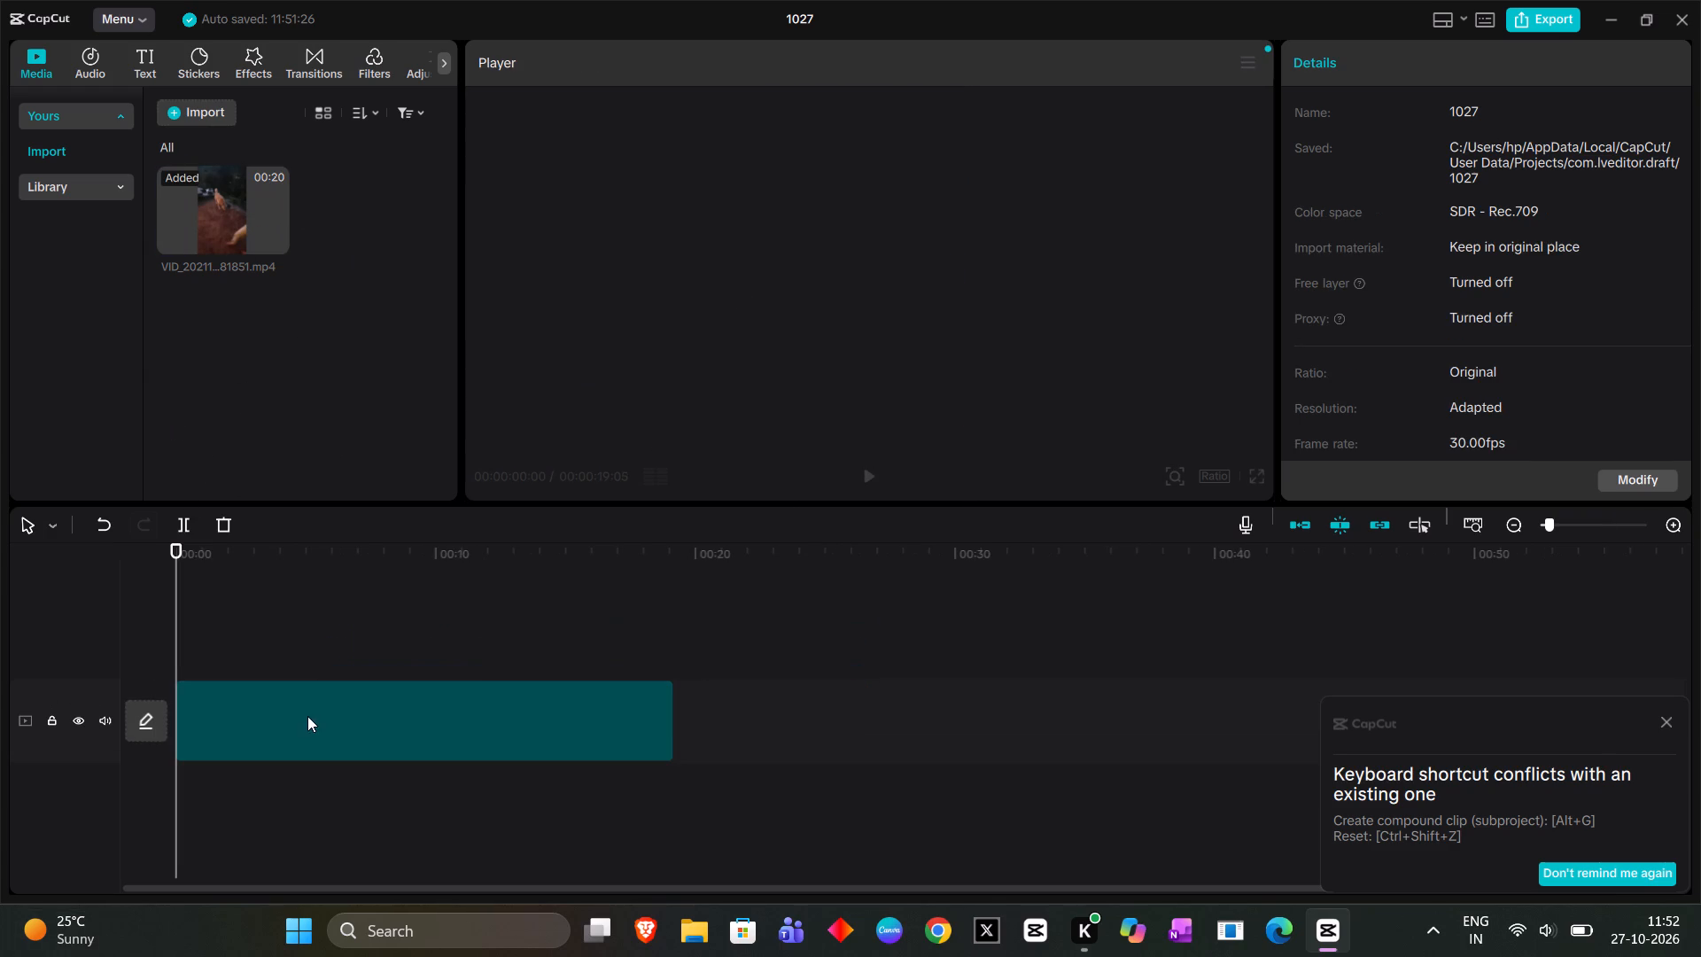
# Play the timeline from the beginning to review the placed clip.
pyautogui.scroll(-2, 274, 573)
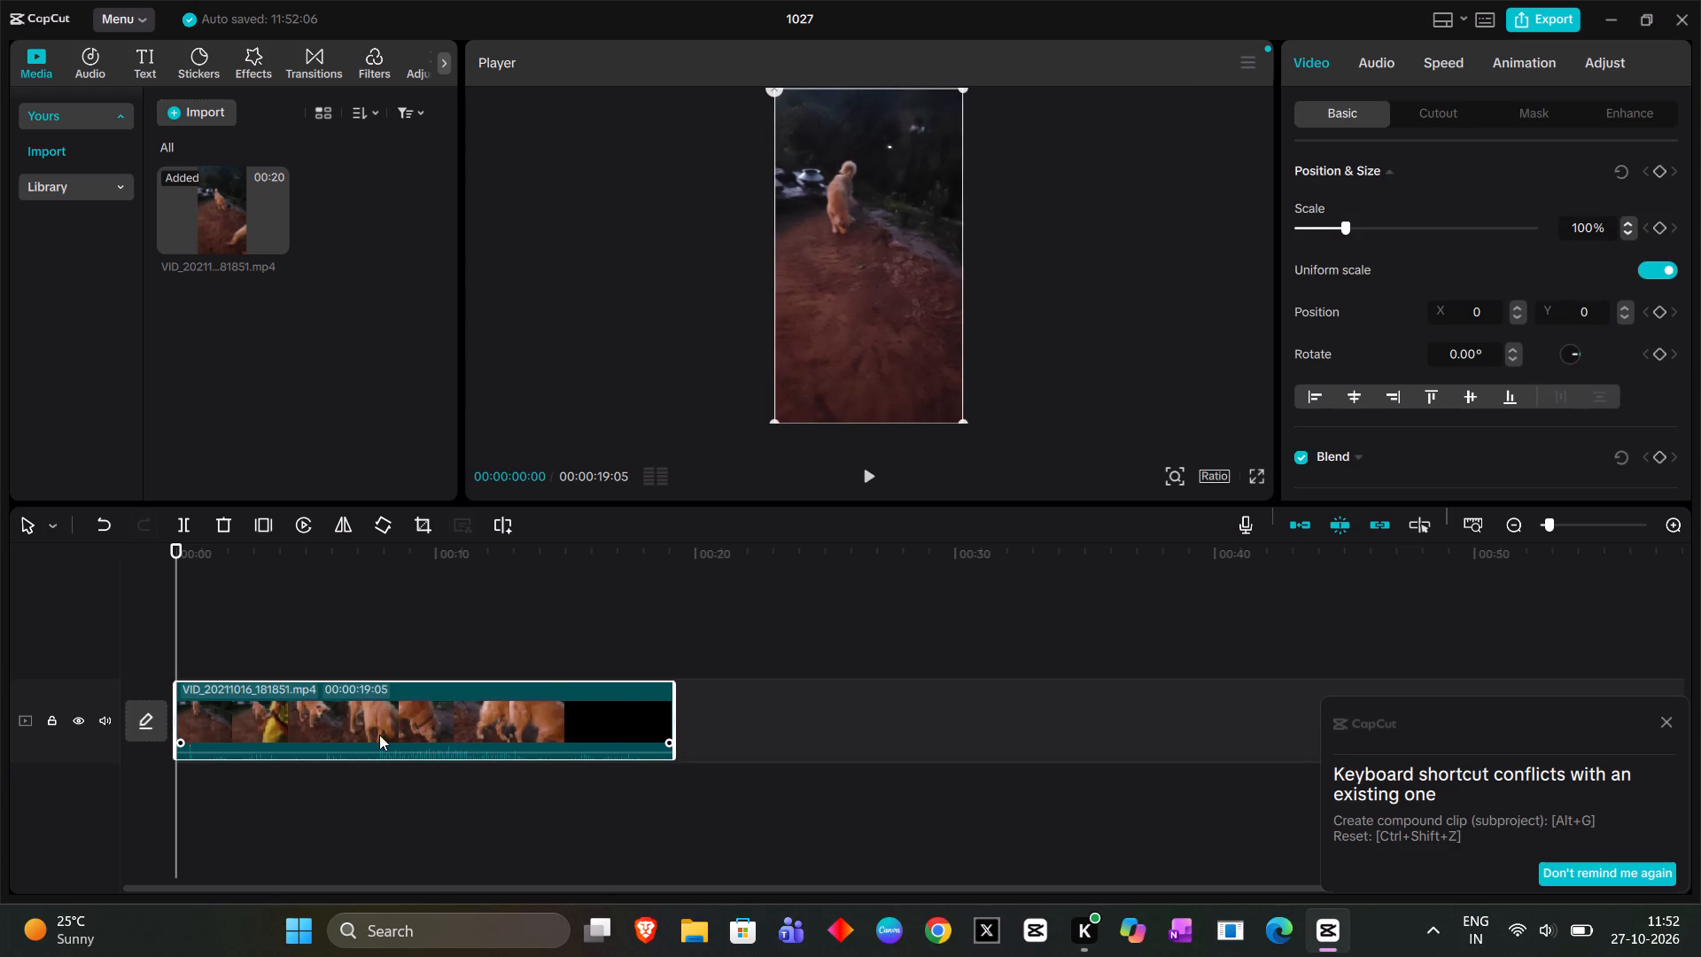
pyautogui.click(863, 466)
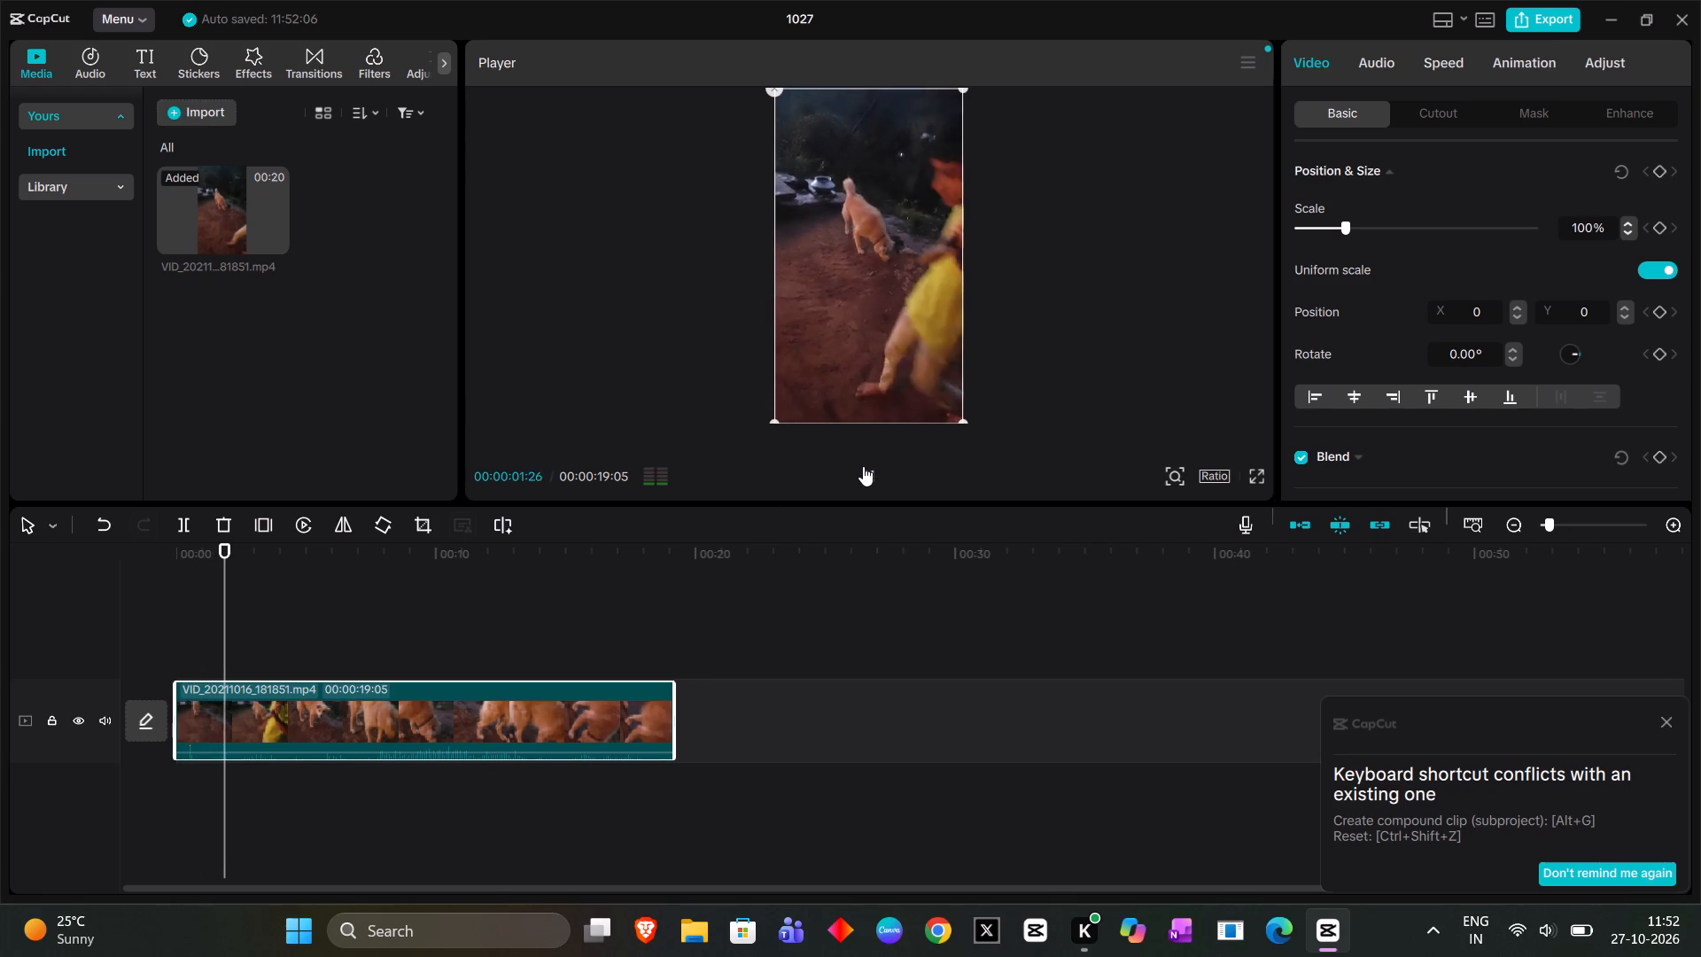
pyautogui.scroll(-2, 858, 477)
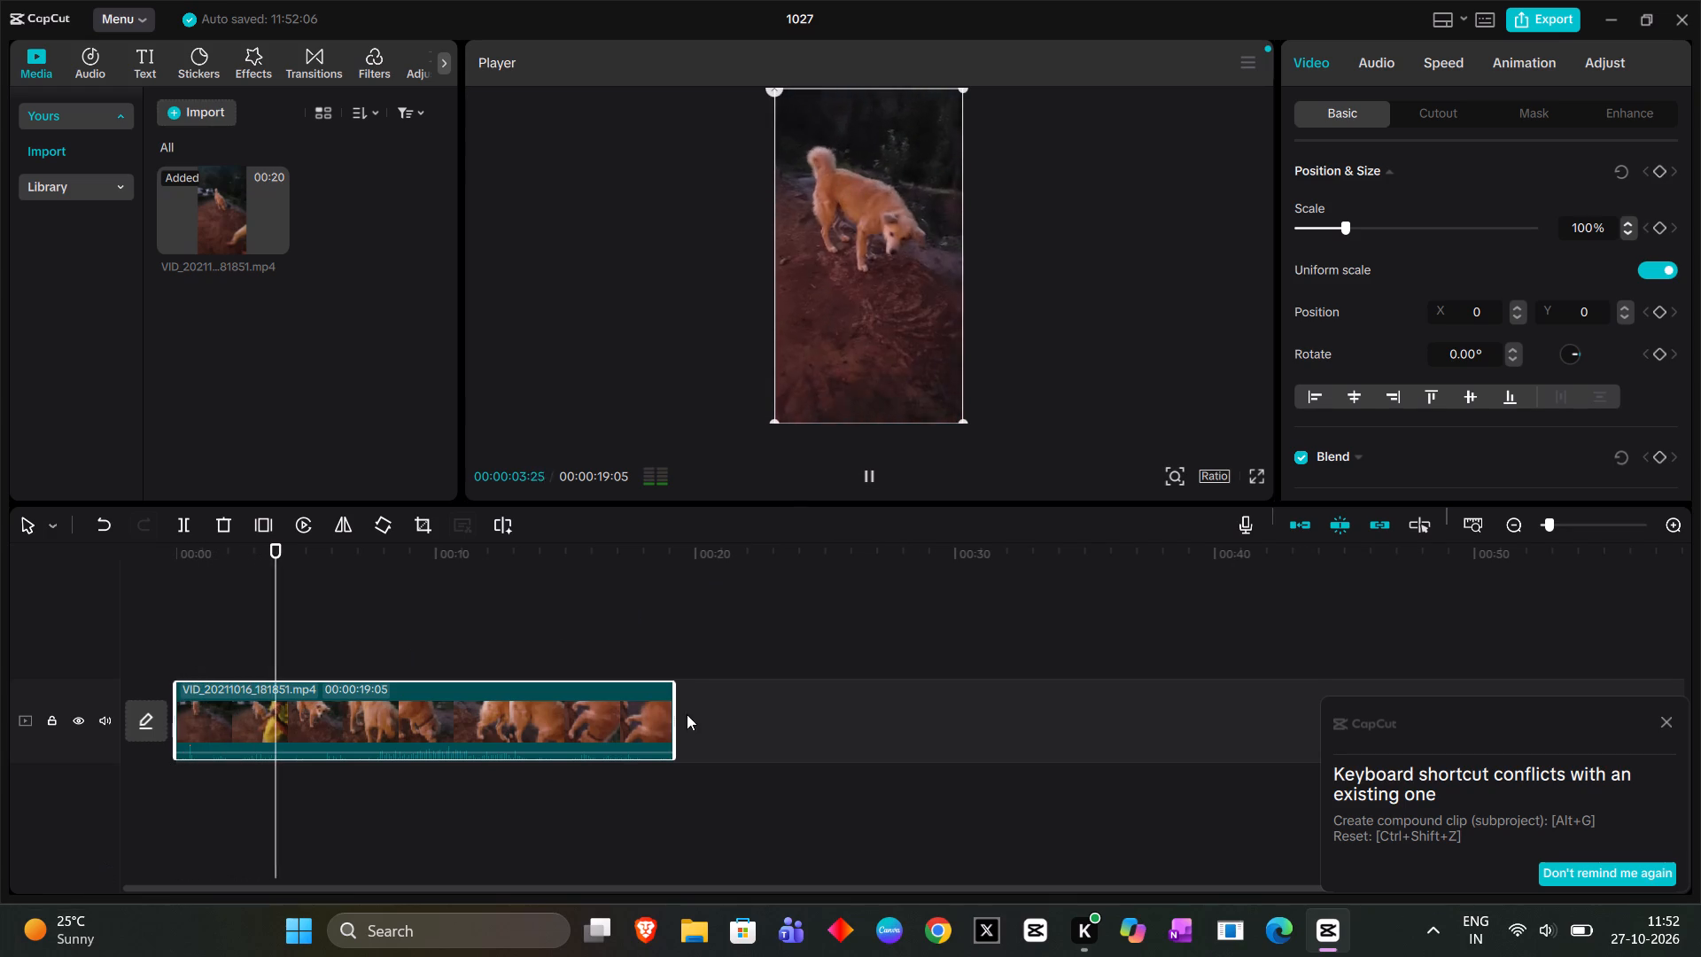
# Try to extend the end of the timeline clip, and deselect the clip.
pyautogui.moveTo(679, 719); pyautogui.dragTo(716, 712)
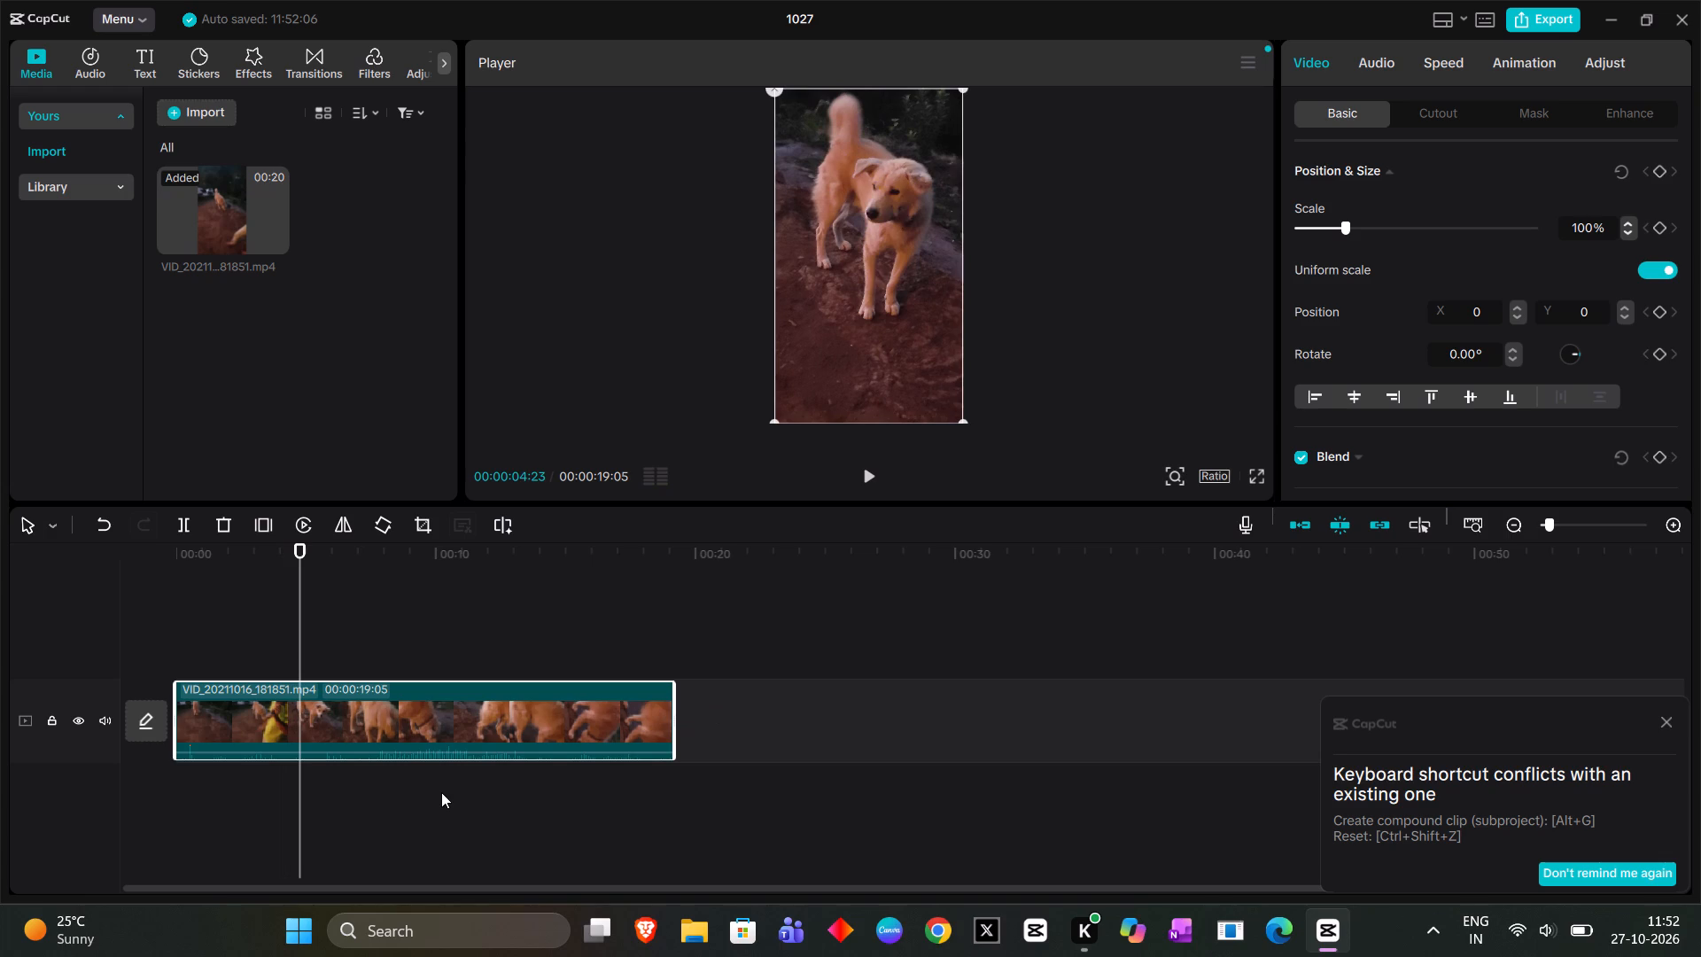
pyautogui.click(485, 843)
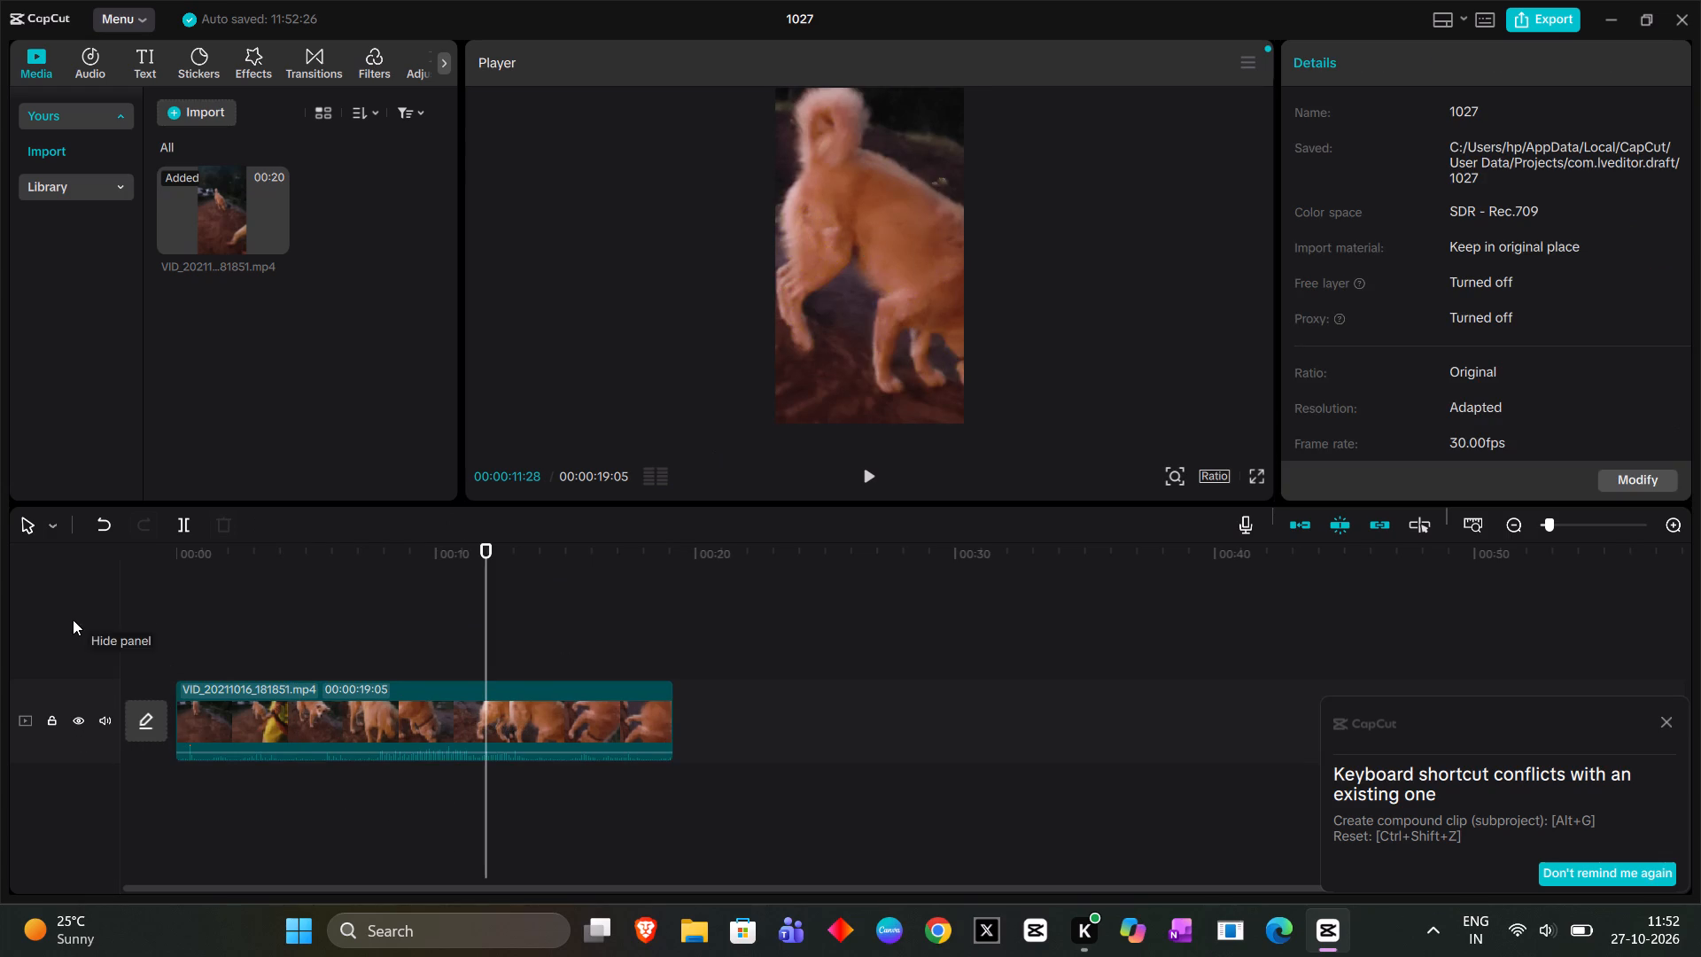
# Play the source clip from the project media in the preview player and pause it.
pyautogui.click(229, 243)
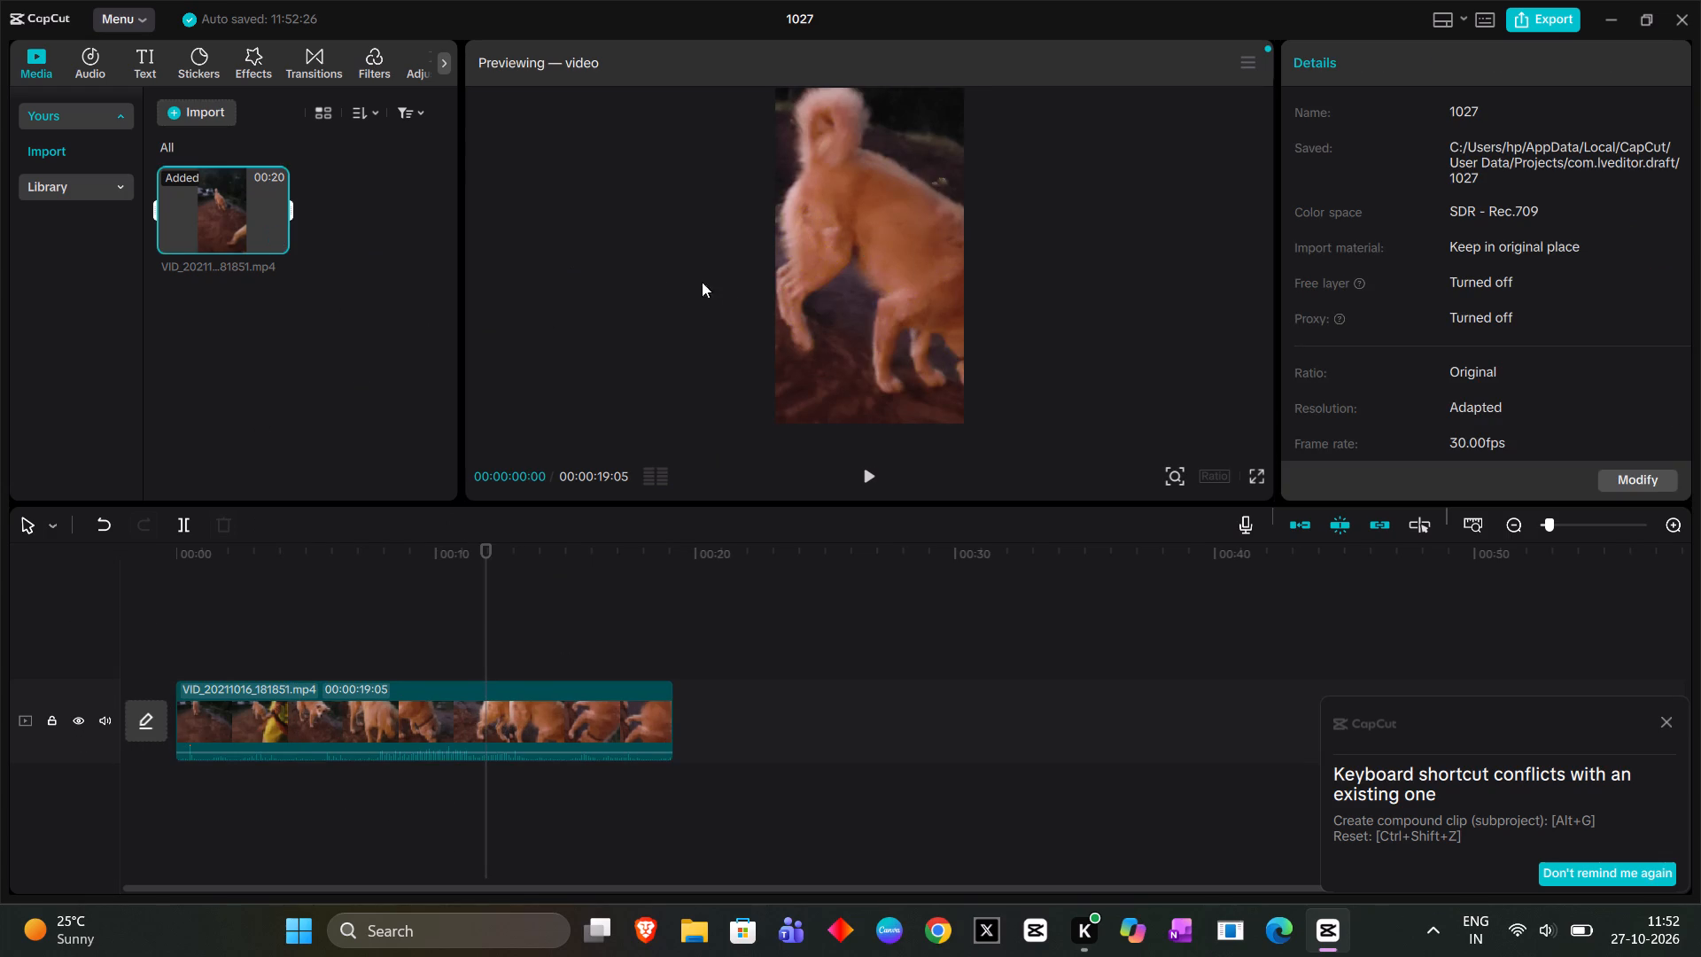
pyautogui.click(758, 280)
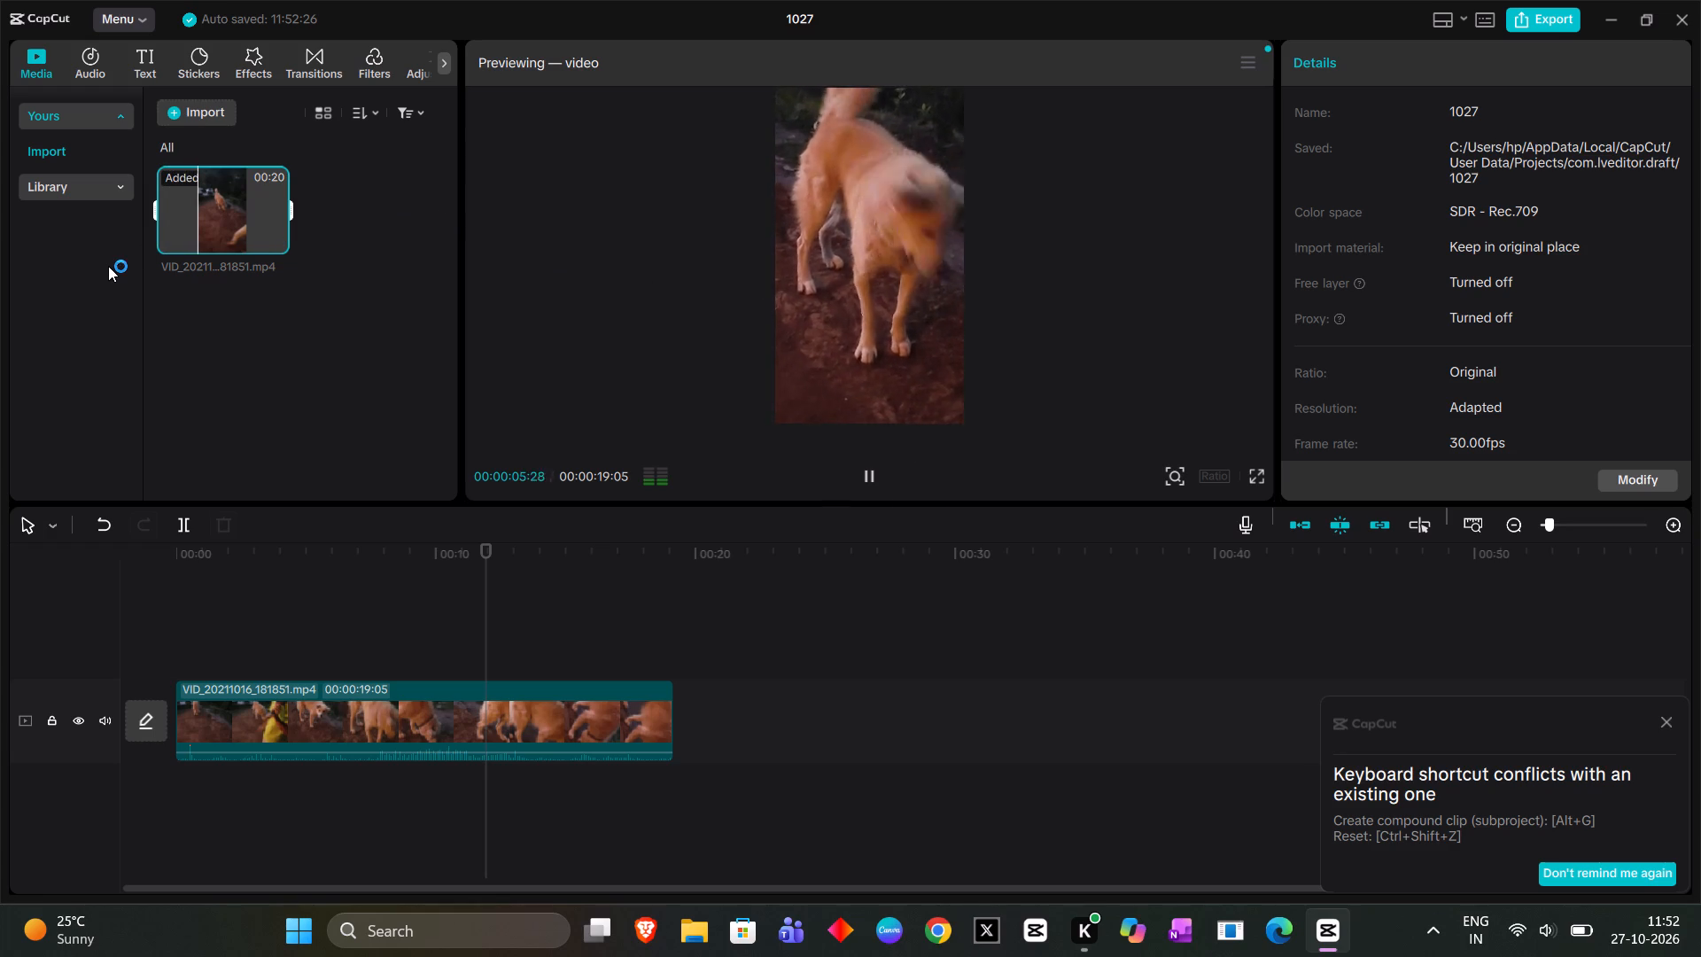
pyautogui.scroll(-2, 290, 367)
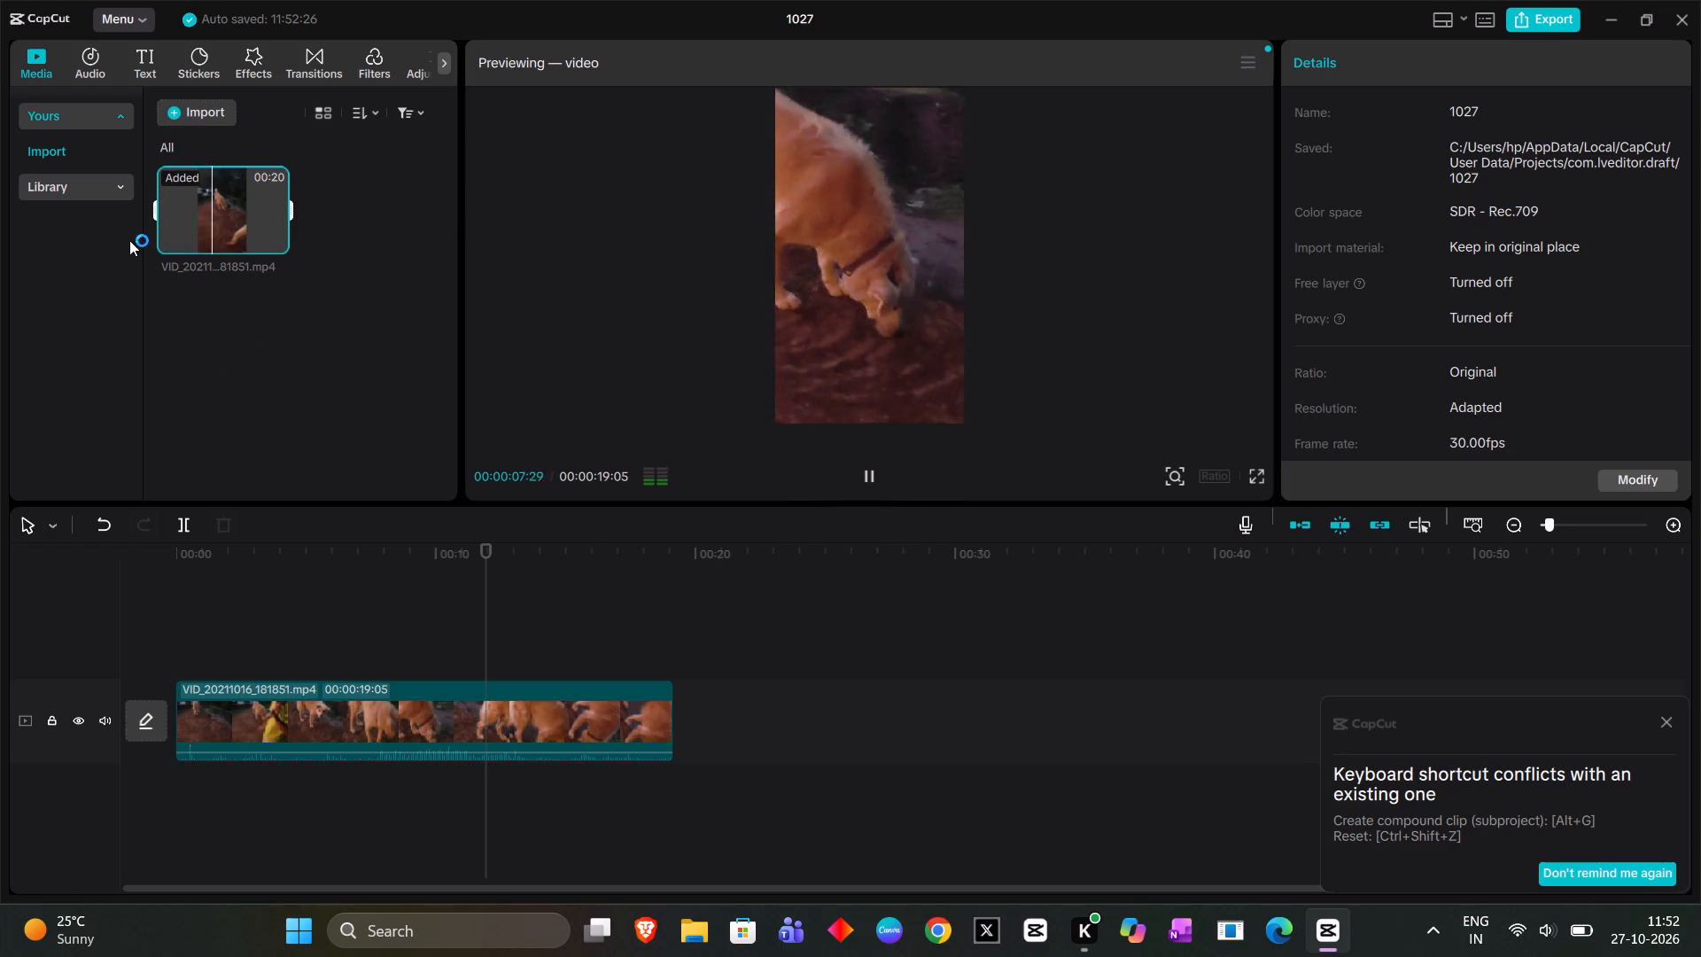
pyautogui.click(231, 213)
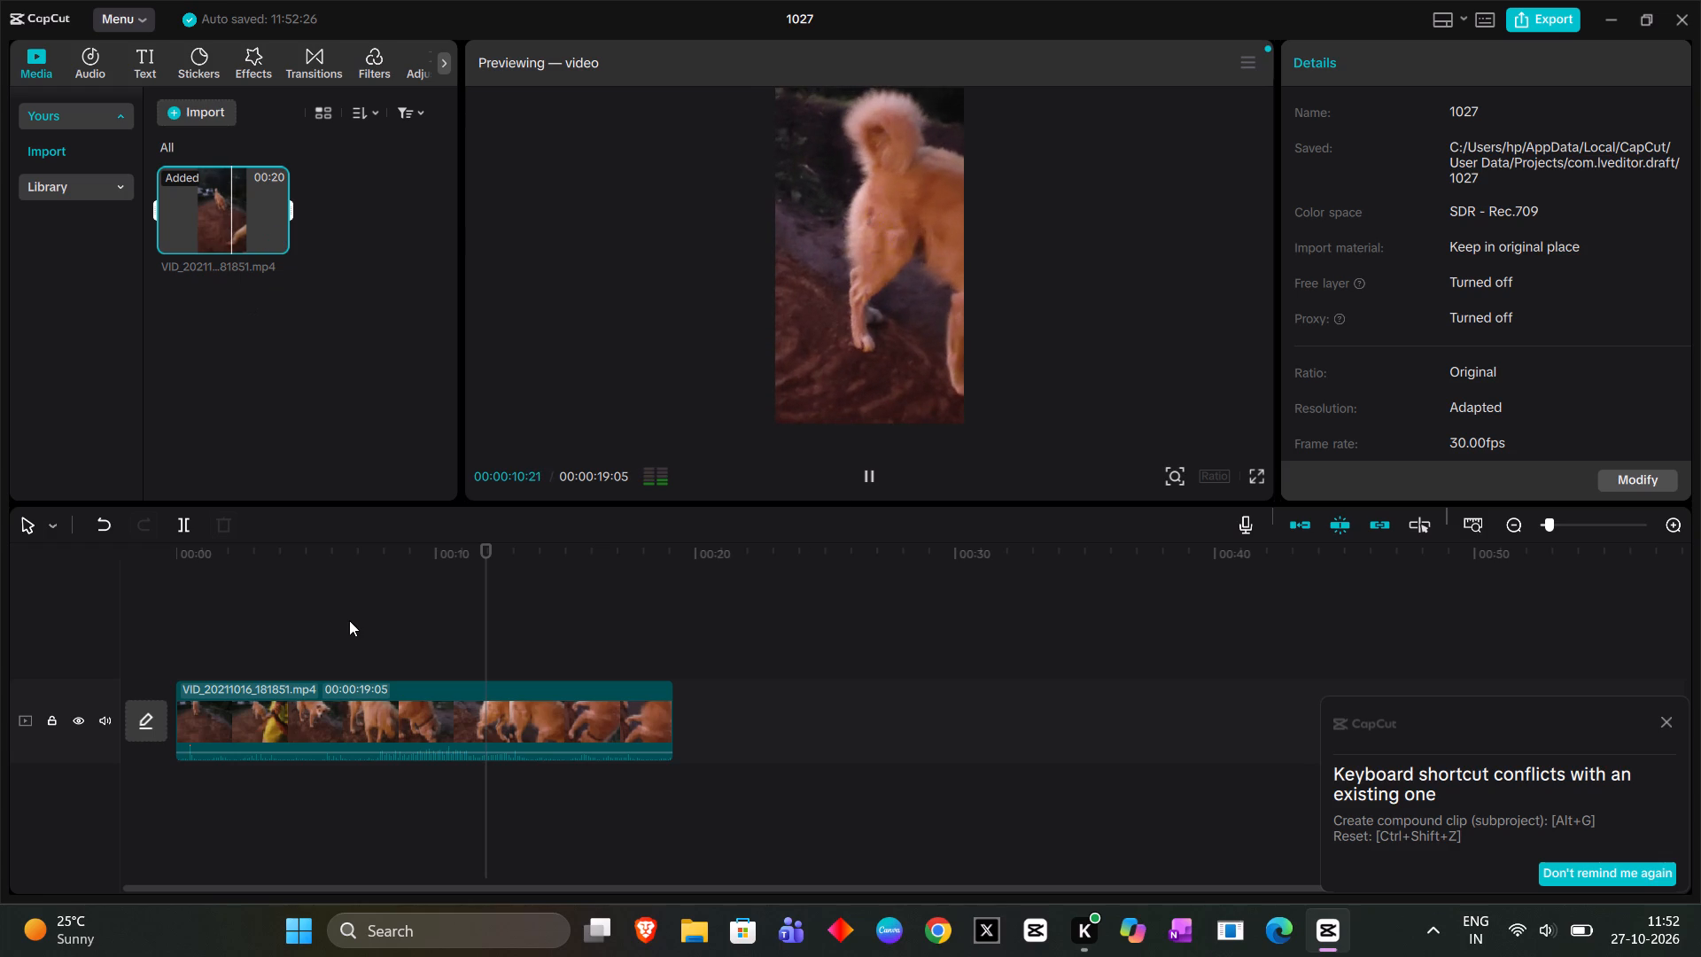
pyautogui.scroll(-2, 1161, 786)
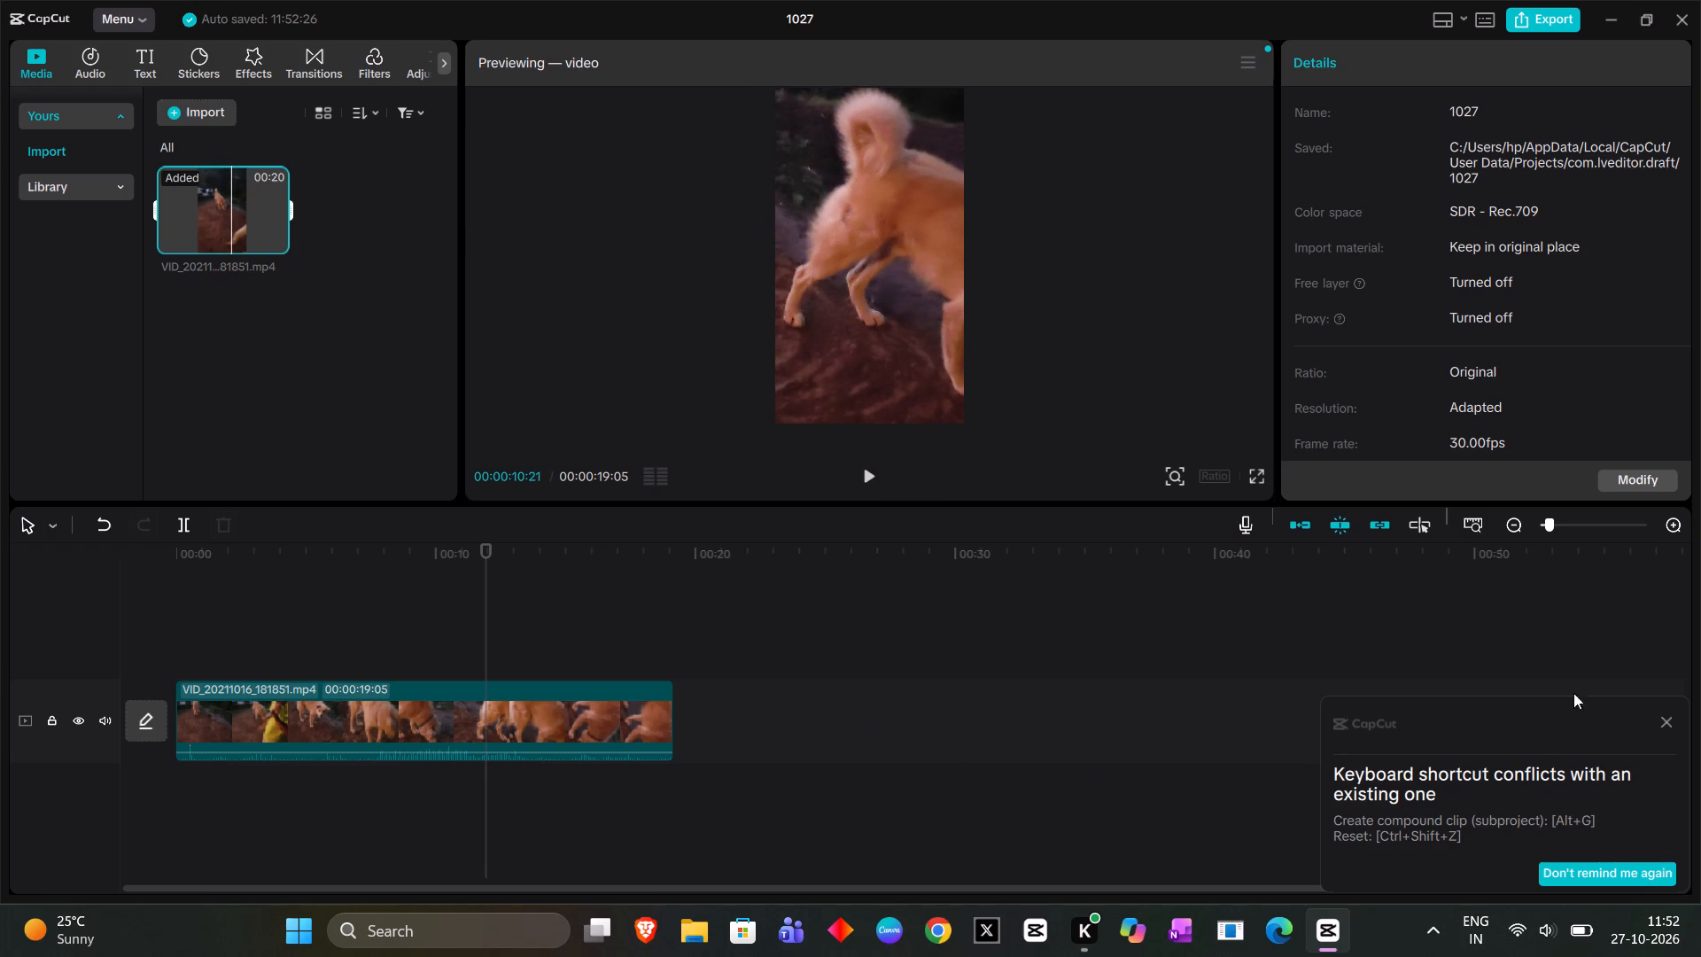
# Dismiss the keyboard shortcut conflict notice.
pyautogui.click(1664, 721)
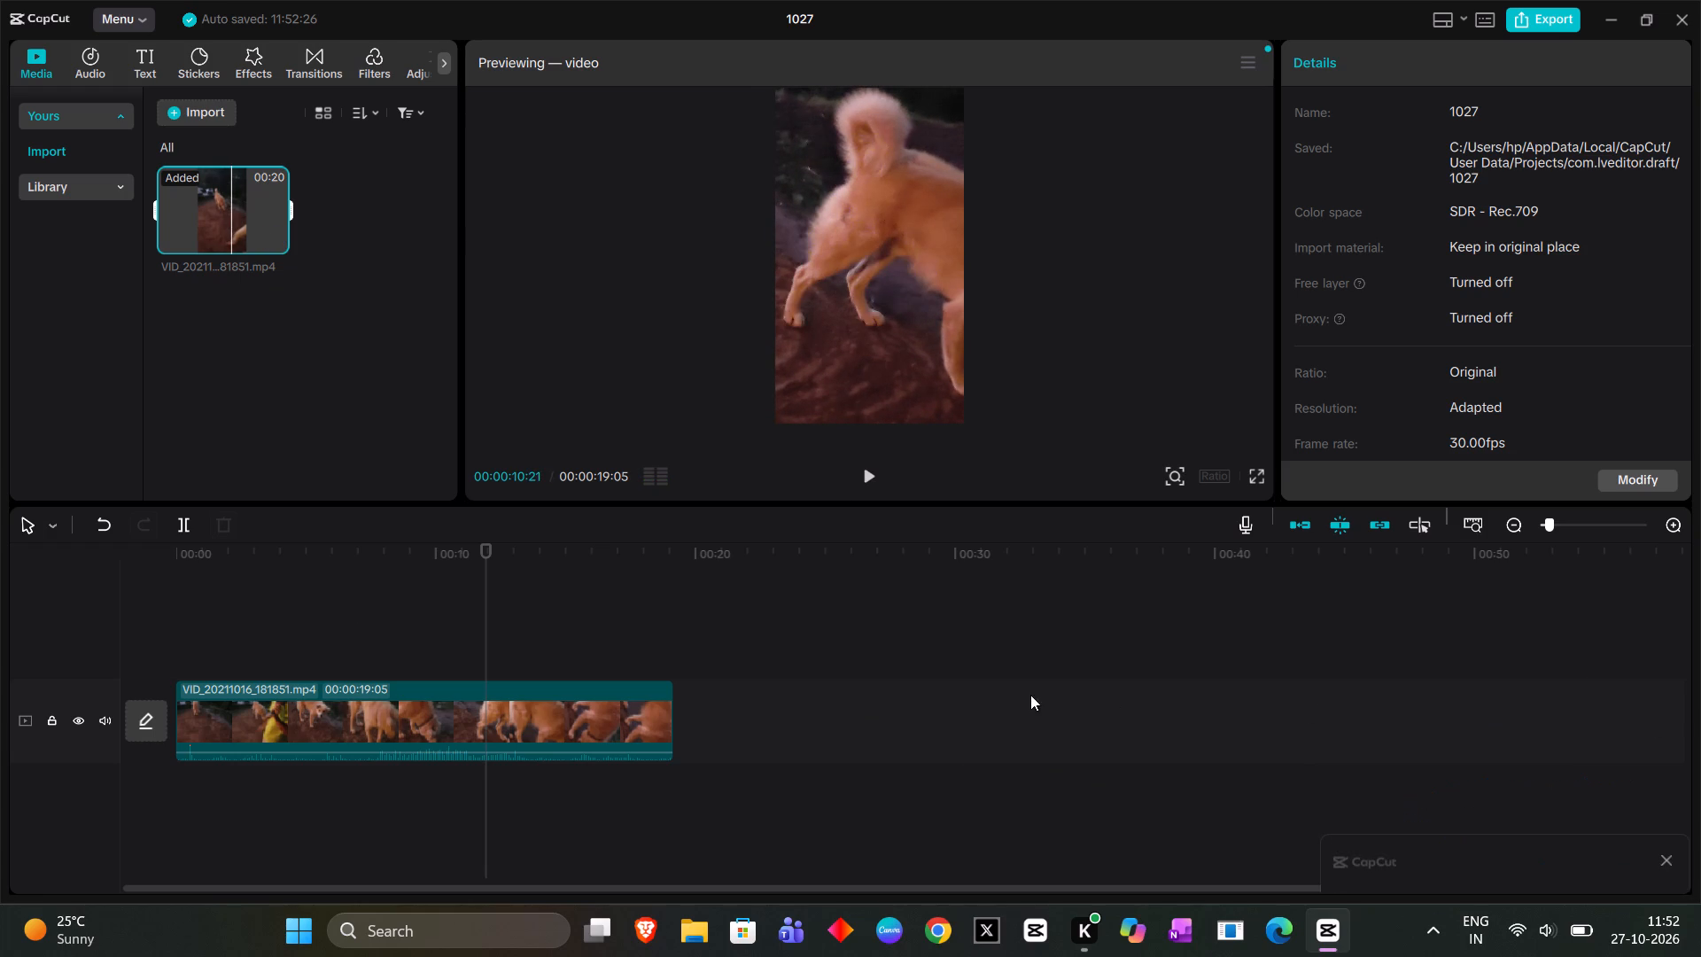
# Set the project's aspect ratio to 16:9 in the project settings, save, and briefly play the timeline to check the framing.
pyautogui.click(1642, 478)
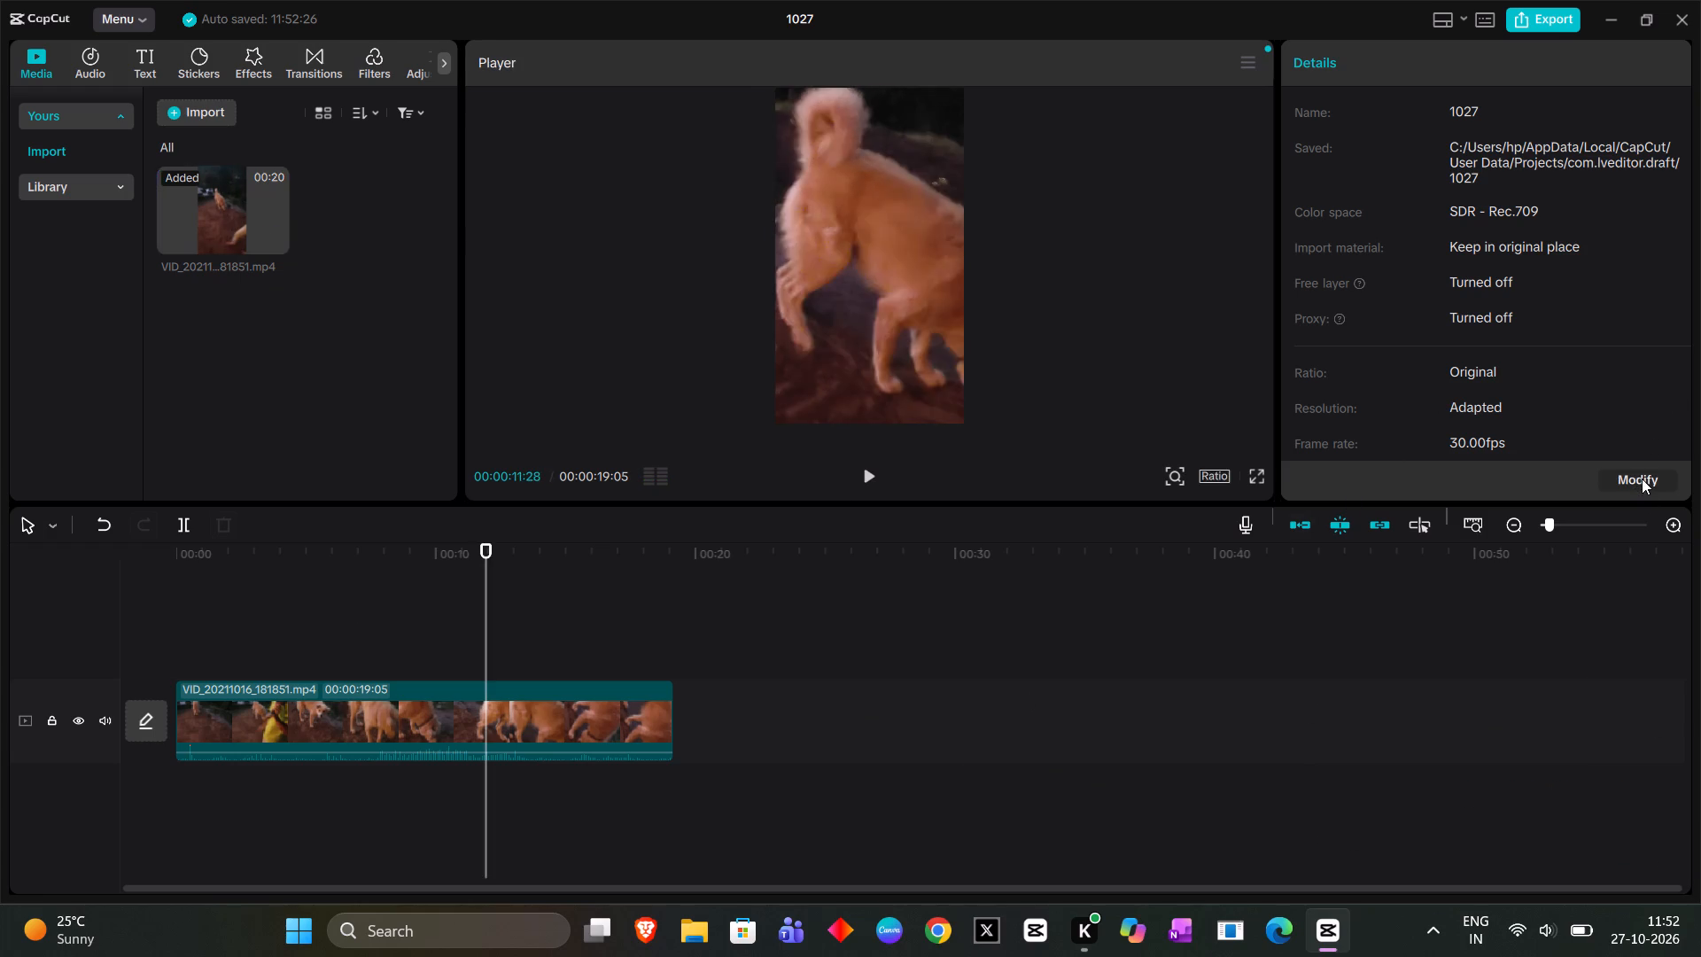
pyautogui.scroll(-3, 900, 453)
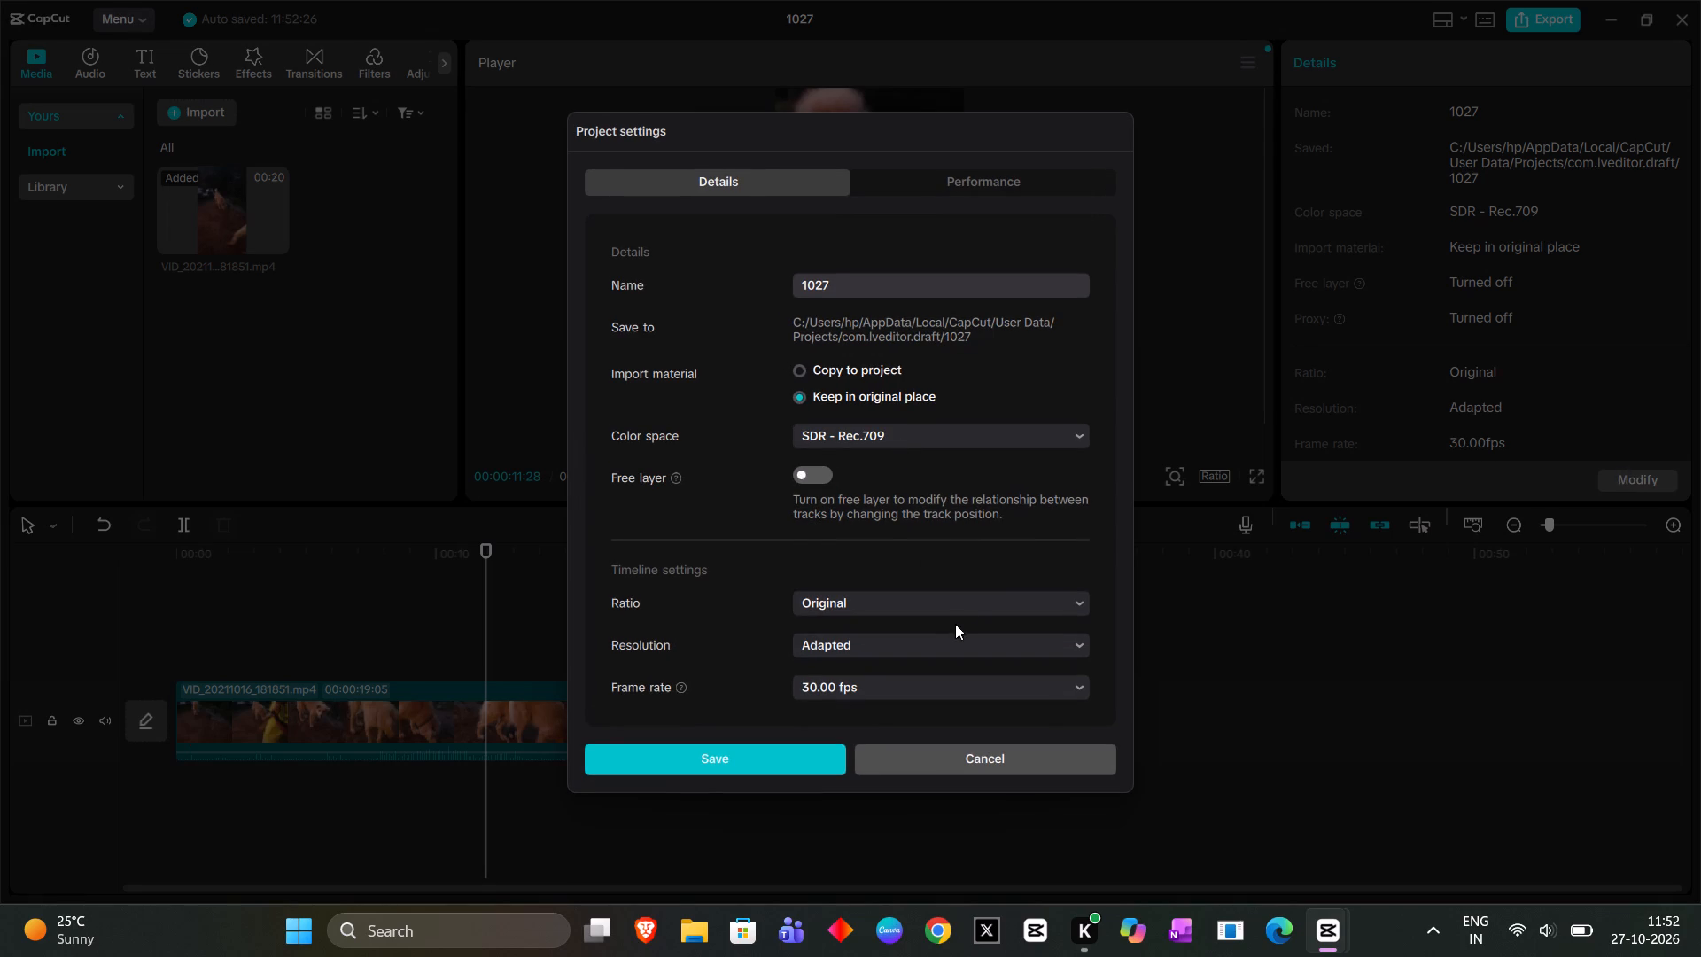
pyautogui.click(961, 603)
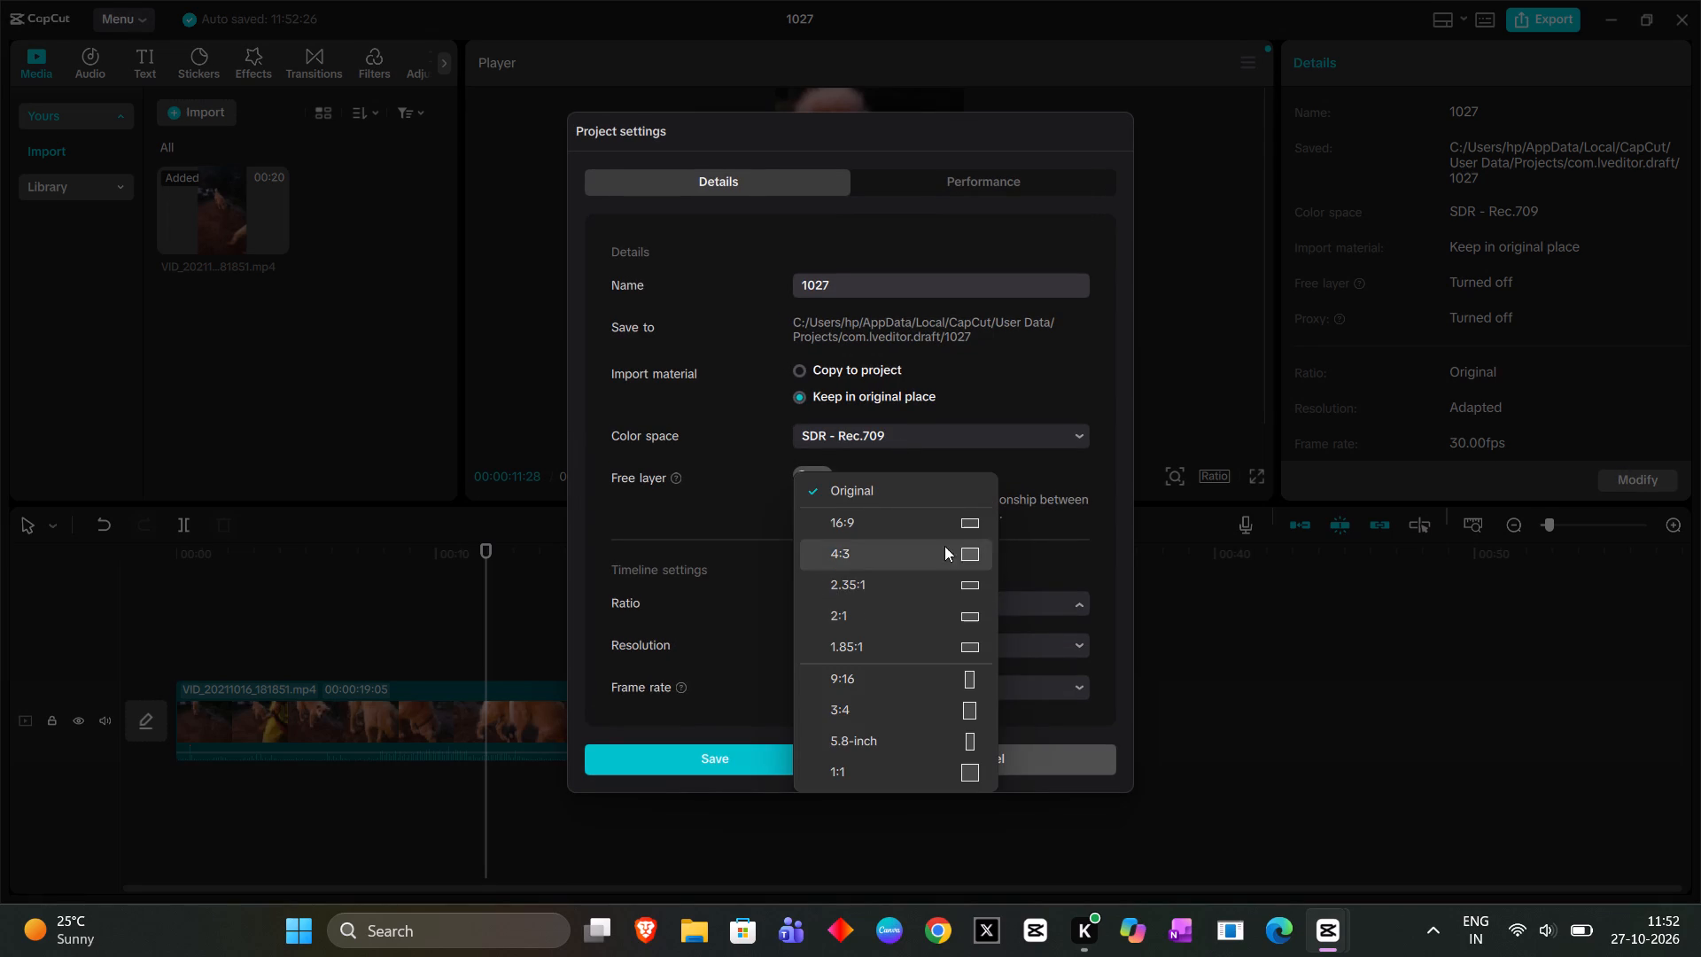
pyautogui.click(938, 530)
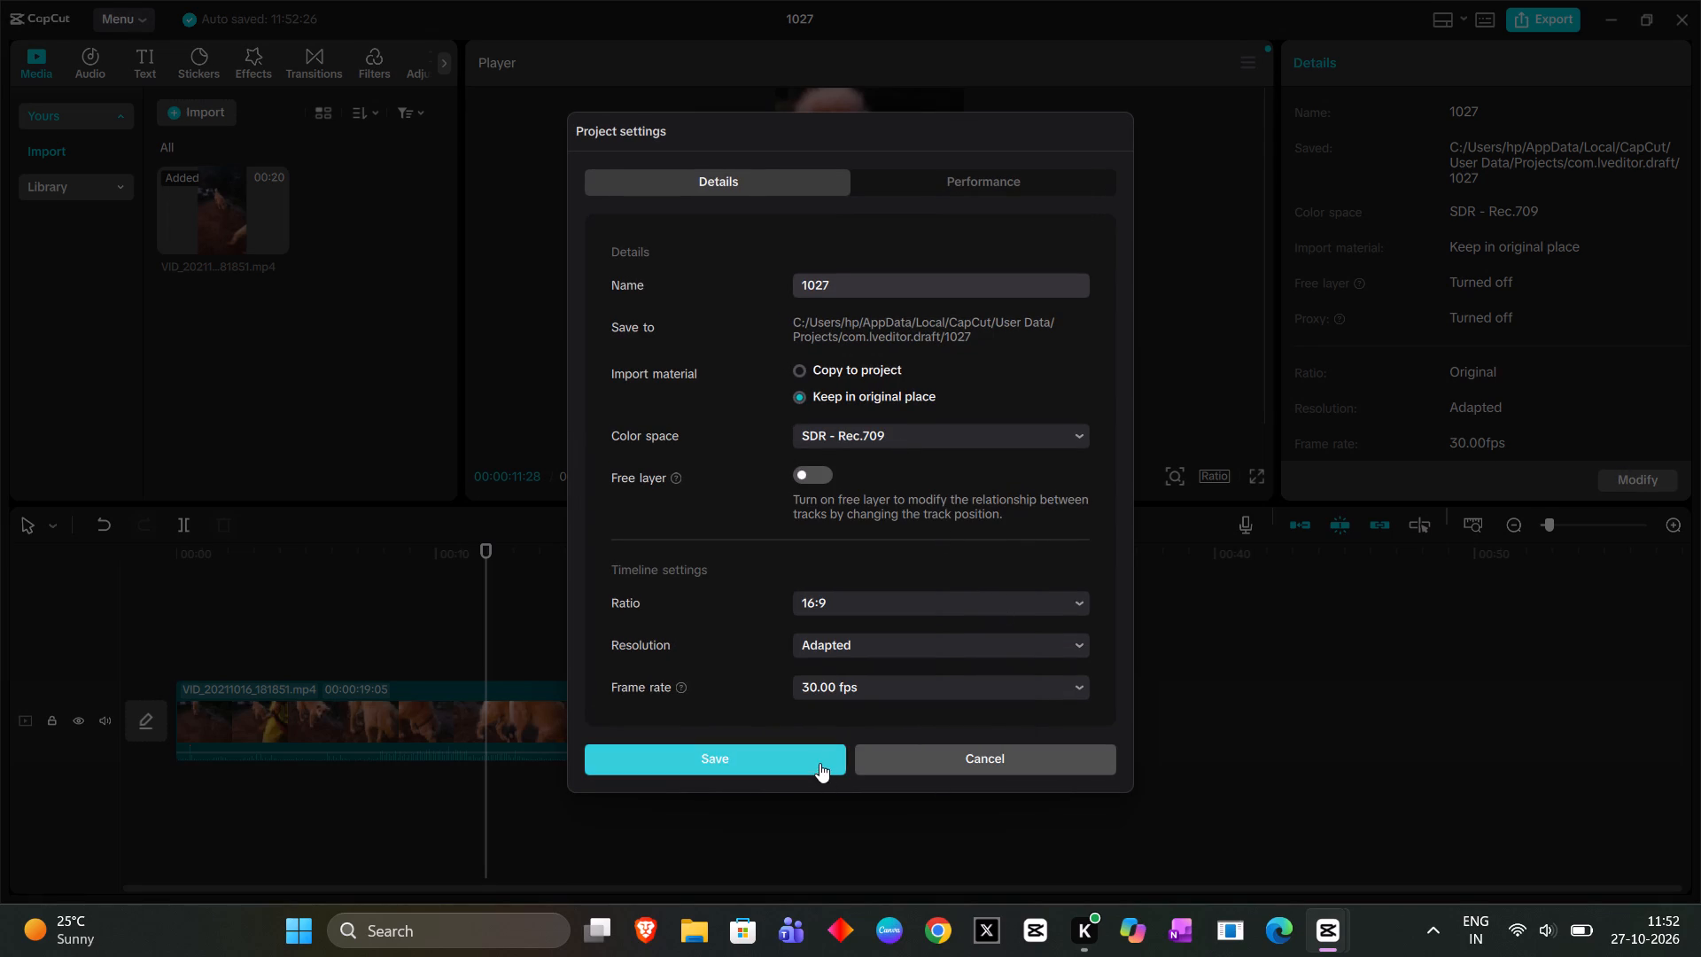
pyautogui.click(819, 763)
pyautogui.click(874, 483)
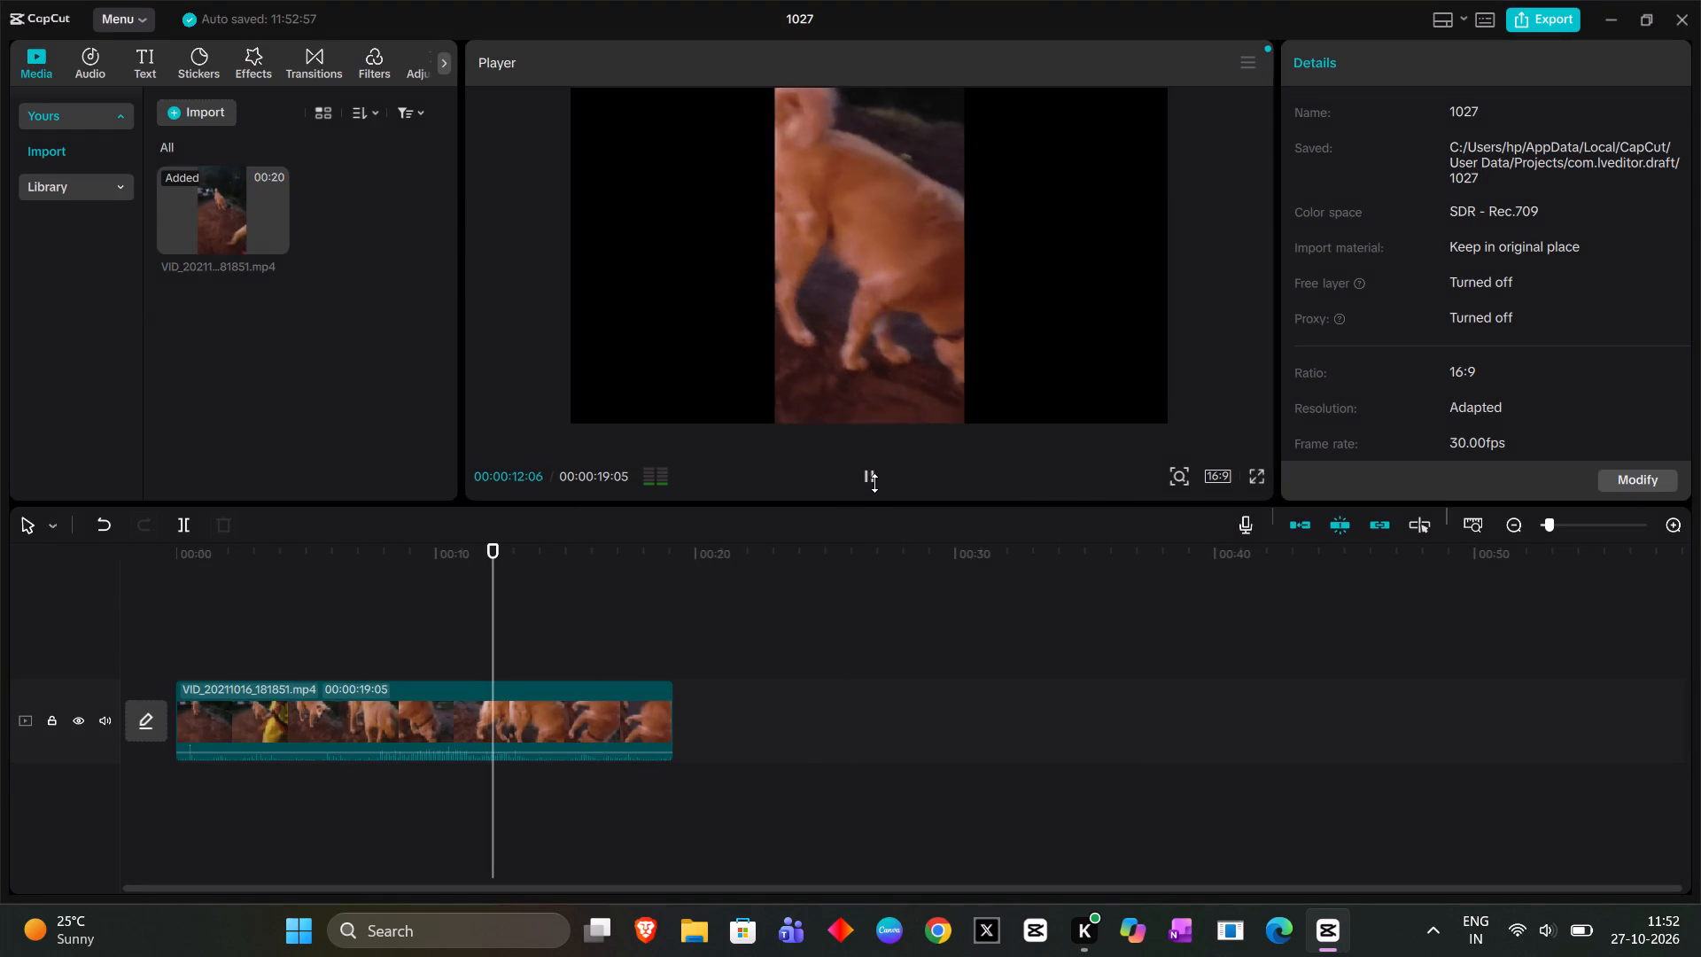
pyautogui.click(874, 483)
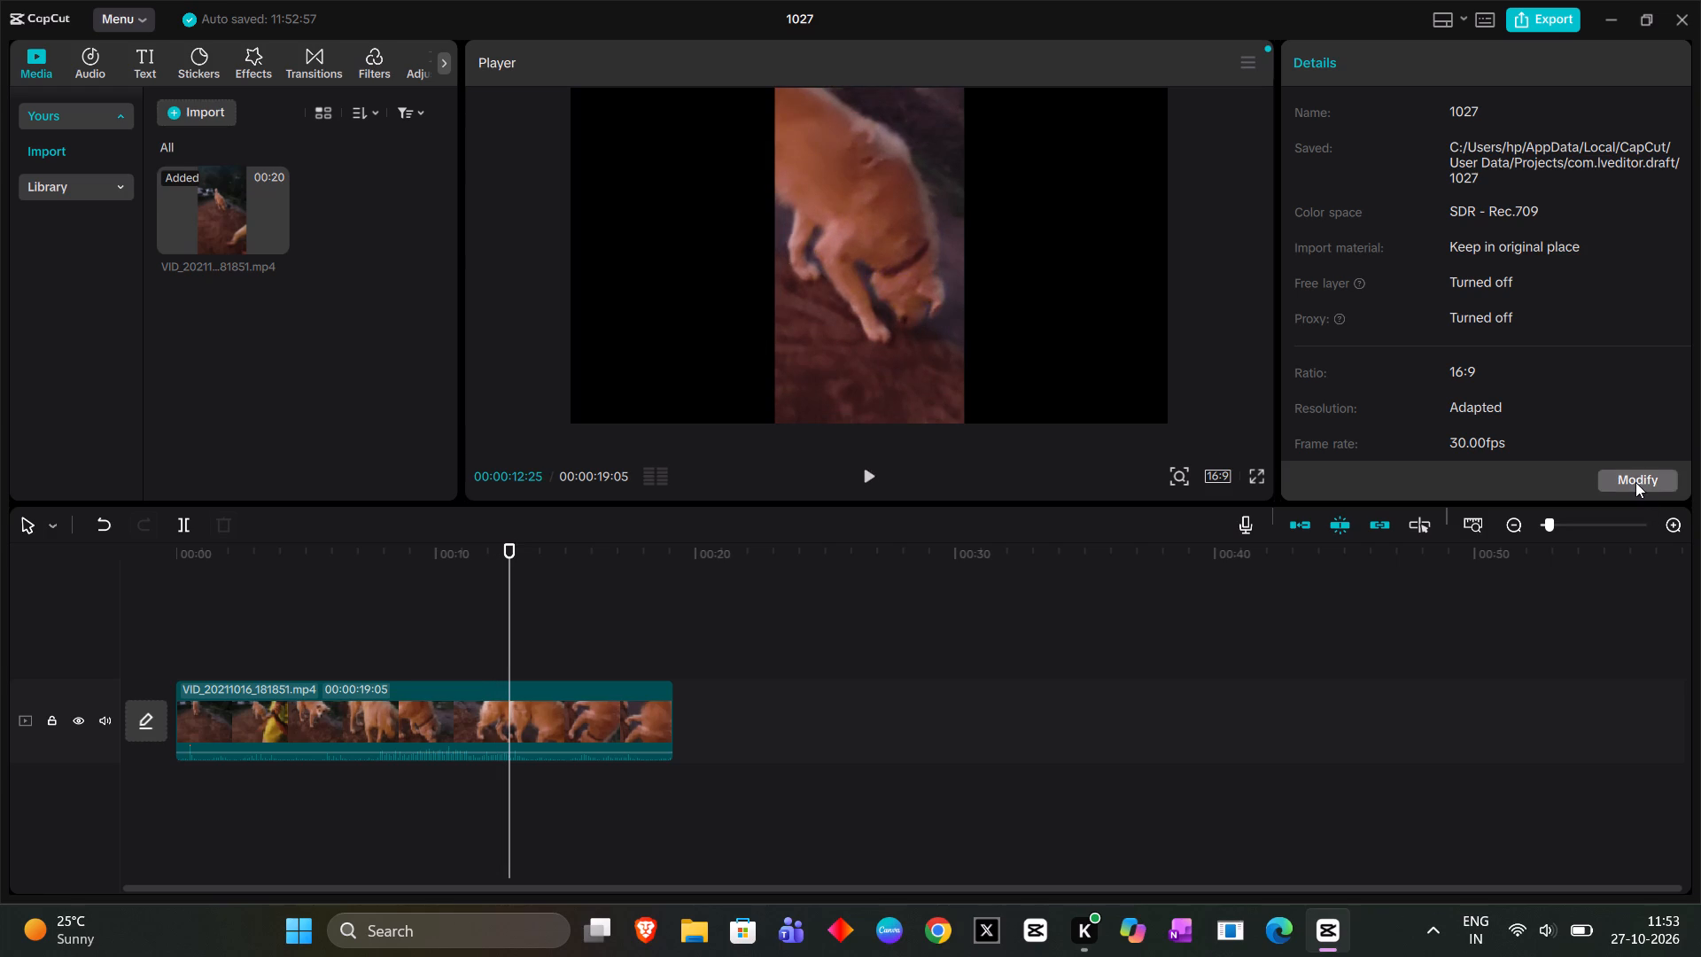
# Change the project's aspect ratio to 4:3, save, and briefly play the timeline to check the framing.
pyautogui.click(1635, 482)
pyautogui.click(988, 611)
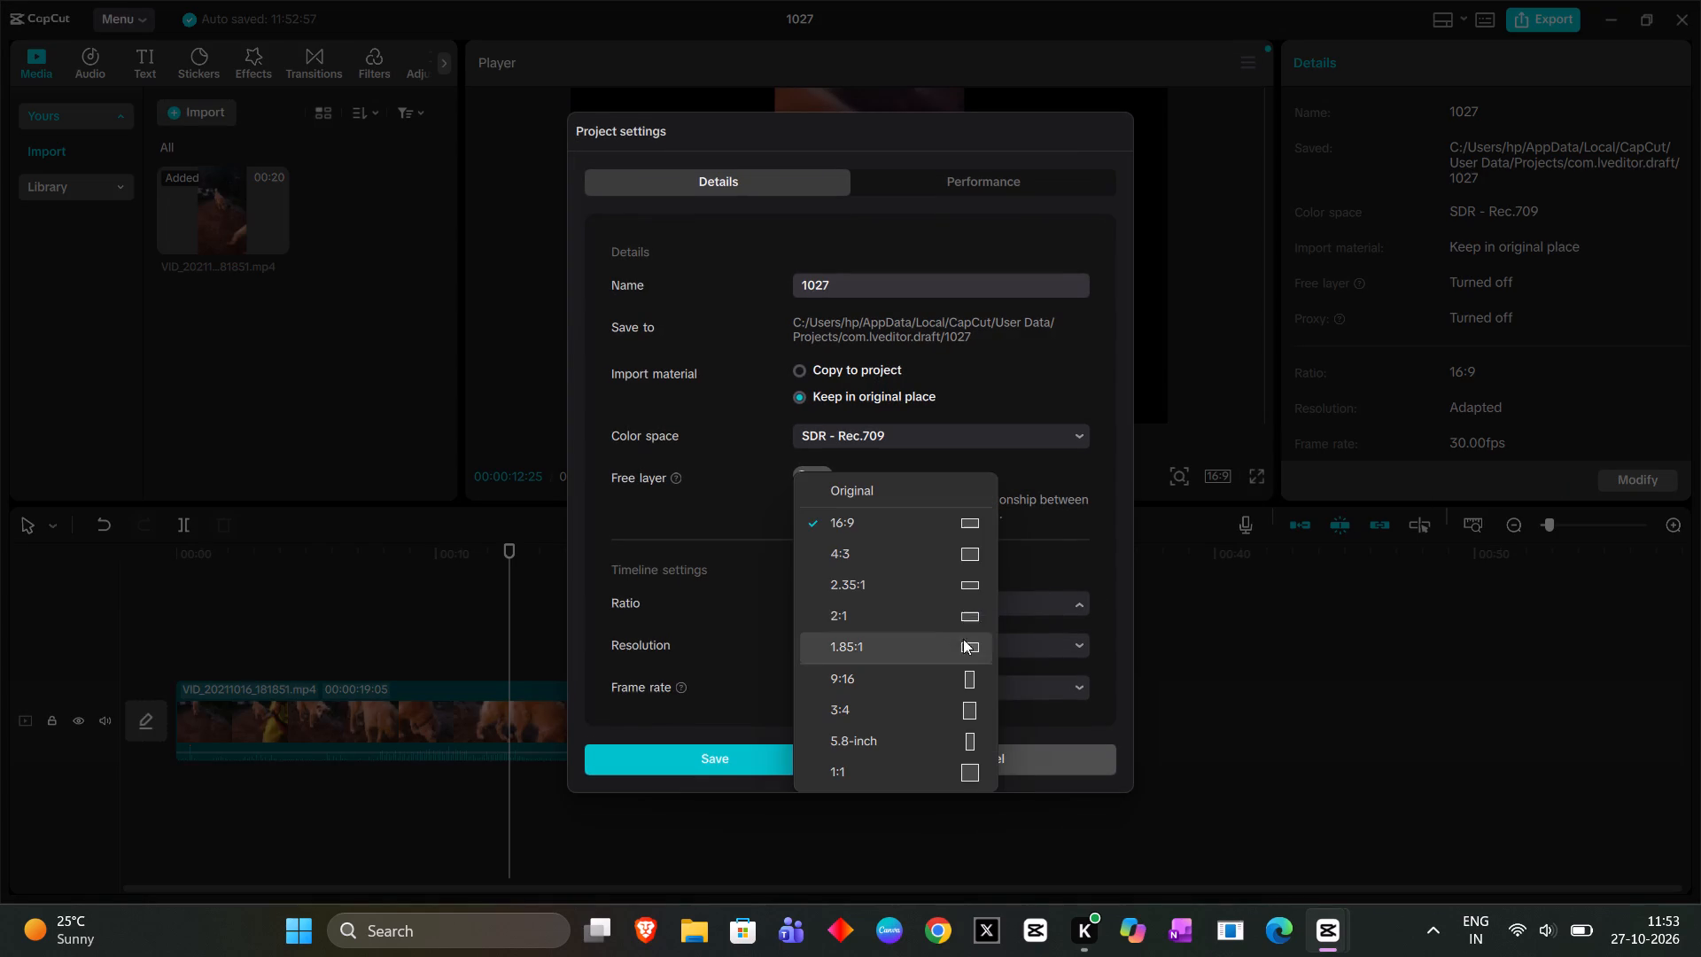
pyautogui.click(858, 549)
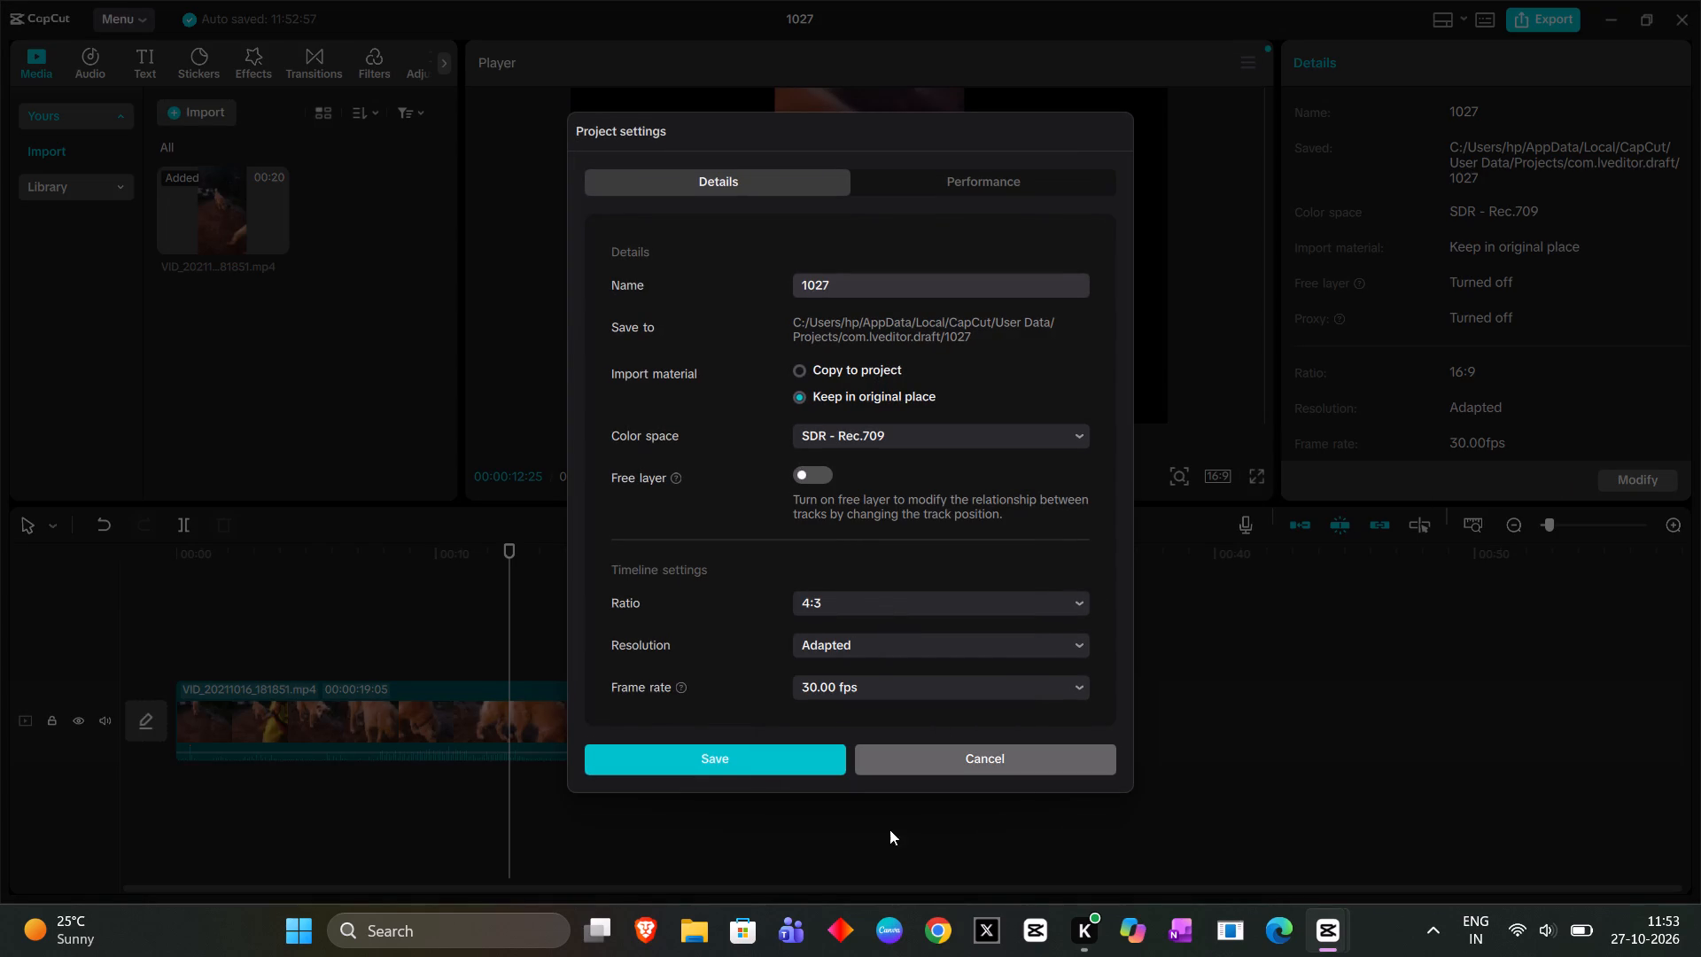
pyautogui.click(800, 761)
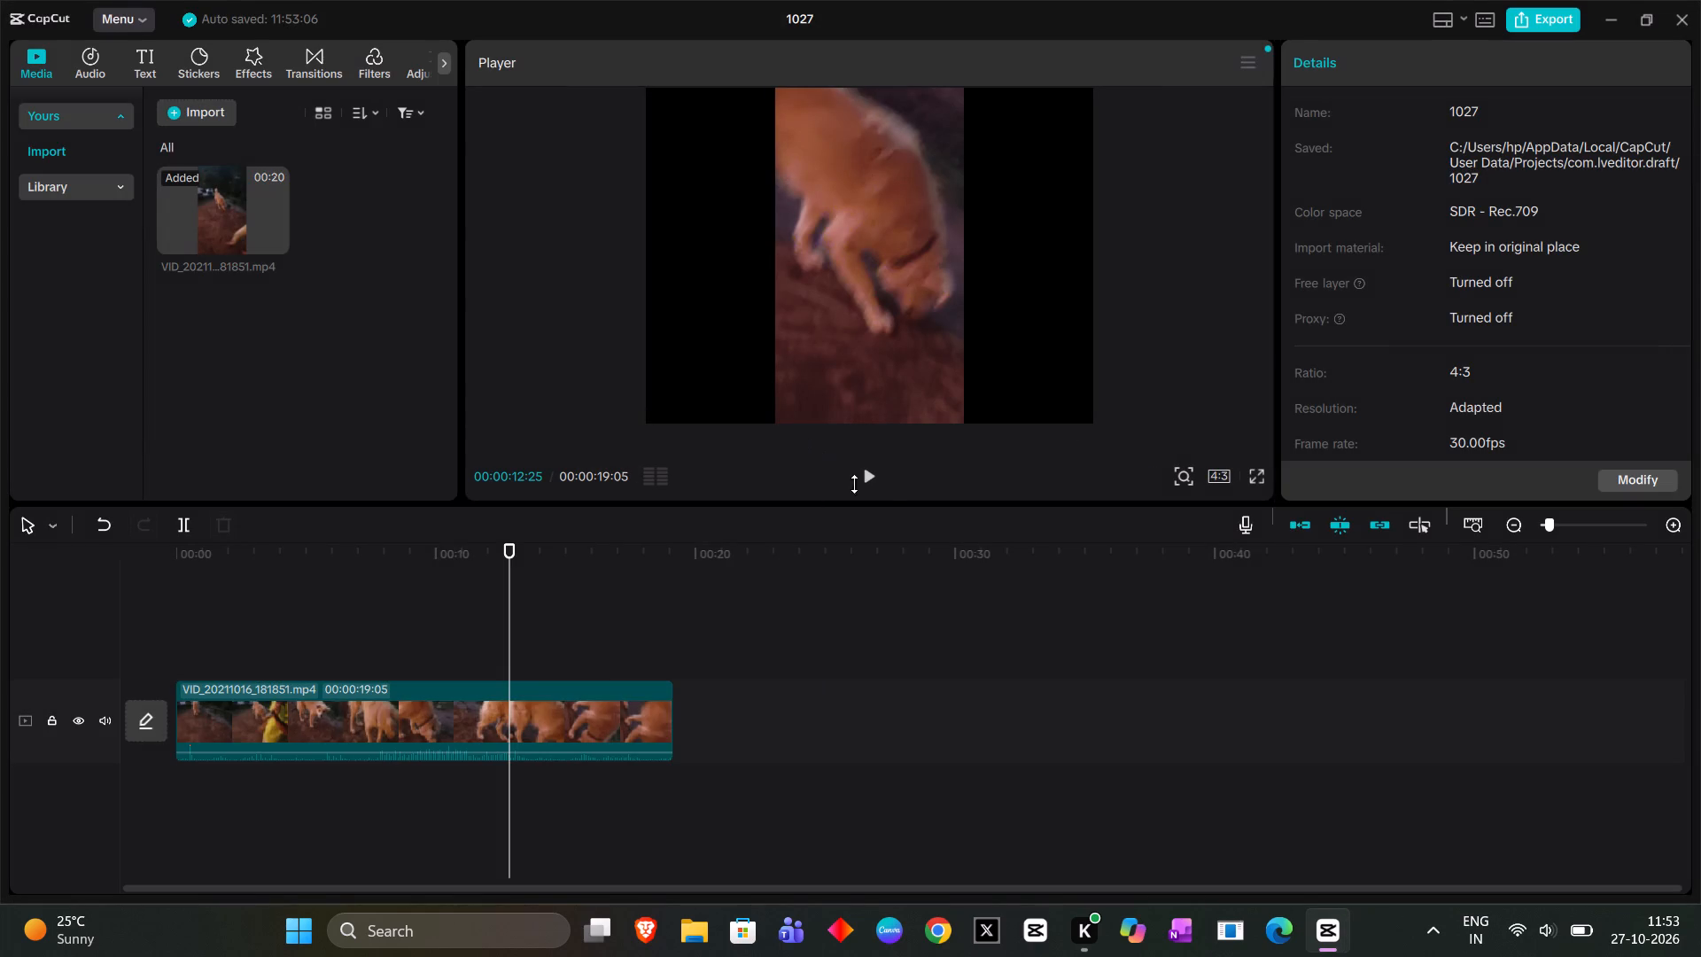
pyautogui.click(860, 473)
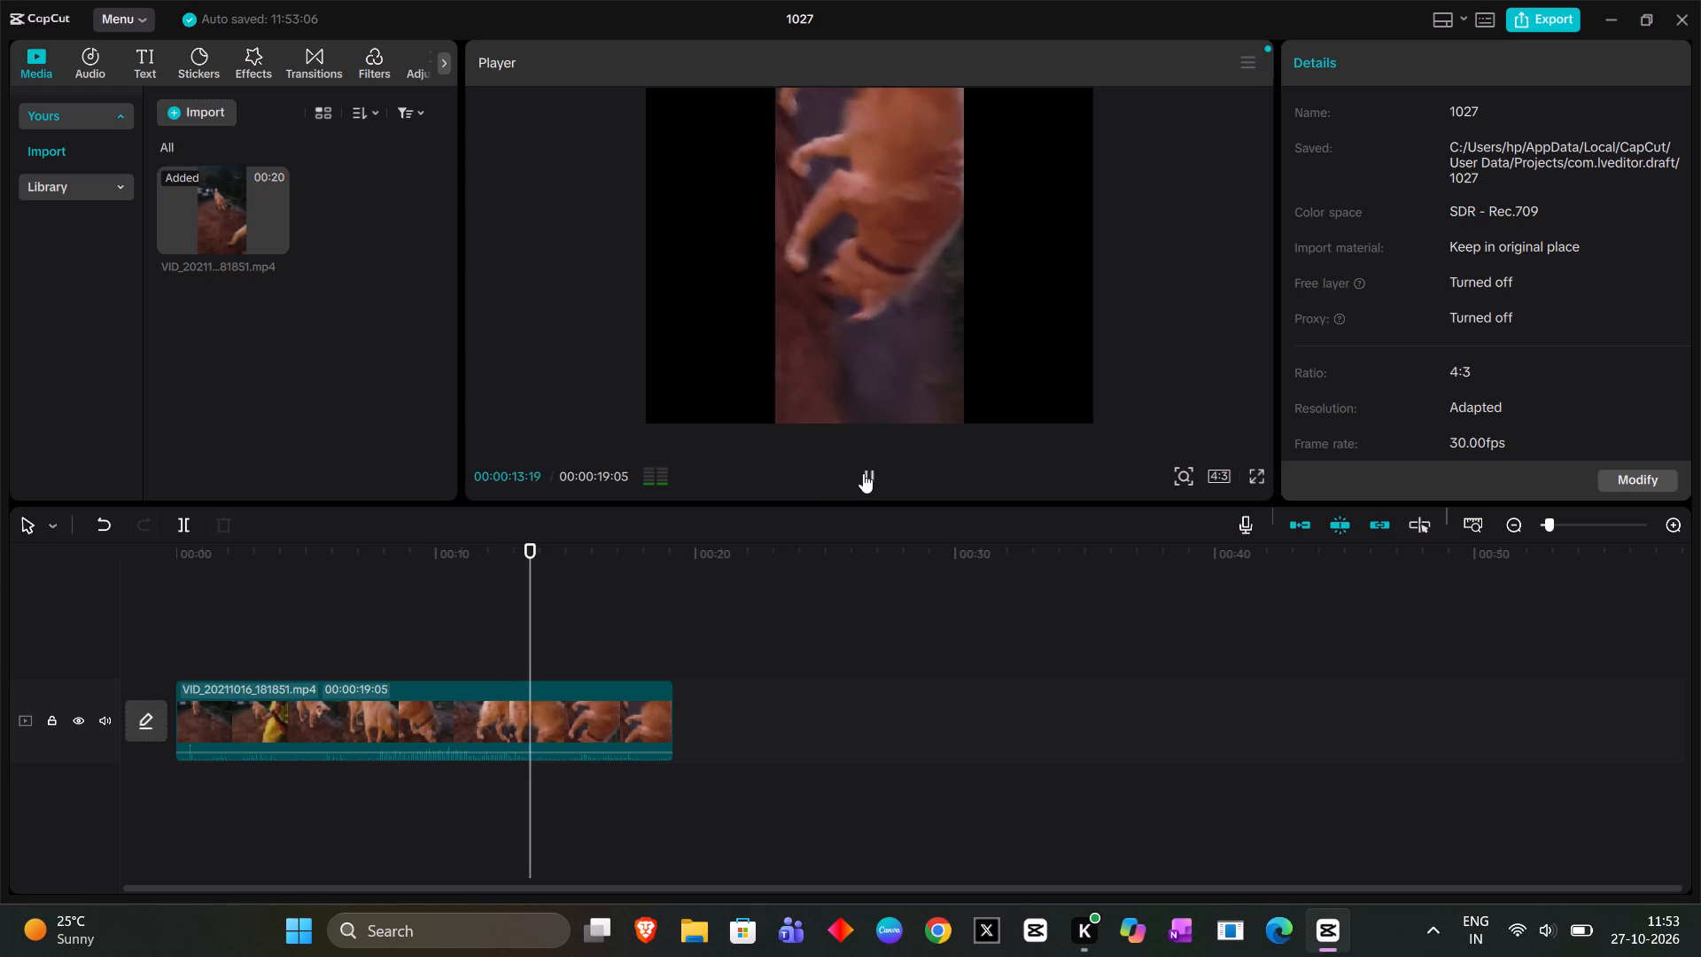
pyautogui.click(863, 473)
# Set the project's aspect ratio to 16:9 and save the project settings.
pyautogui.click(1630, 477)
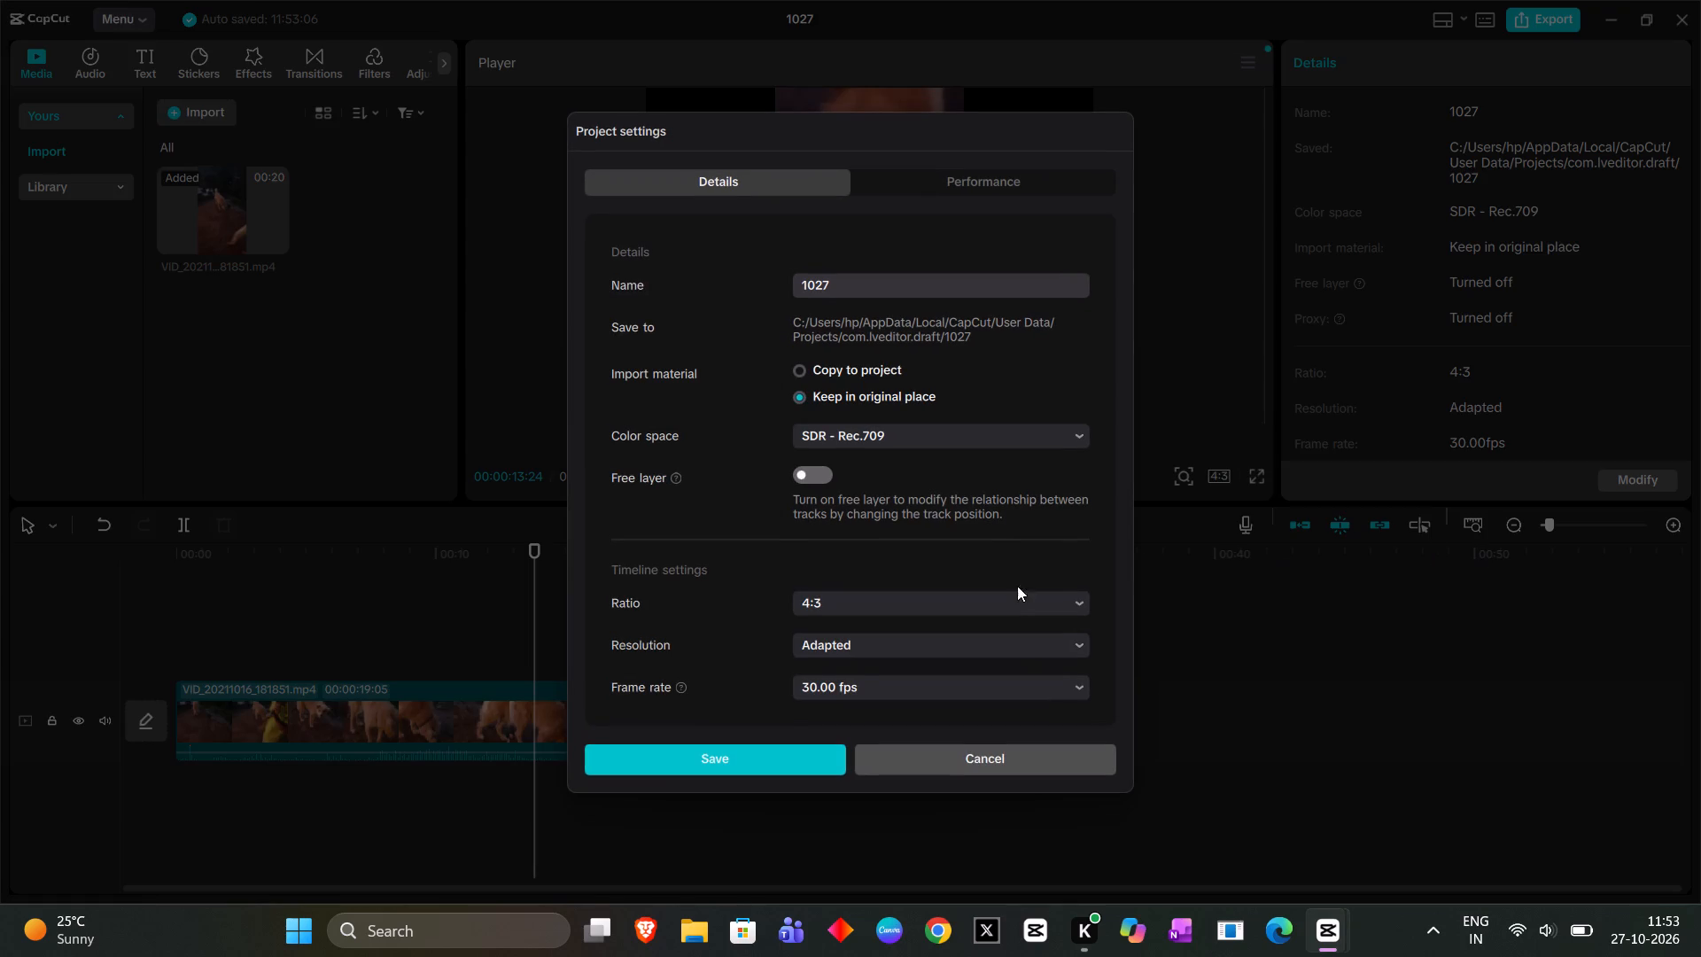
pyautogui.click(1038, 608)
pyautogui.click(874, 530)
pyautogui.click(796, 759)
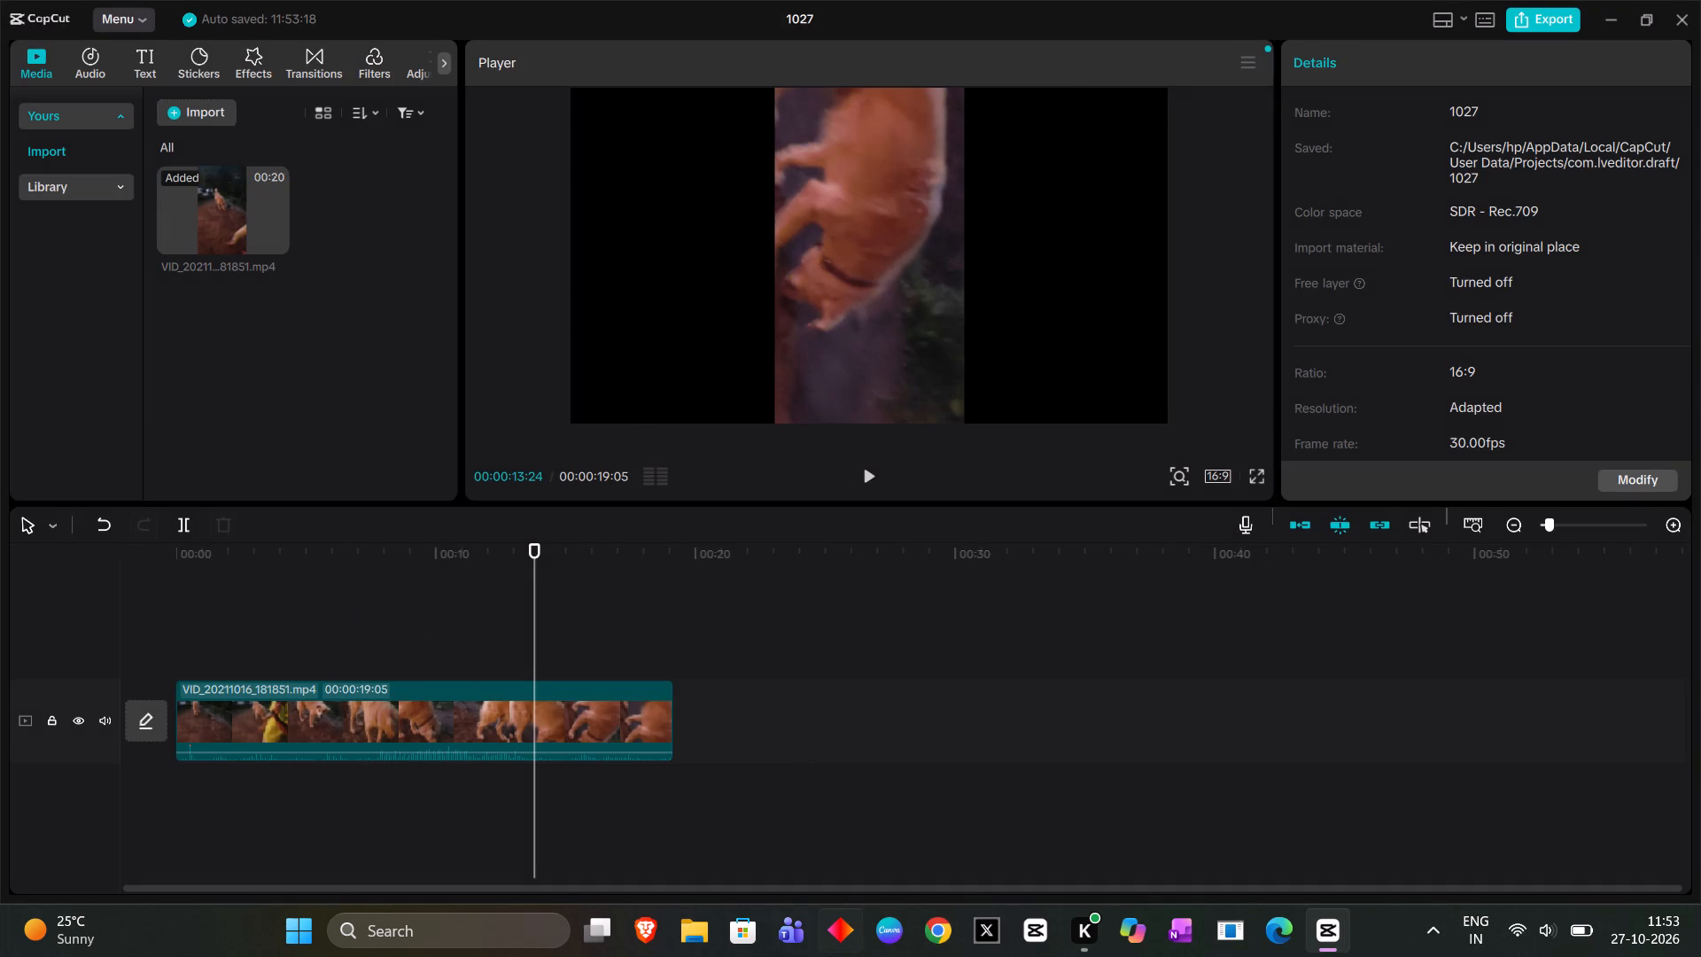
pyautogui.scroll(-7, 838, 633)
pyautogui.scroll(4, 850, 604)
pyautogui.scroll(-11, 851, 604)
# Scrub the playhead back and forth through the timeline clip to examine its footage from start to end.
pyautogui.moveTo(536, 544); pyautogui.dragTo(213, 526)
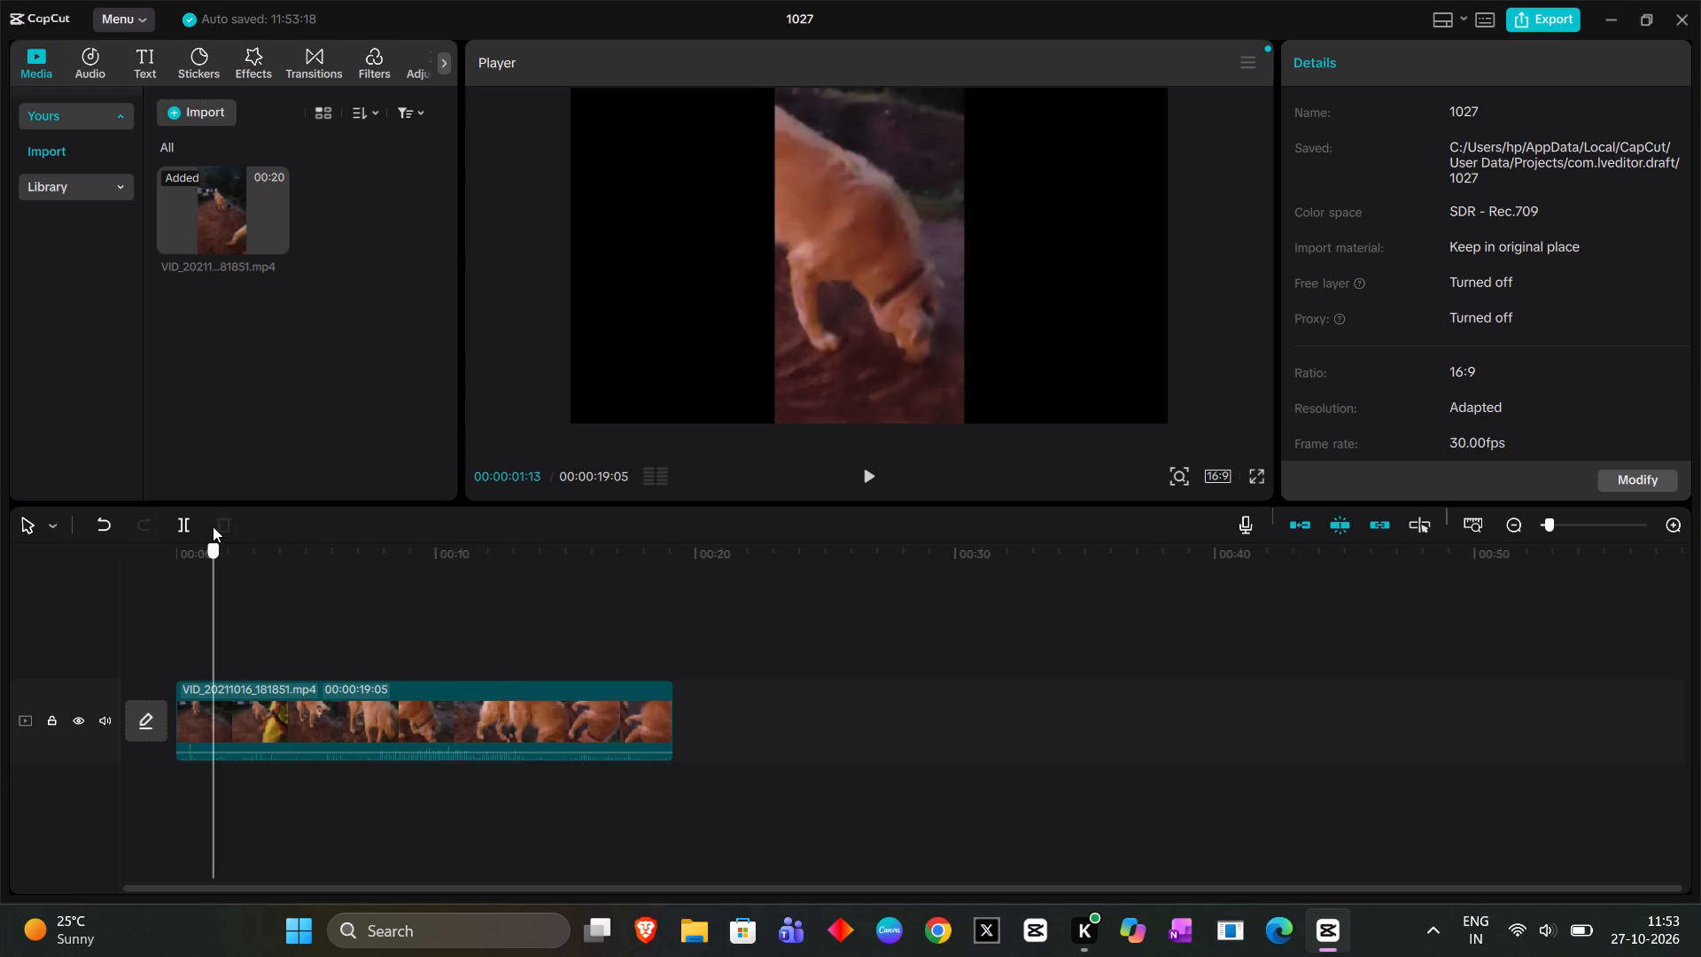
pyautogui.moveTo(213, 526); pyautogui.dragTo(179, 527)
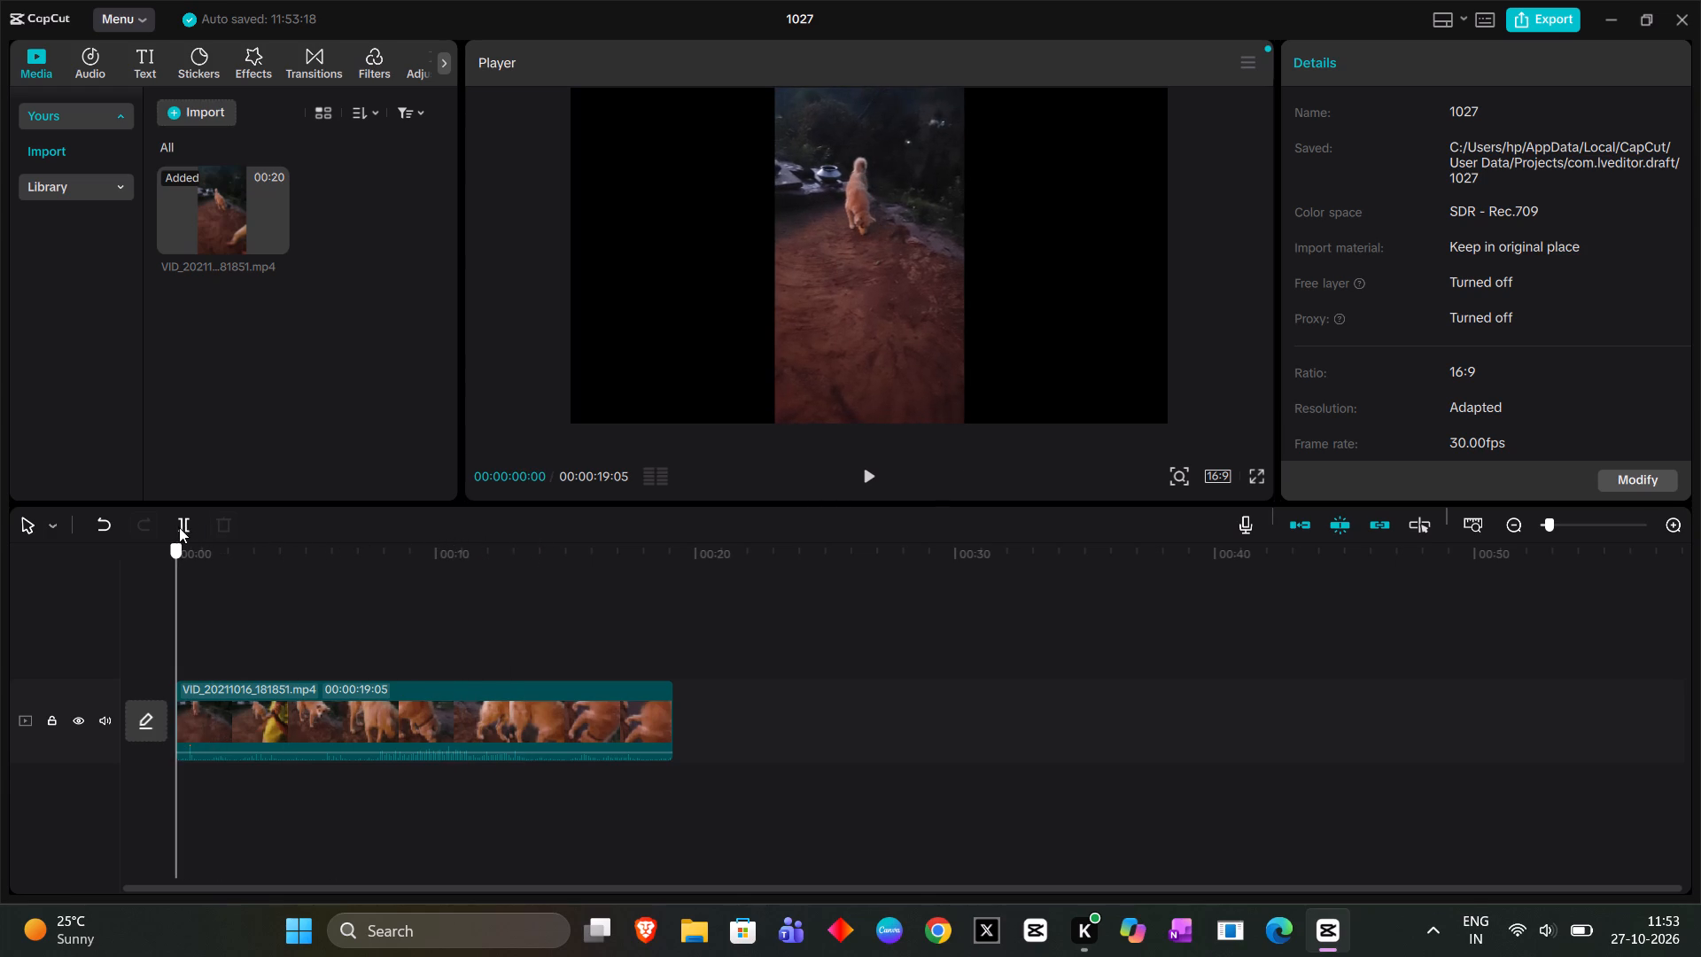
pyautogui.moveTo(179, 527); pyautogui.dragTo(280, 526)
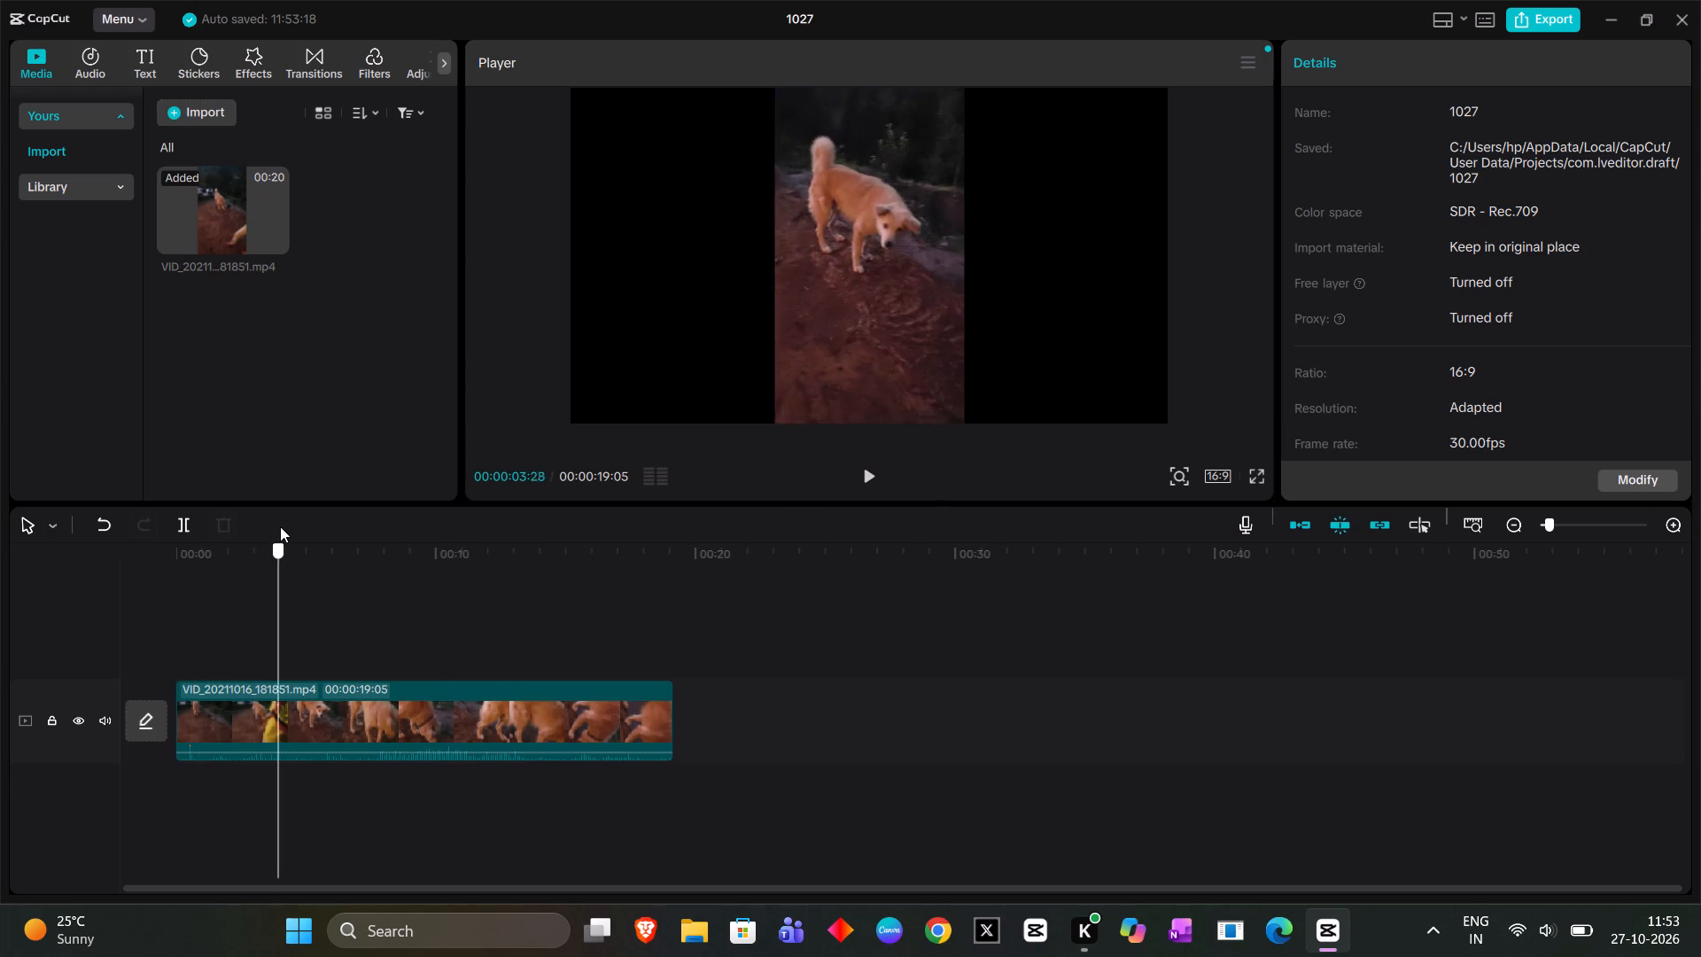
pyautogui.moveTo(280, 526); pyautogui.dragTo(366, 519)
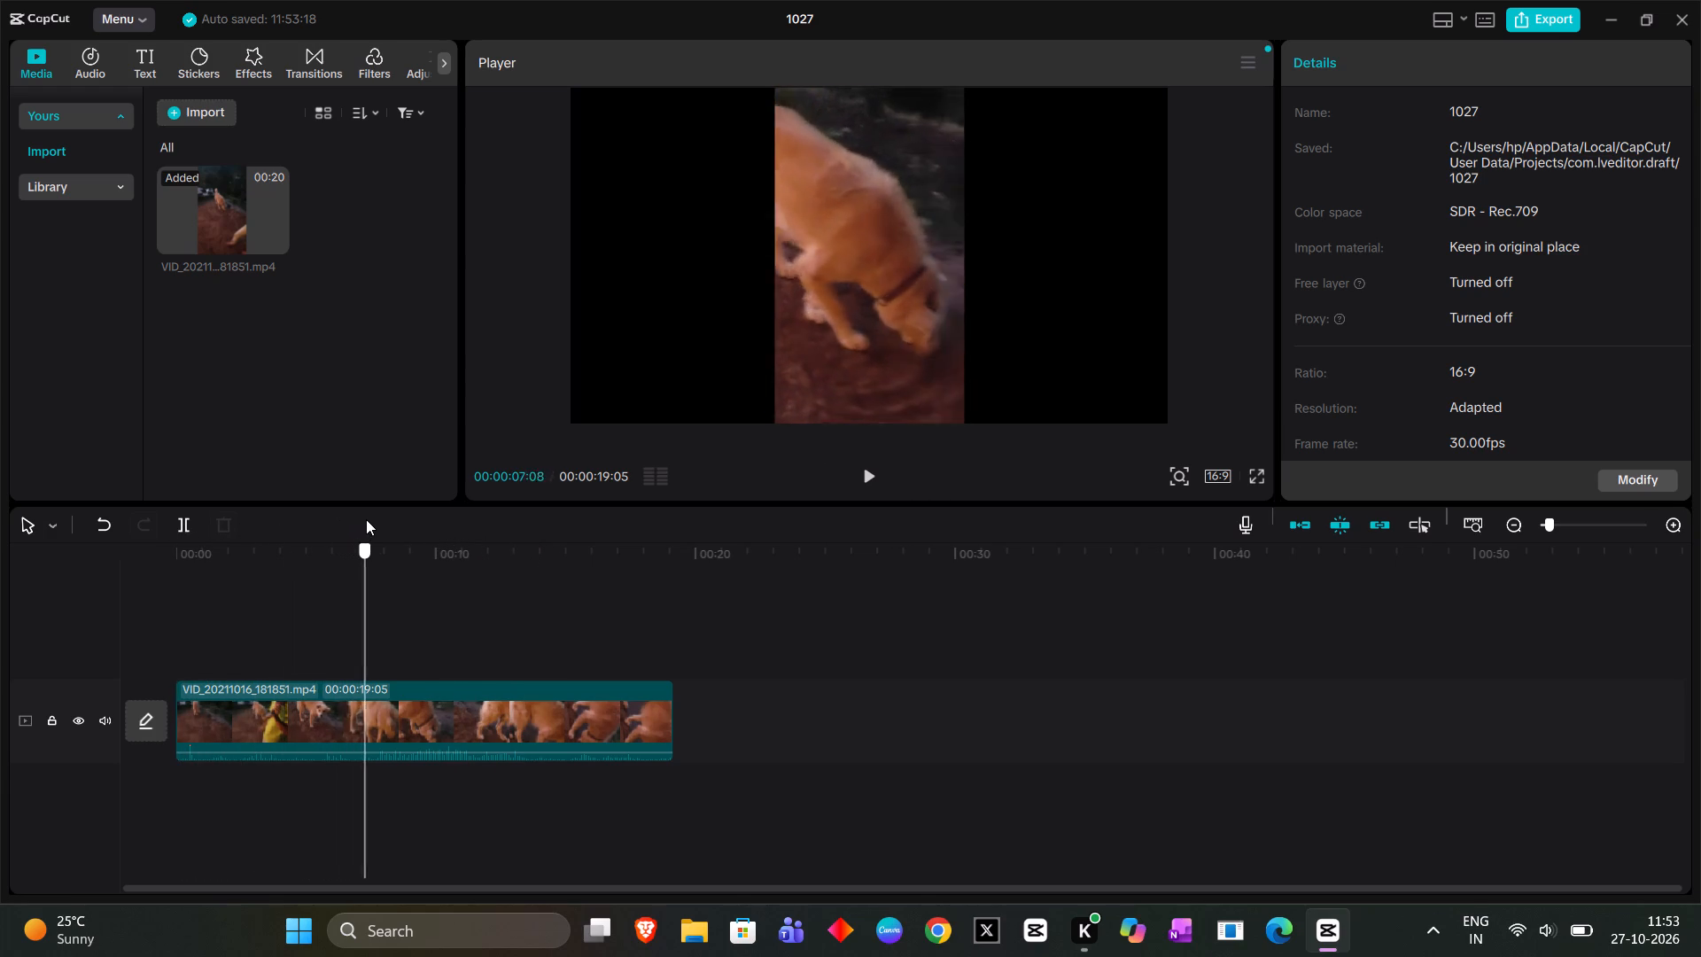
pyautogui.moveTo(366, 519); pyautogui.dragTo(461, 516)
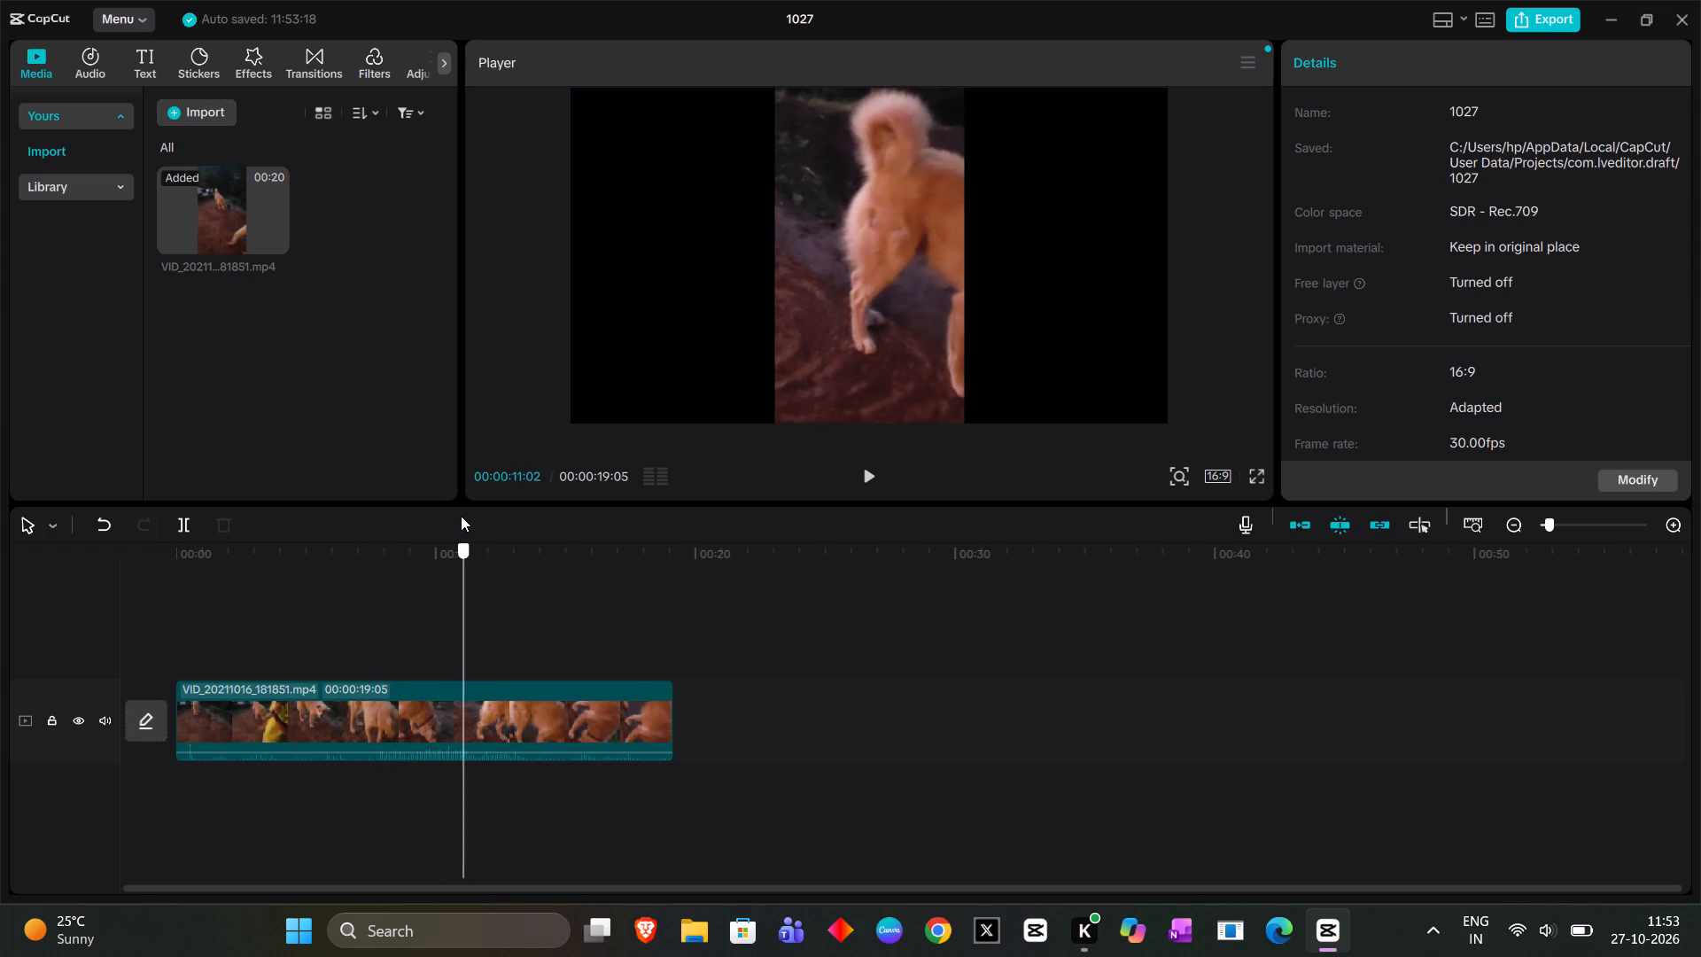
pyautogui.moveTo(461, 516); pyautogui.dragTo(559, 530)
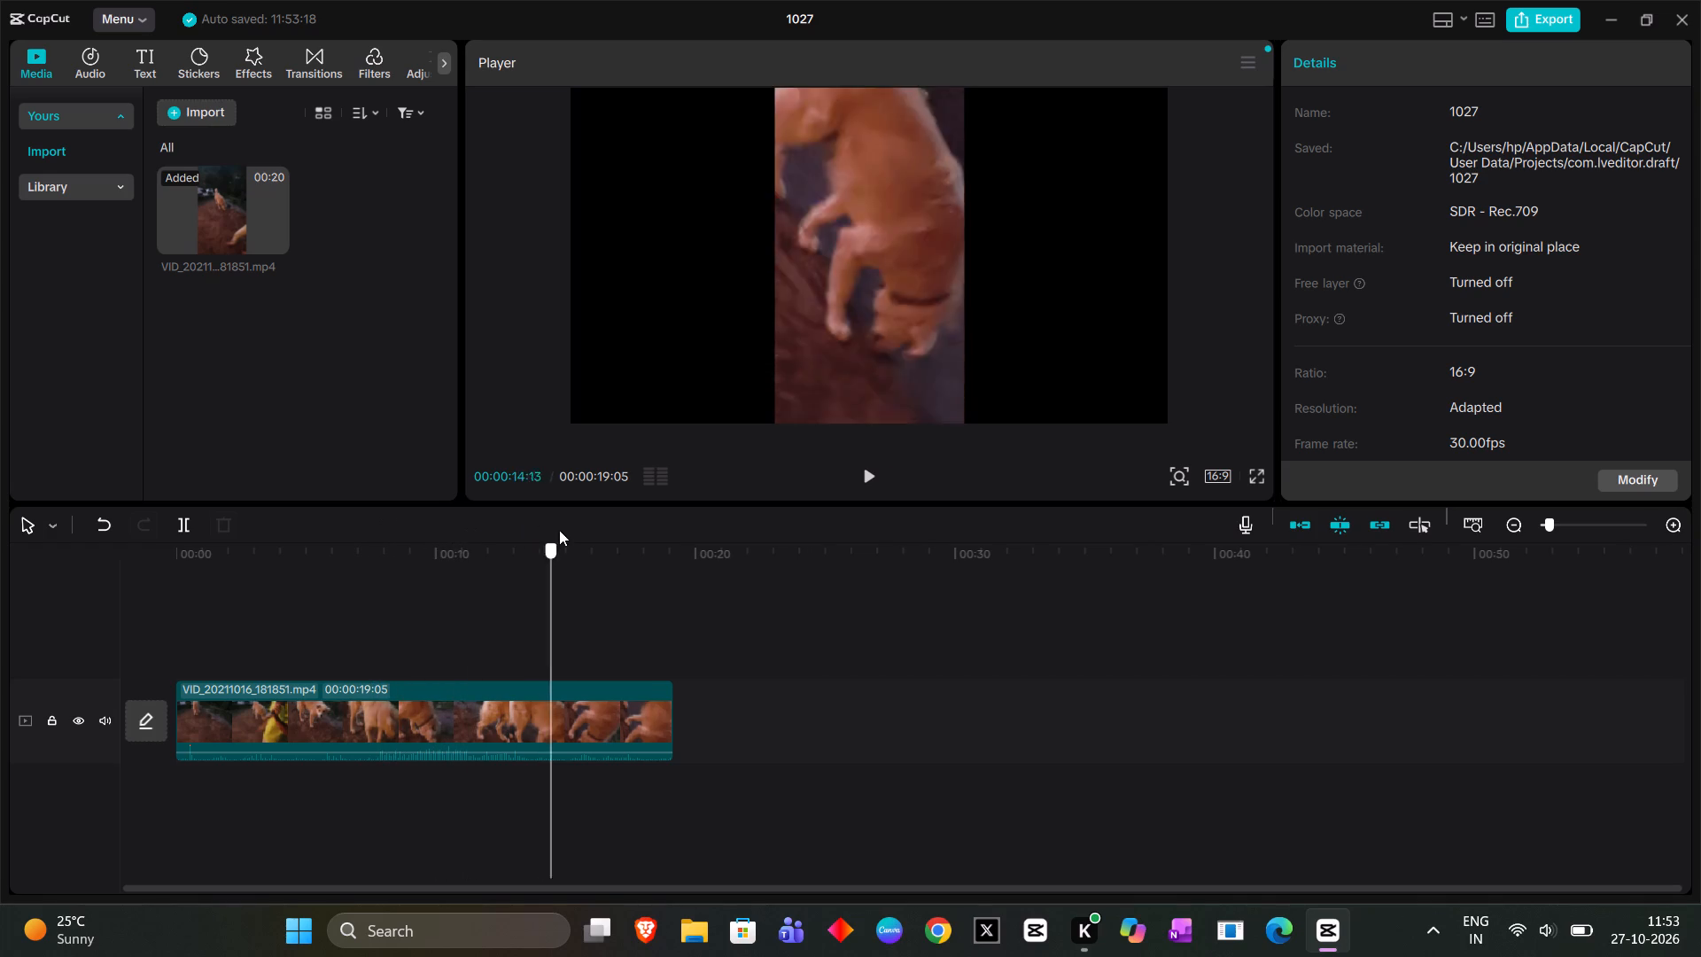
pyautogui.moveTo(559, 530); pyautogui.dragTo(653, 539)
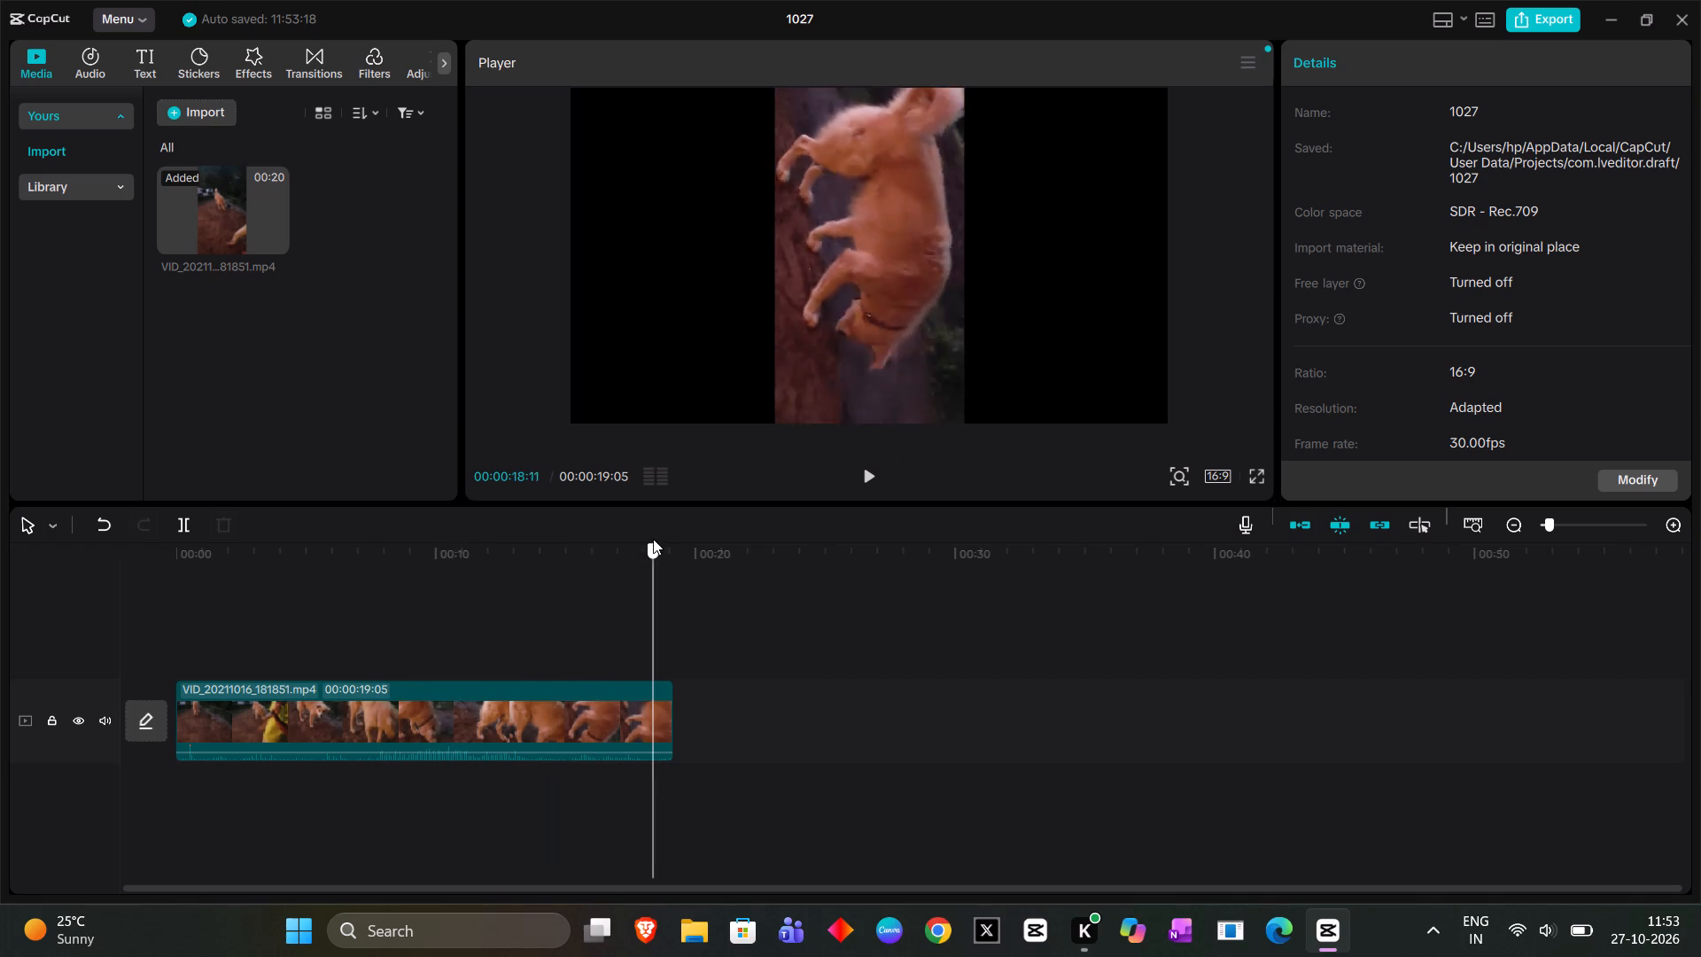
pyautogui.moveTo(653, 539); pyautogui.dragTo(200, 560)
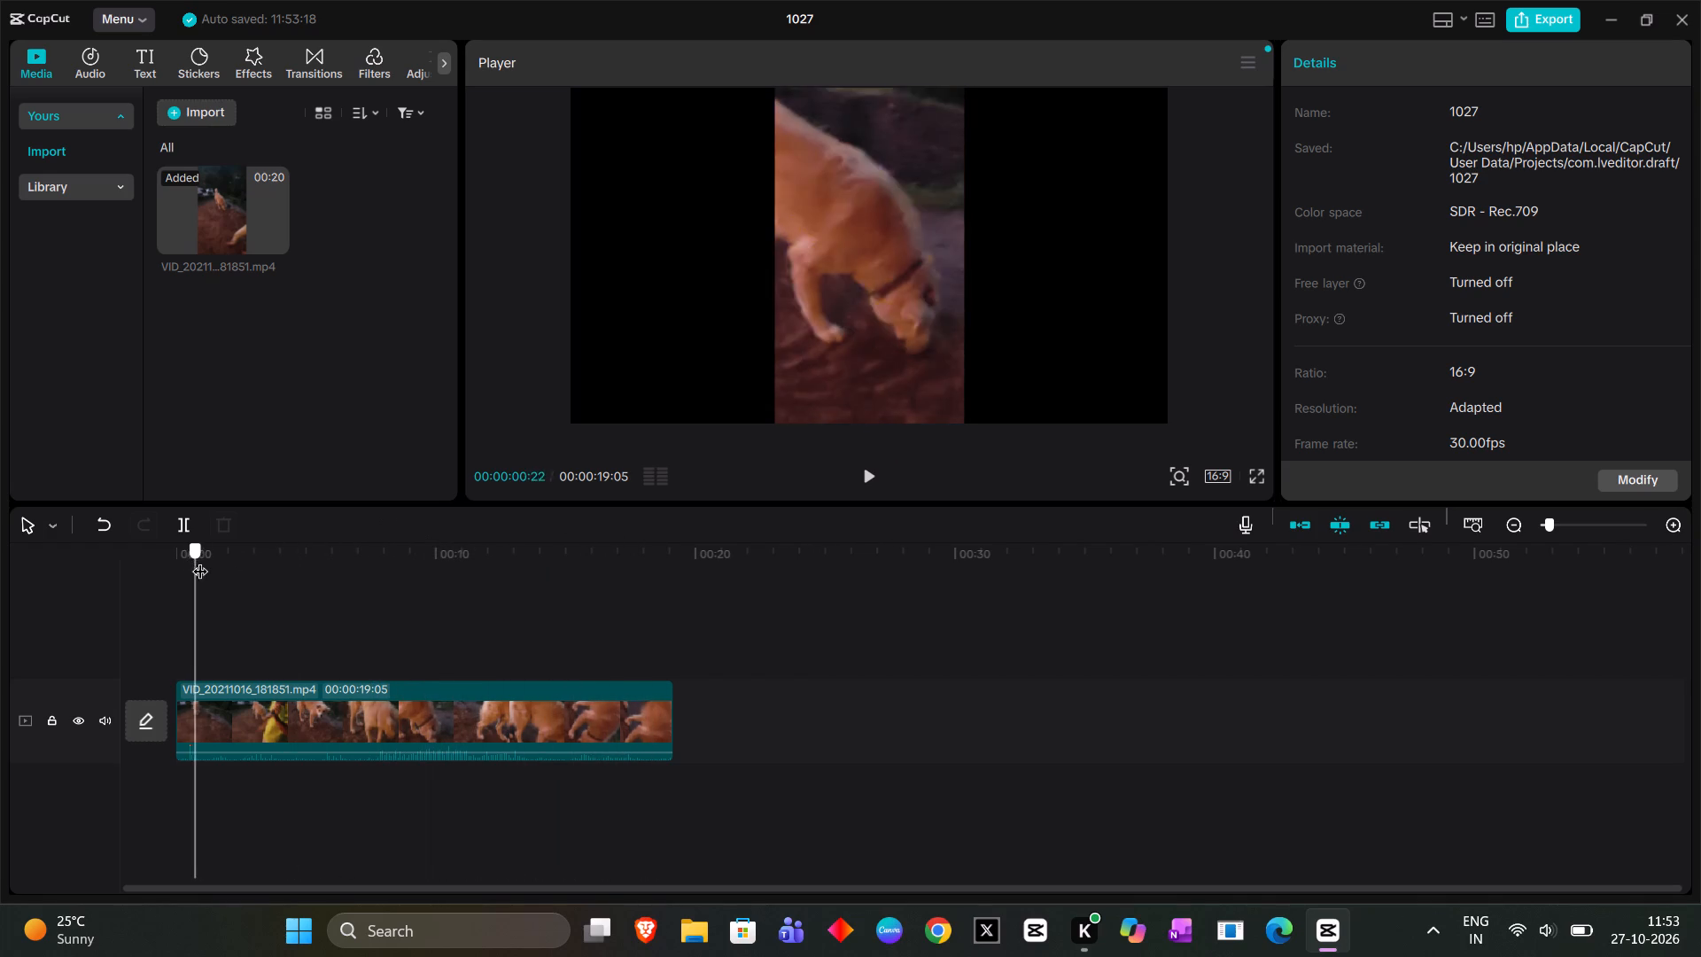
pyautogui.moveTo(200, 560); pyautogui.dragTo(296, 547)
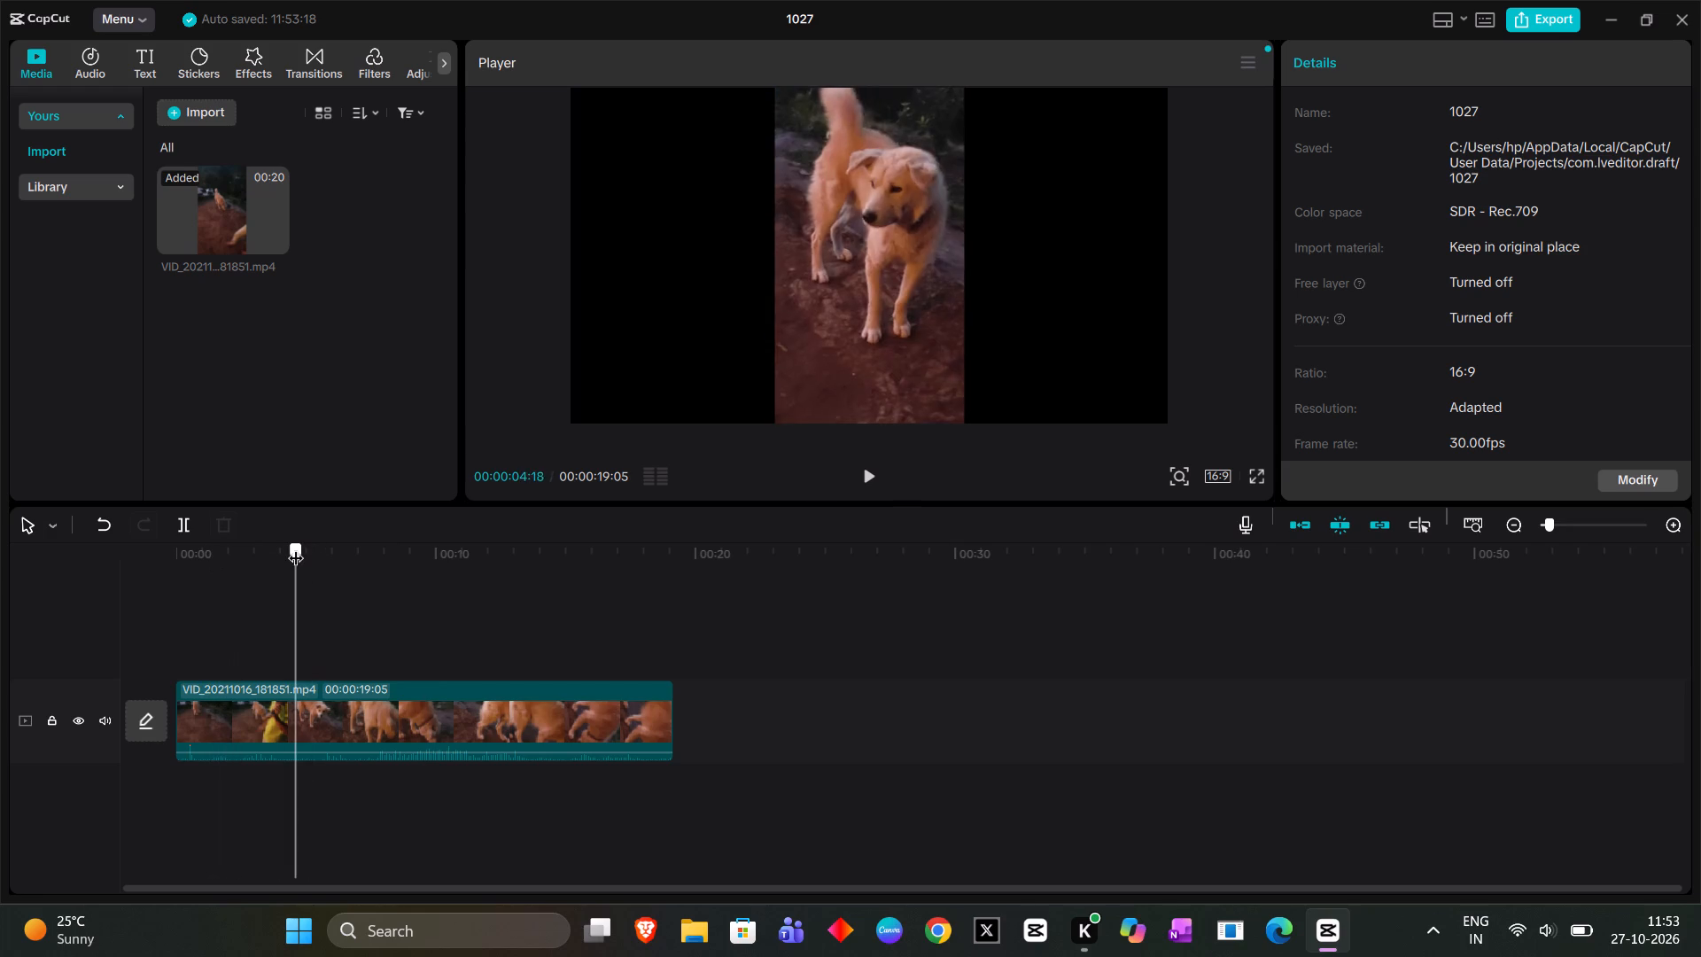
pyautogui.moveTo(296, 547); pyautogui.dragTo(305, 545)
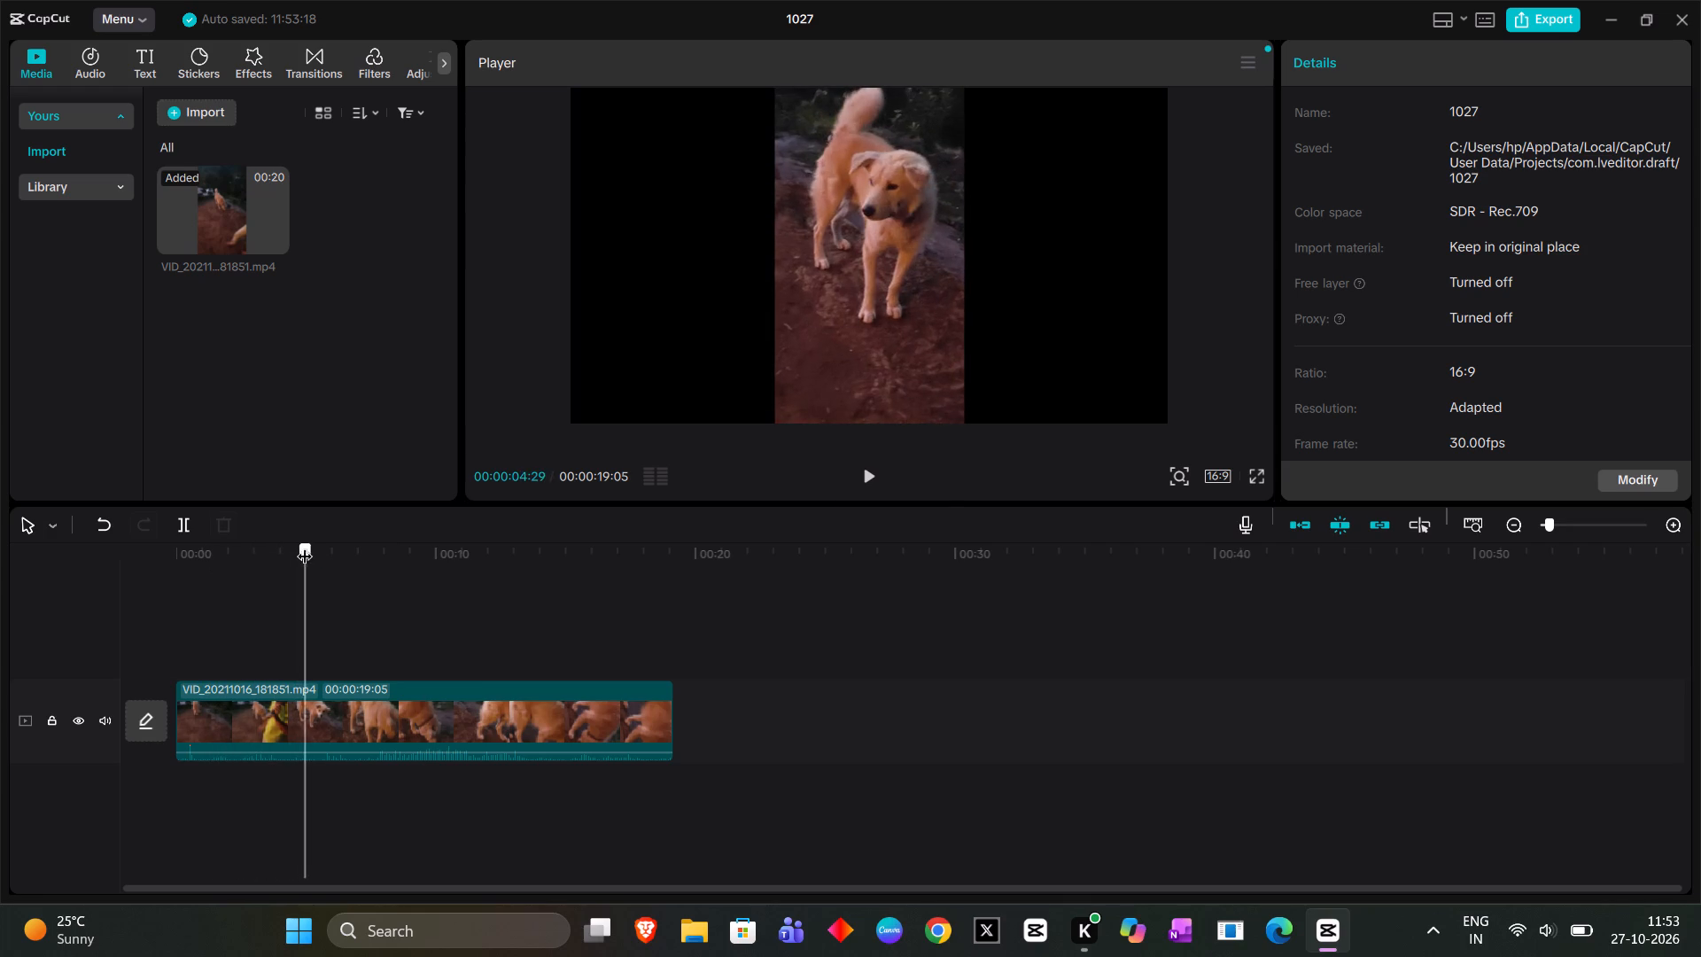
pyautogui.moveTo(305, 545); pyautogui.dragTo(412, 547)
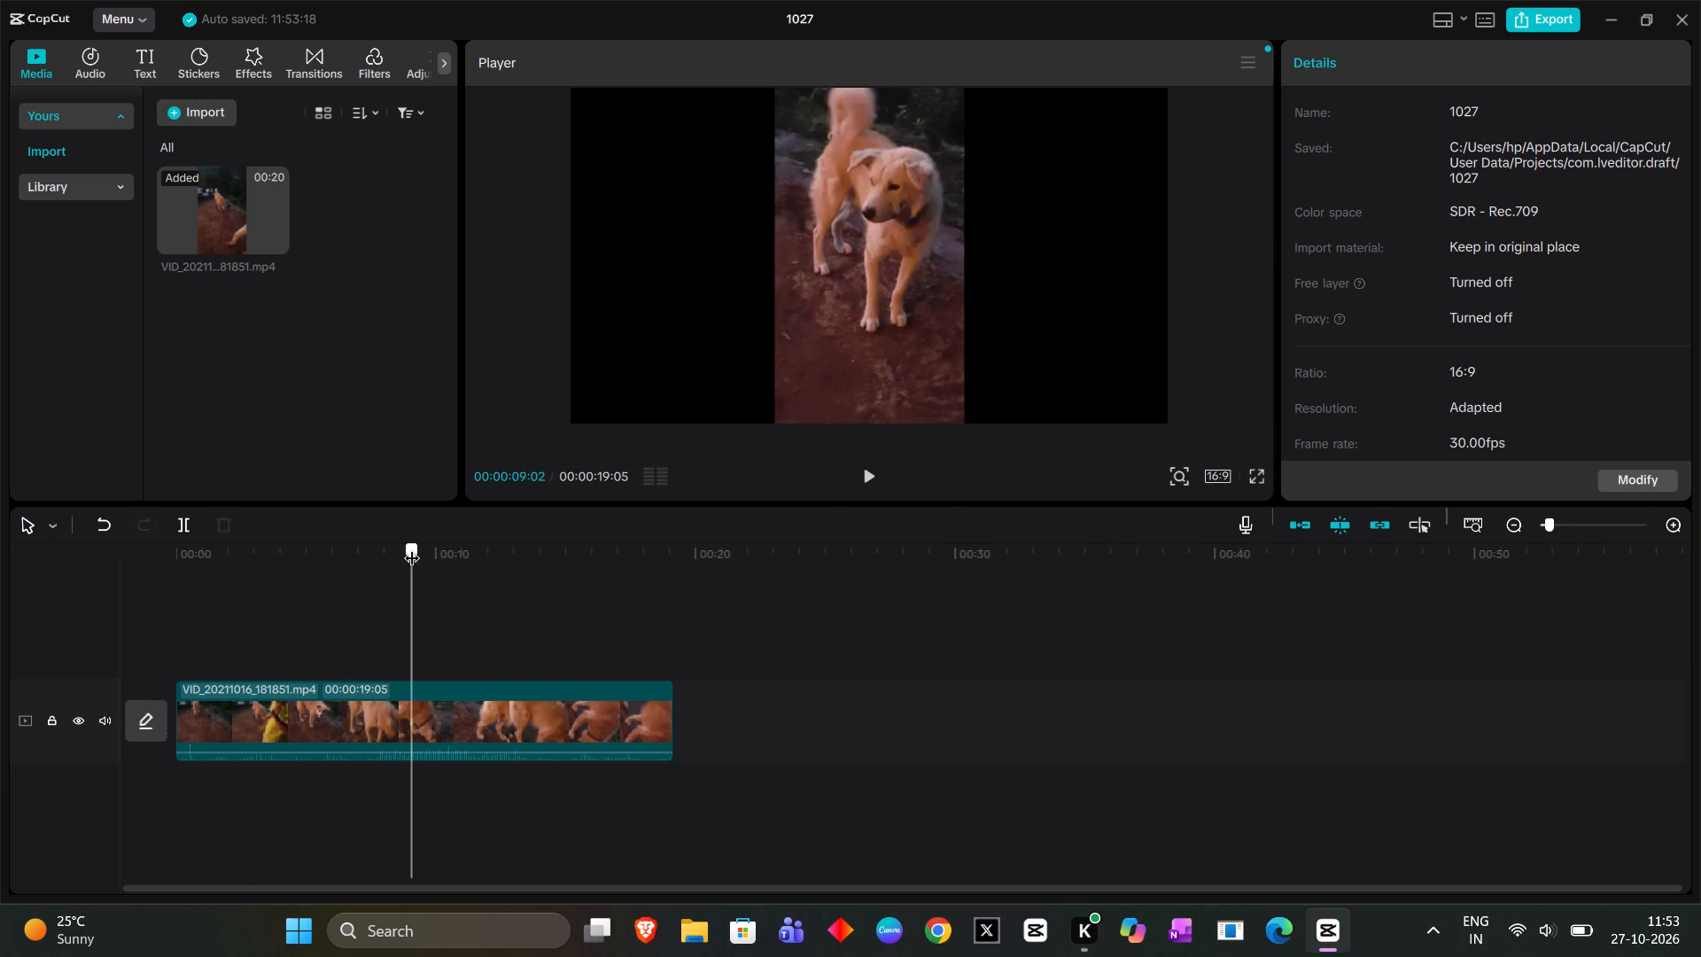
pyautogui.moveTo(412, 547); pyautogui.dragTo(637, 566)
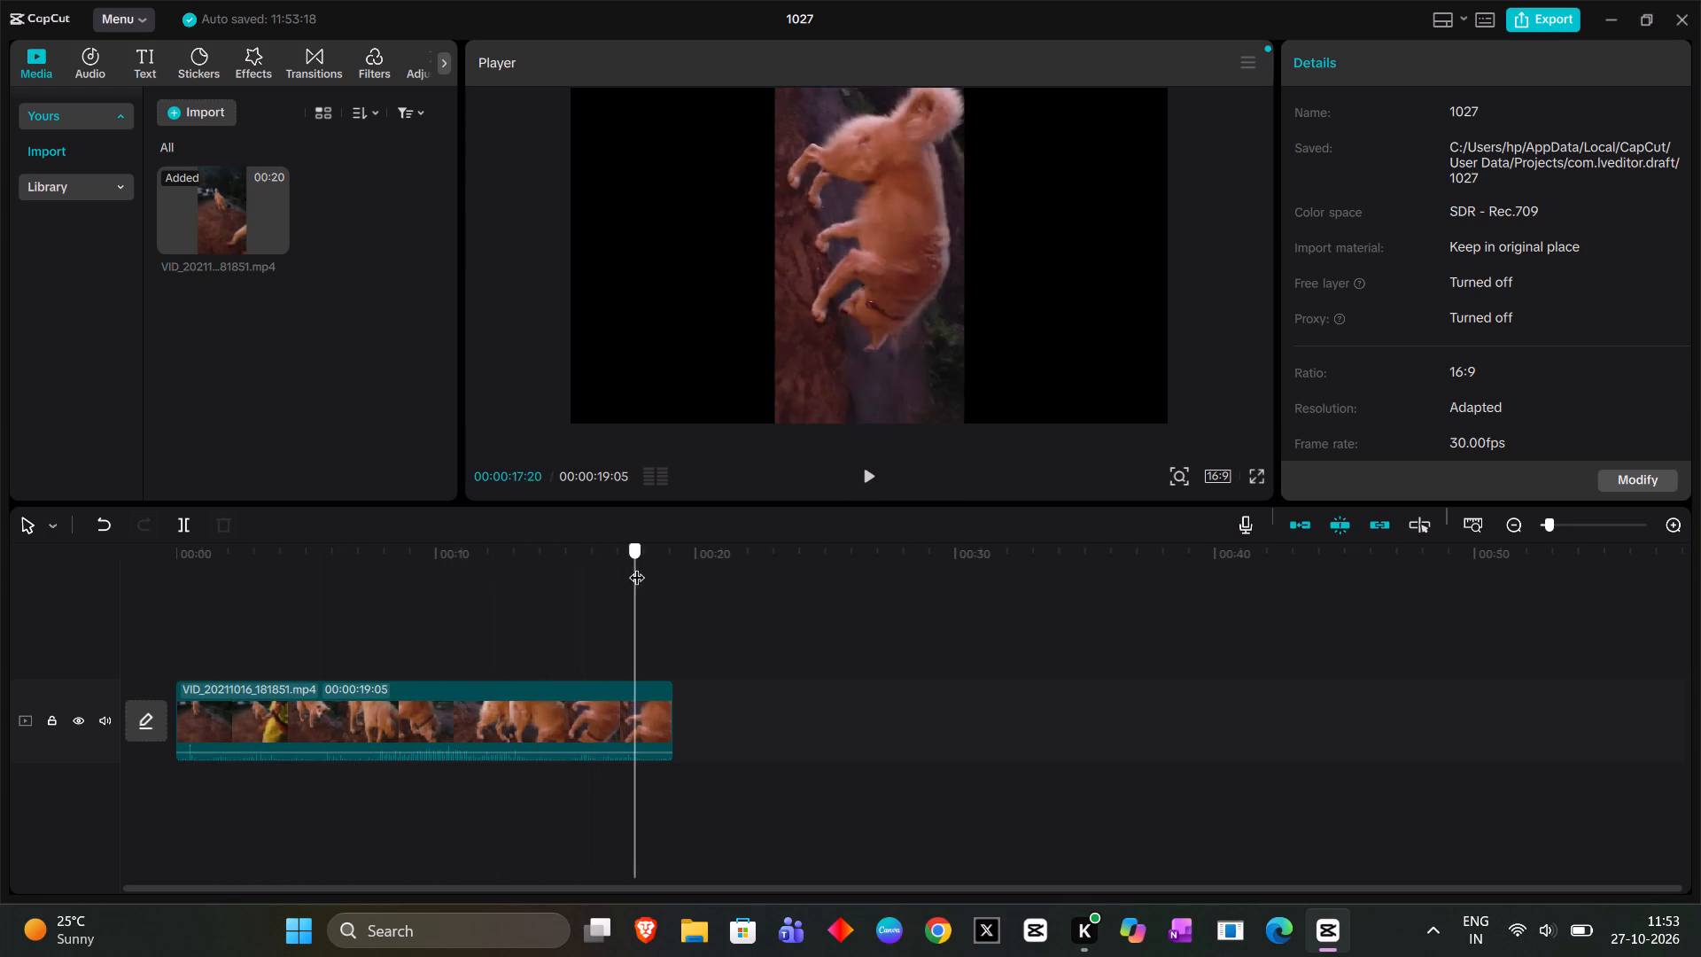
pyautogui.moveTo(637, 566); pyautogui.dragTo(402, 534)
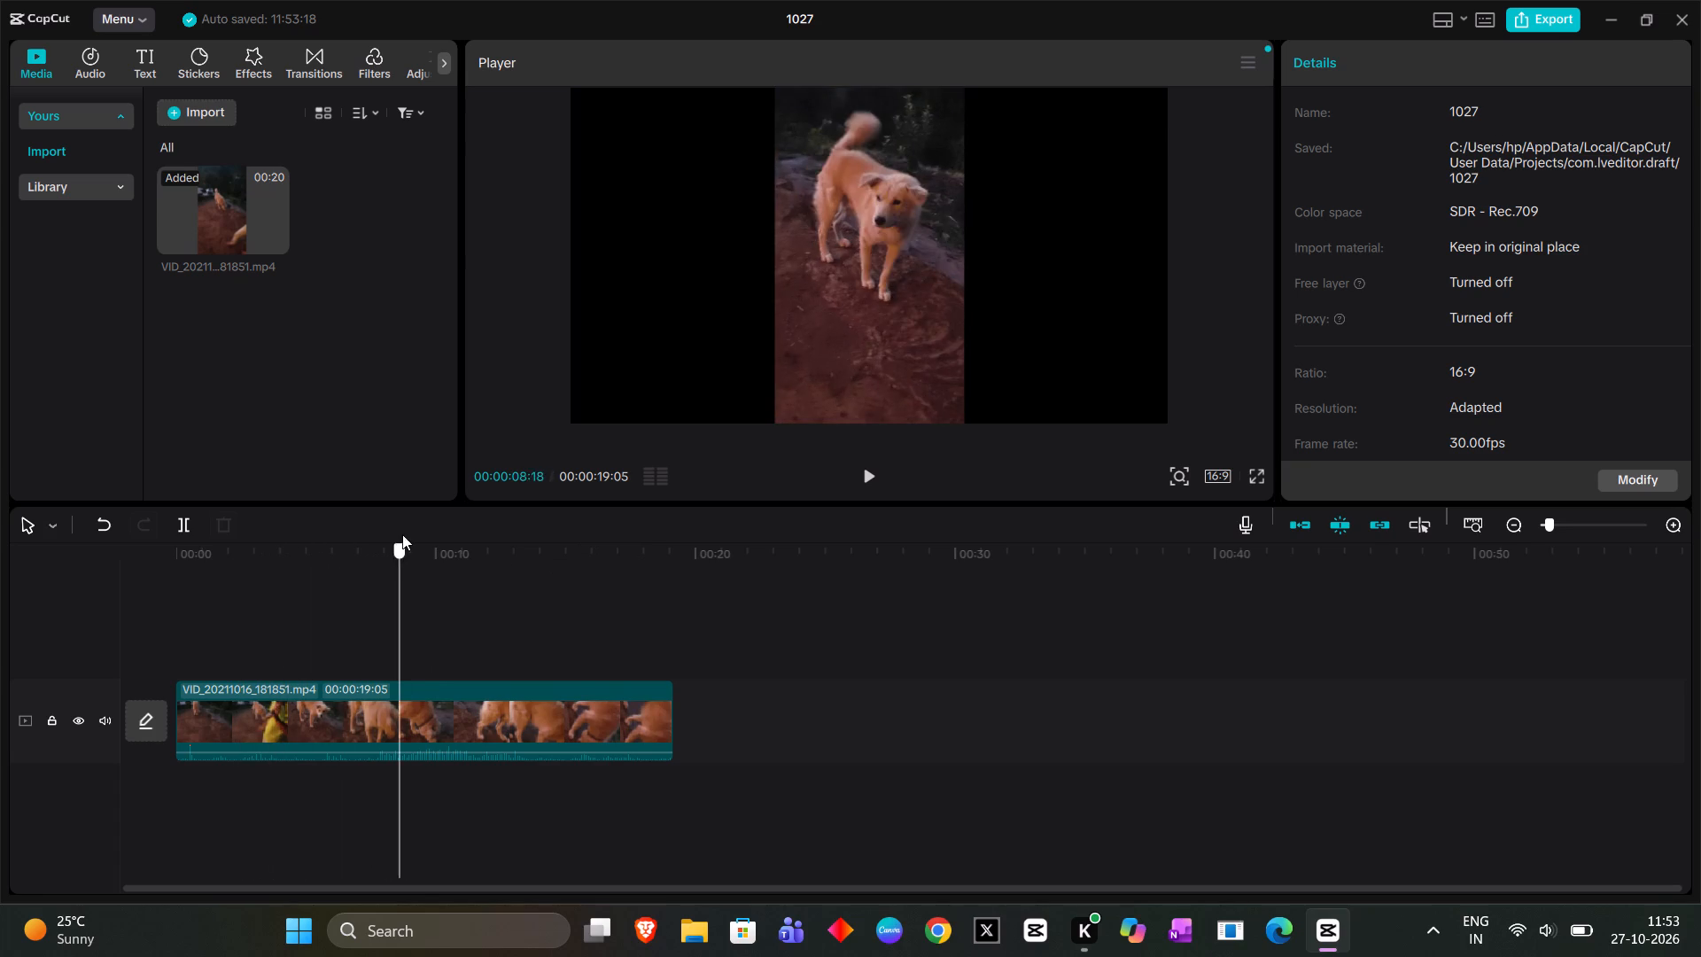
pyautogui.moveTo(402, 534); pyautogui.dragTo(233, 531)
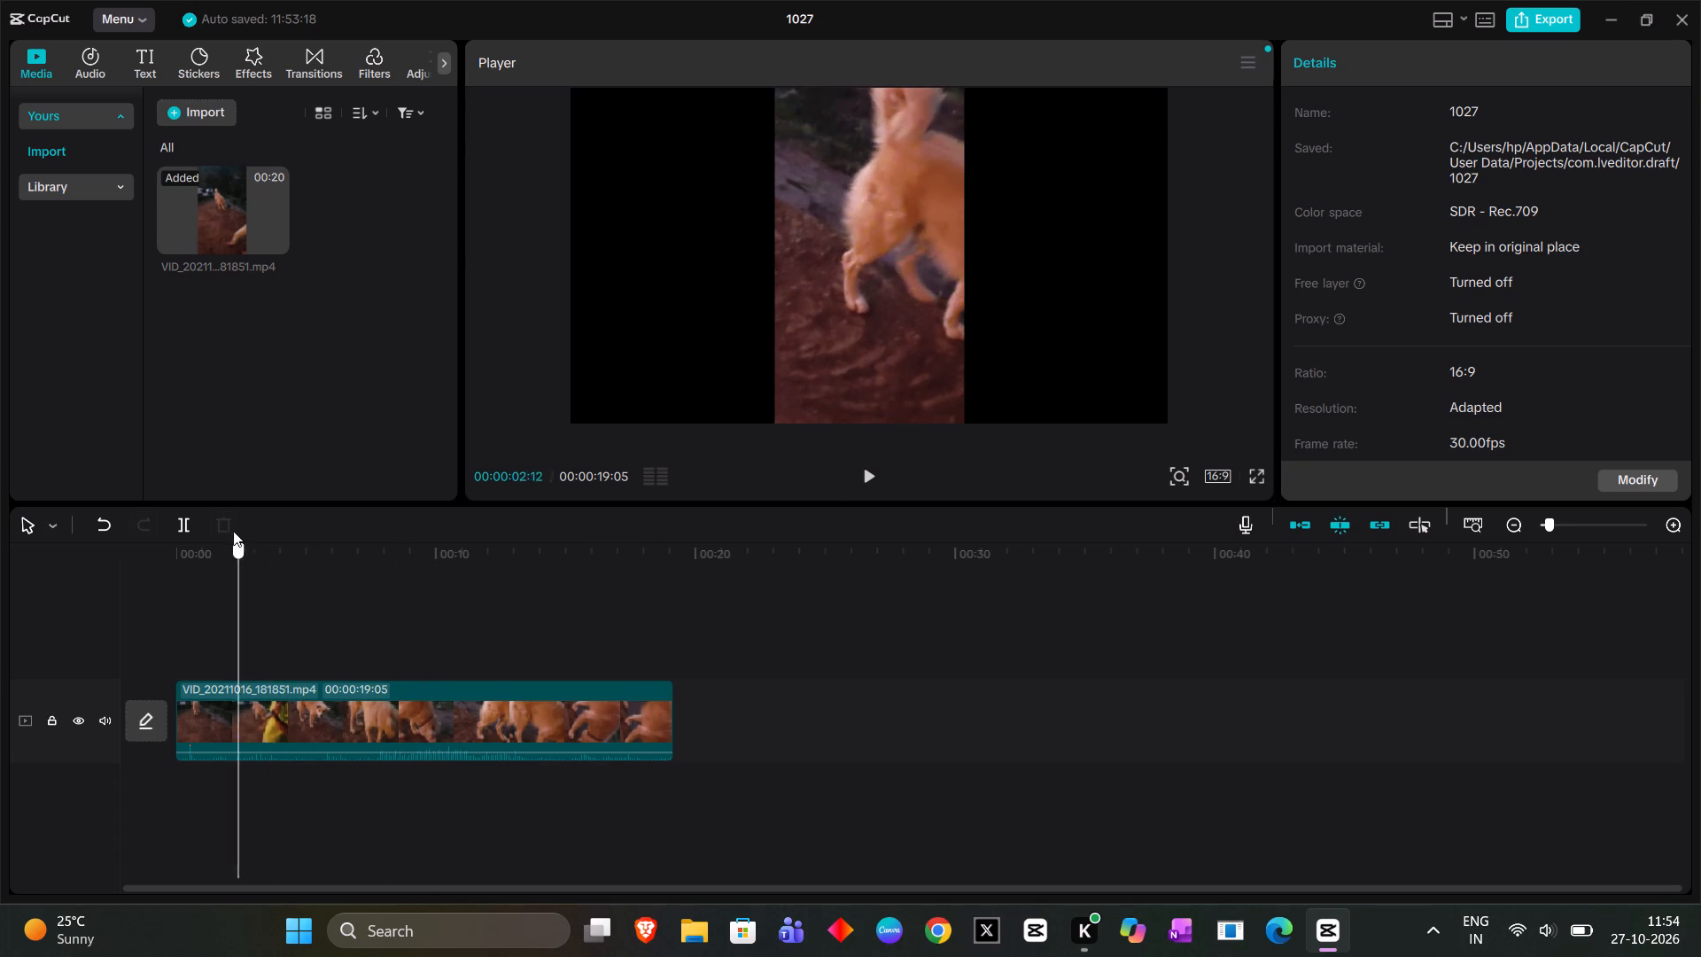
pyautogui.moveTo(233, 531); pyautogui.dragTo(245, 530)
pyautogui.scroll(-3, 1052, 584)
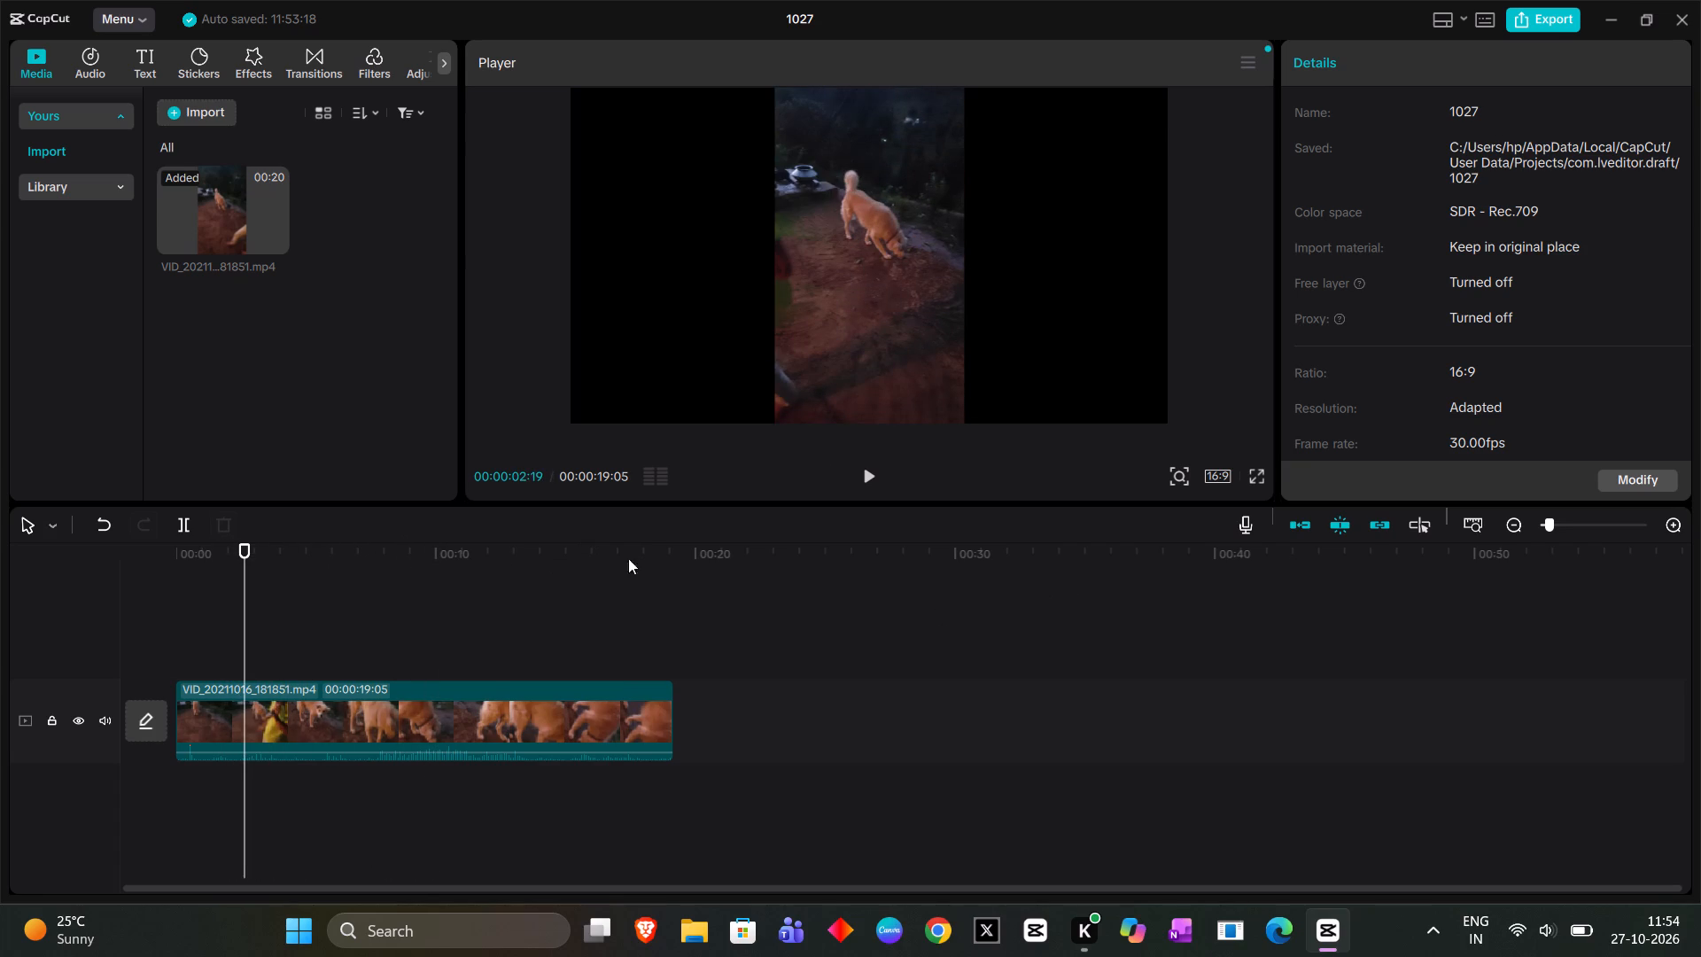
# Split the timeline clip near its middle, at about 00:00:09:10, with the Split tool.
pyautogui.click(49, 533)
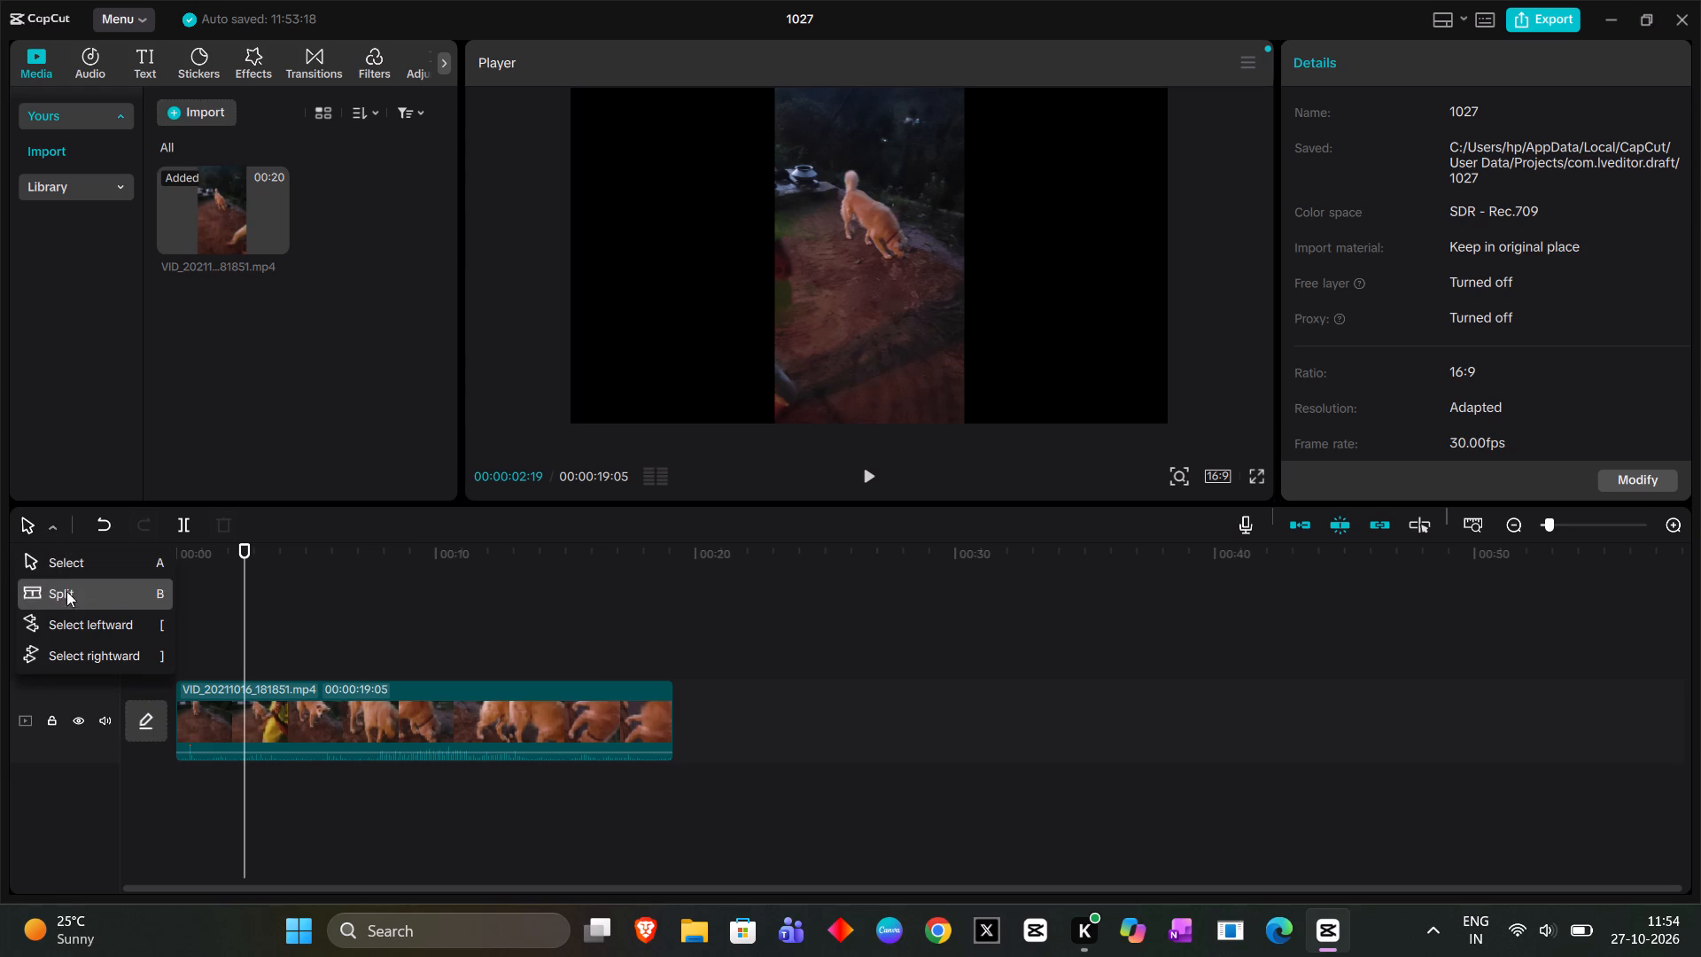
pyautogui.click(65, 587)
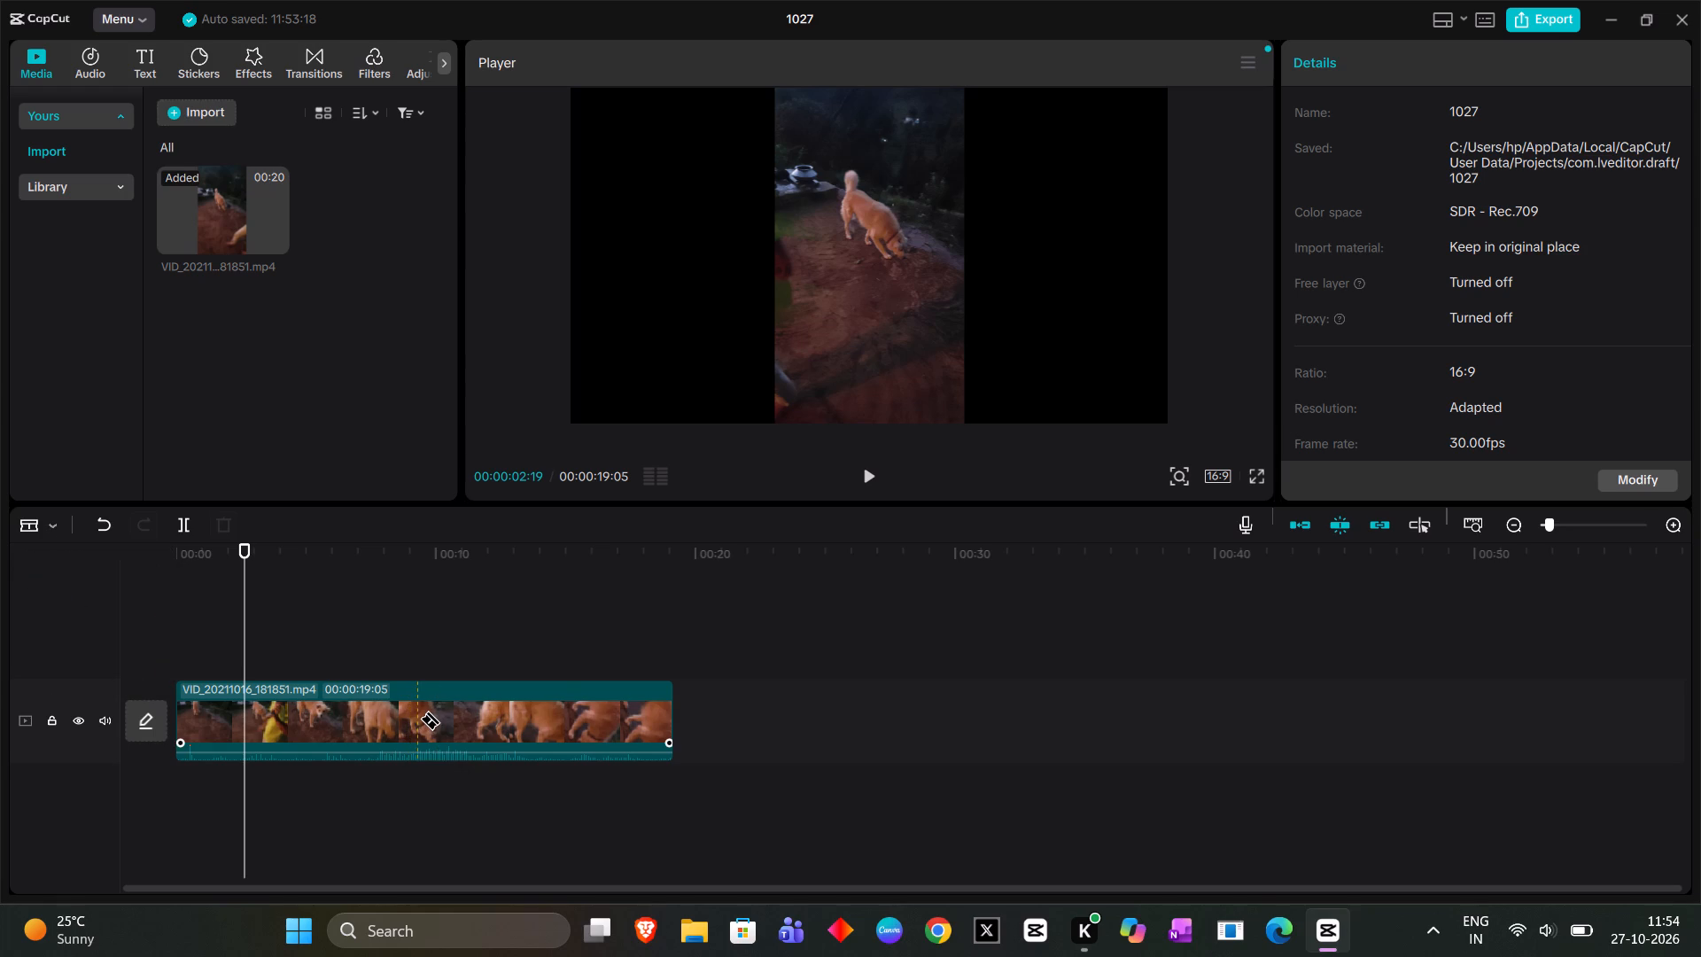
pyautogui.click(419, 719)
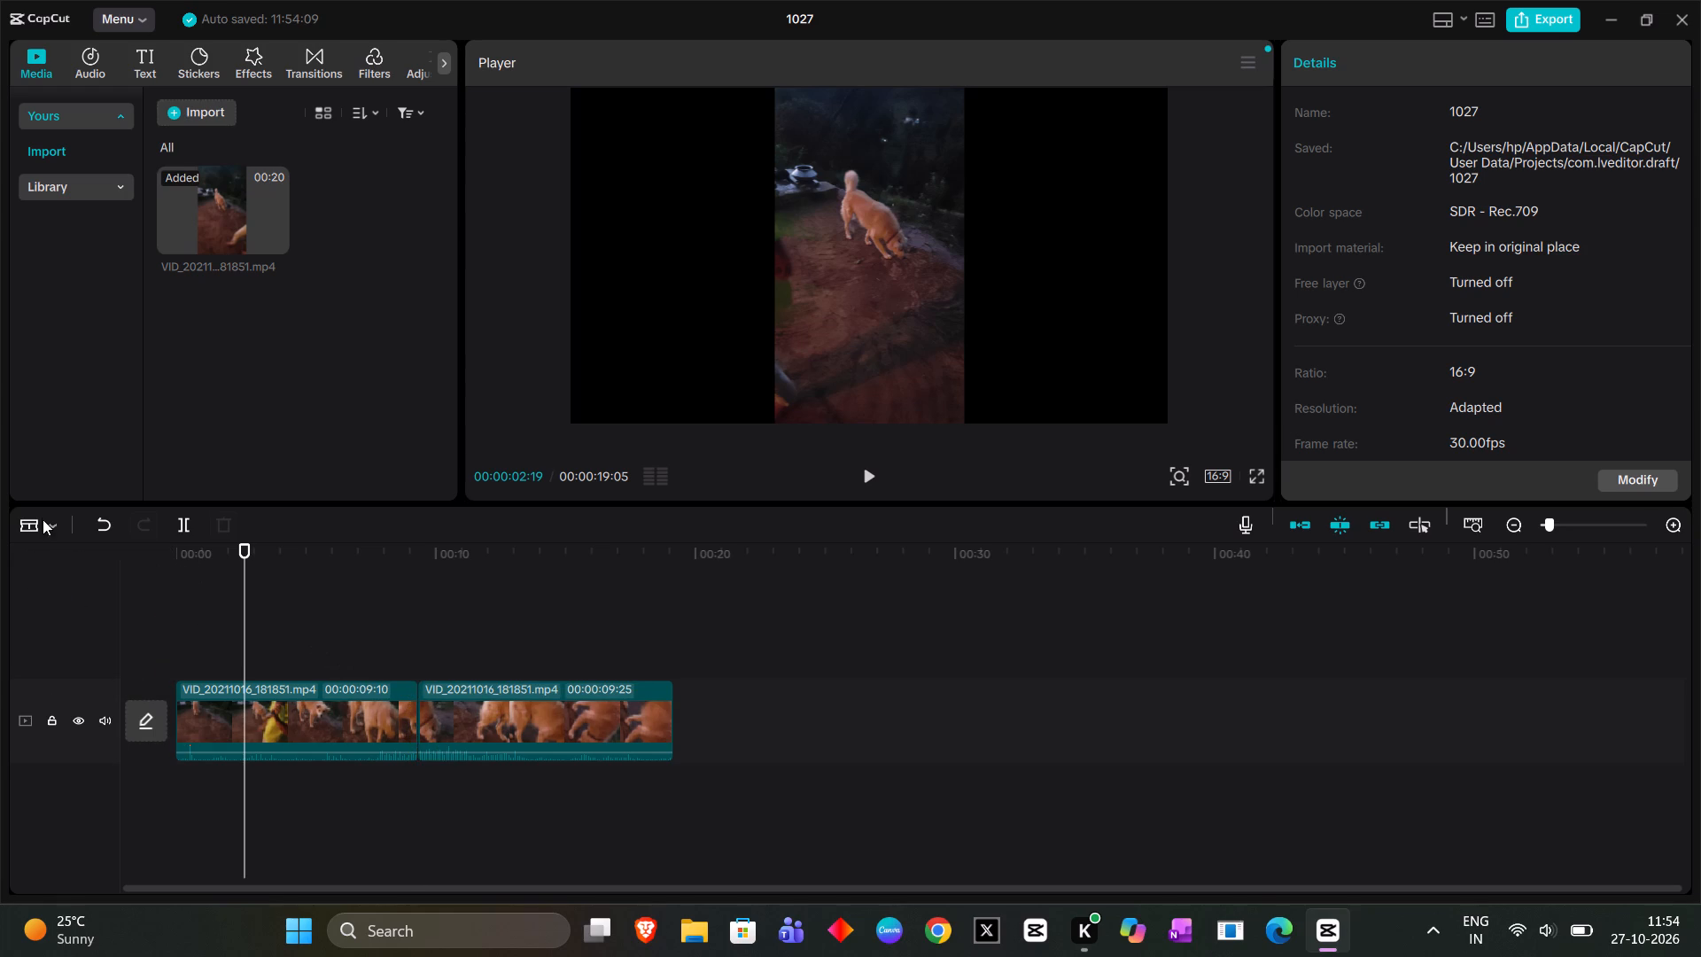
# With the Select tool, move the second clip segment onto a new track above the first, ending at about 00:00:18:18.
pyautogui.click(50, 579)
pyautogui.click(44, 519)
pyautogui.click(51, 563)
pyautogui.moveTo(523, 721); pyautogui.dragTo(478, 646)
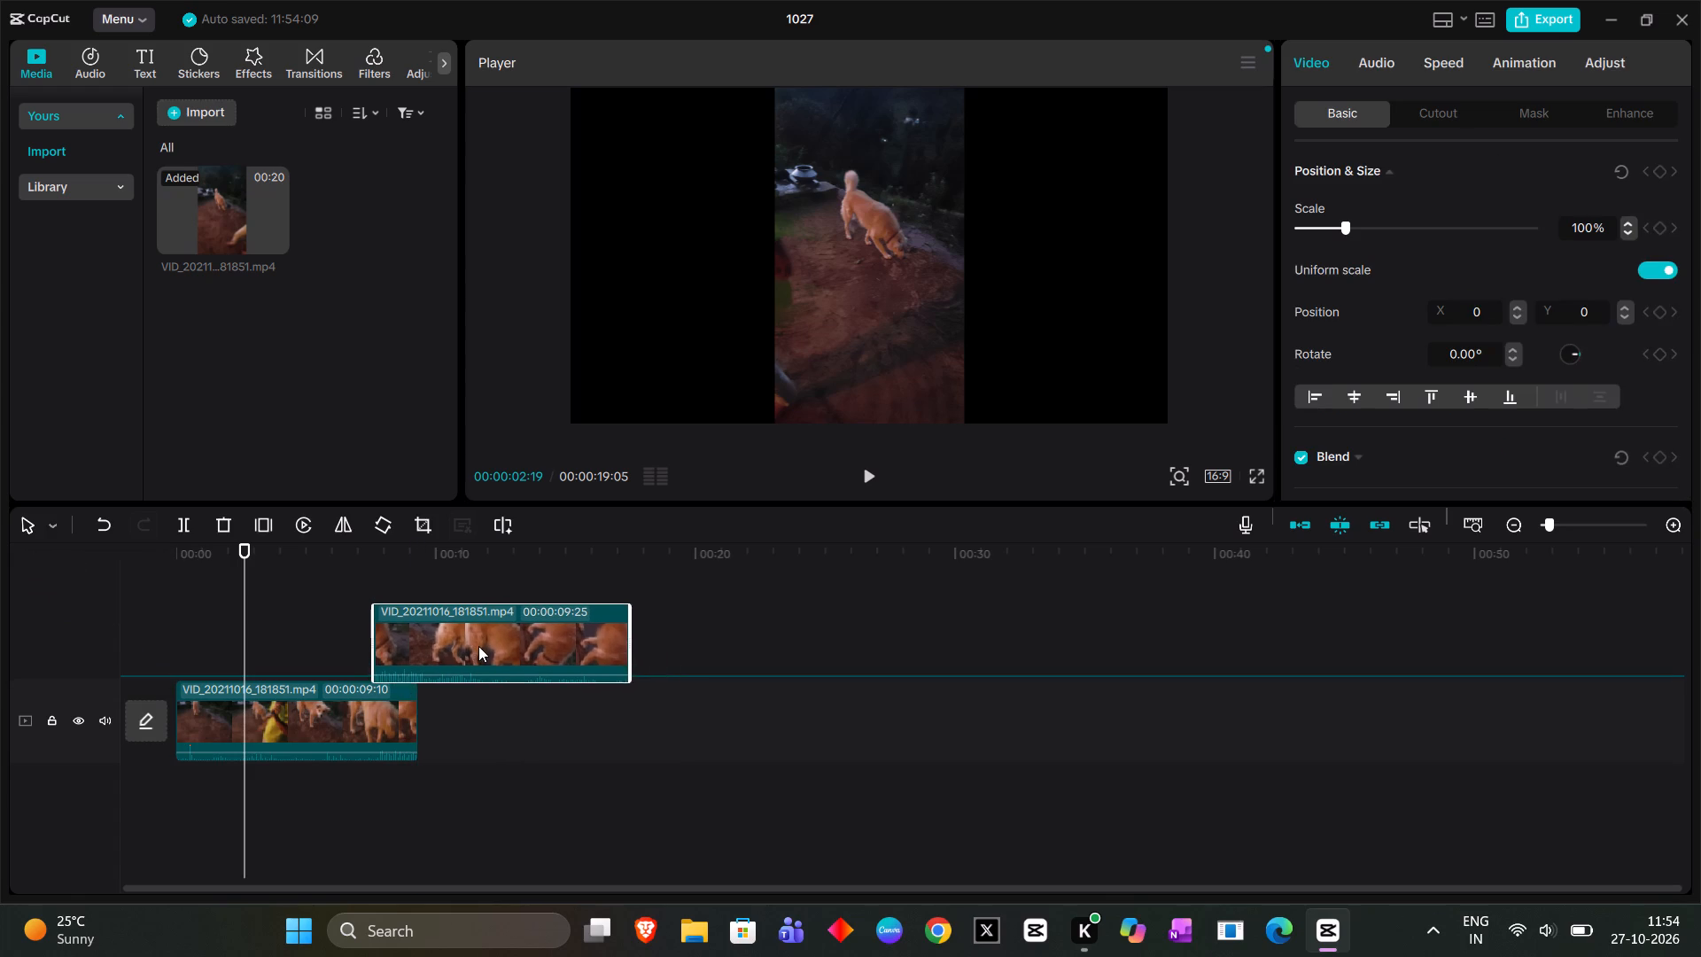
pyautogui.moveTo(478, 646); pyautogui.dragTo(508, 628)
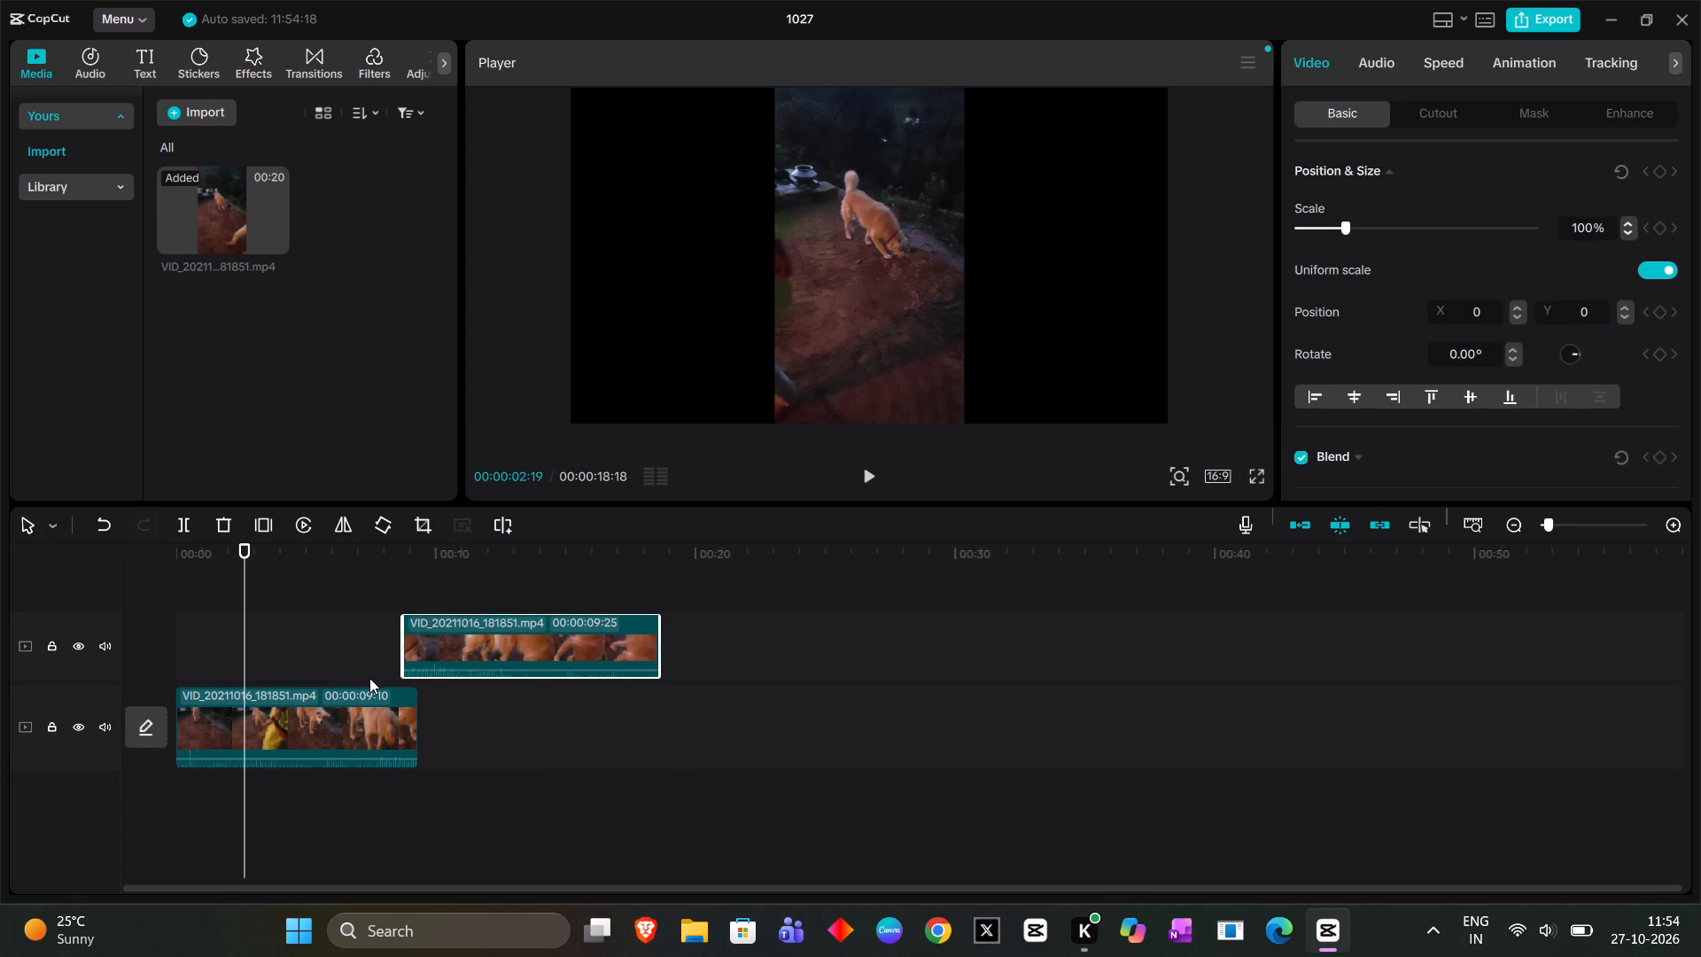
# Play past the overlap of the two segments and scrub back and forth across both tracks to examine the footage.
pyautogui.click(868, 472)
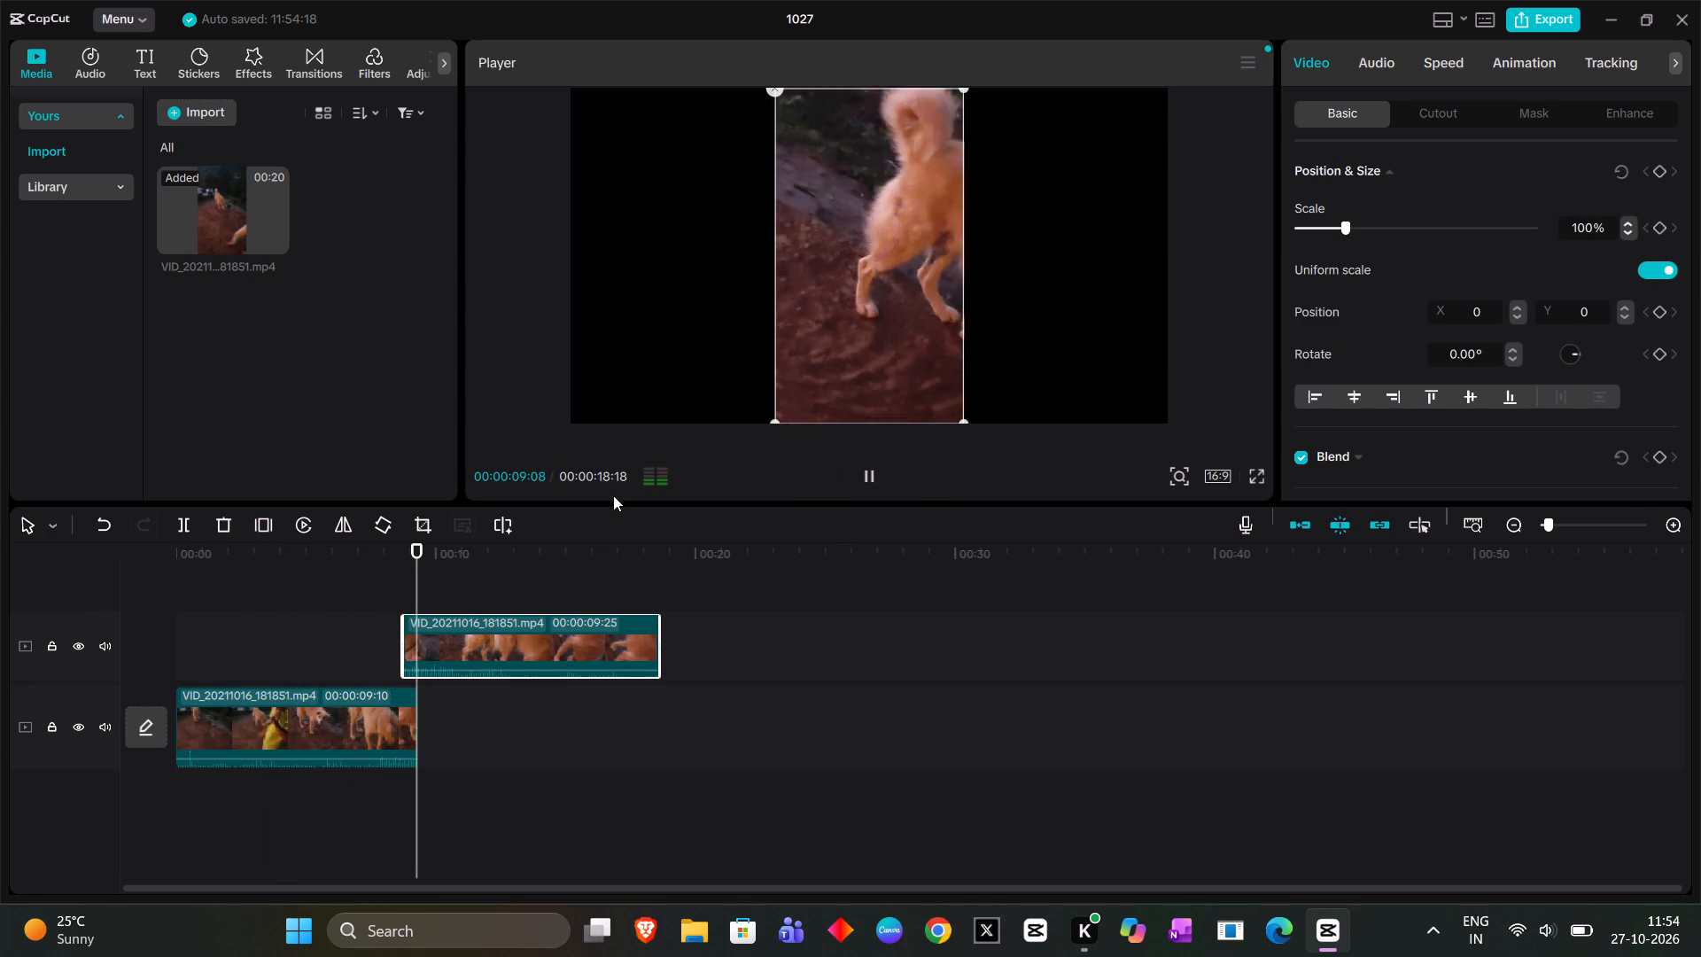
pyautogui.click(866, 470)
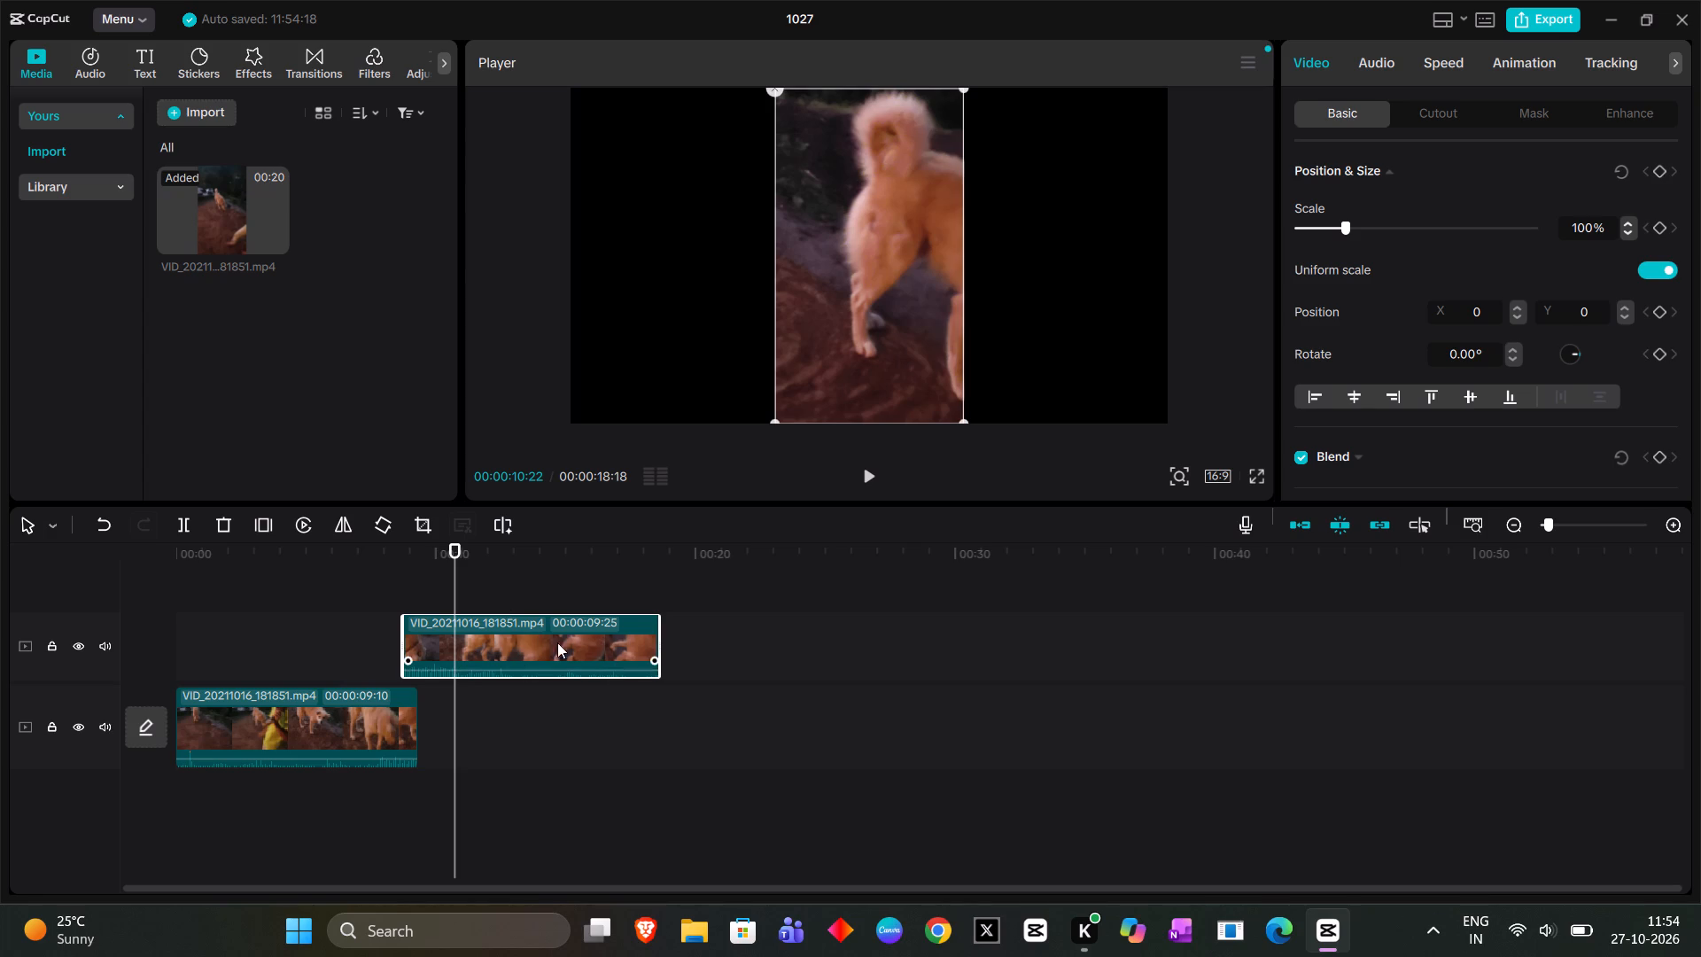
pyautogui.click(732, 653)
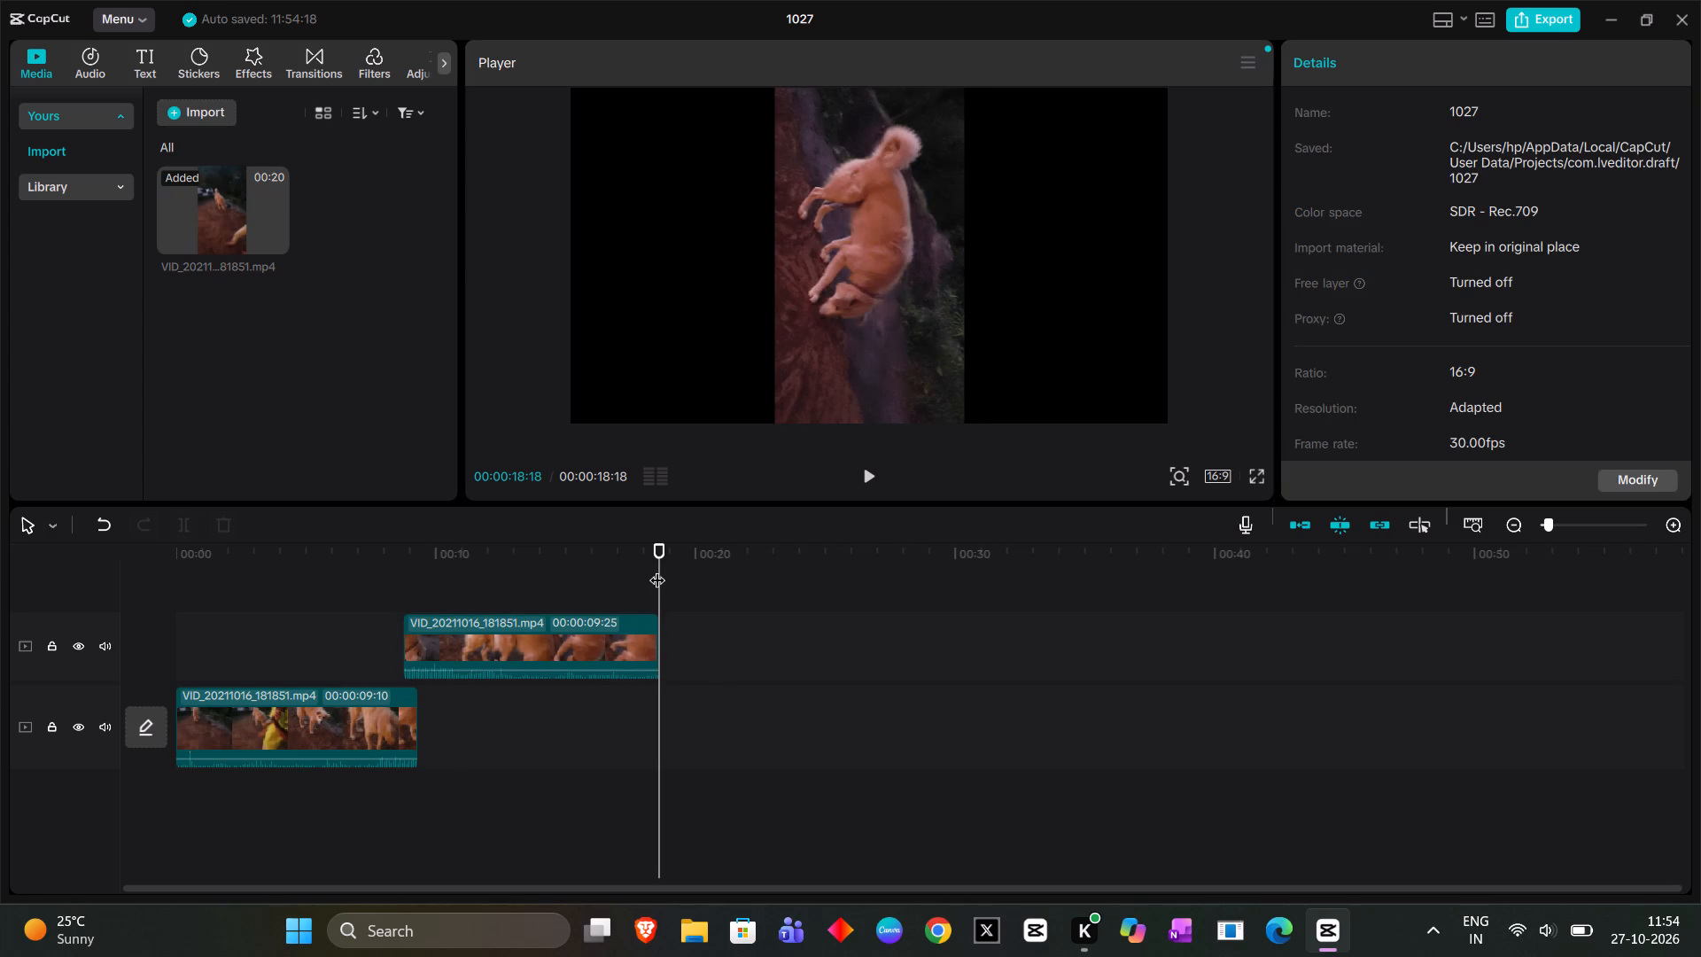
pyautogui.moveTo(663, 552); pyautogui.dragTo(682, 549)
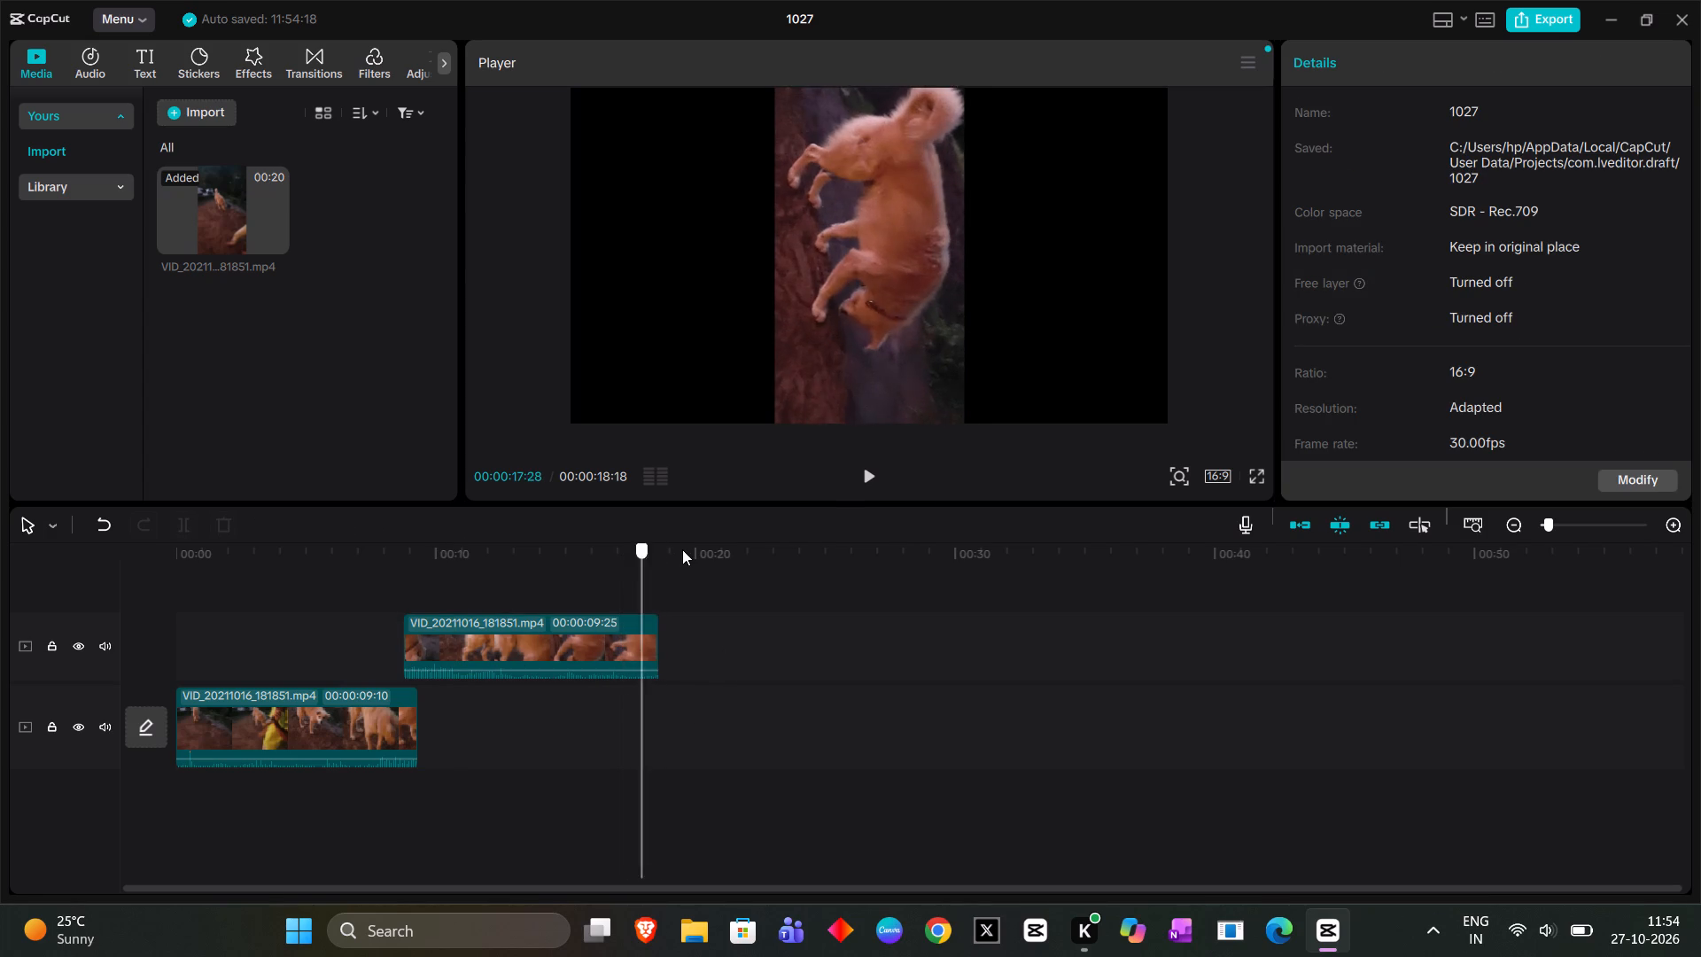
pyautogui.moveTo(682, 549); pyautogui.dragTo(687, 549)
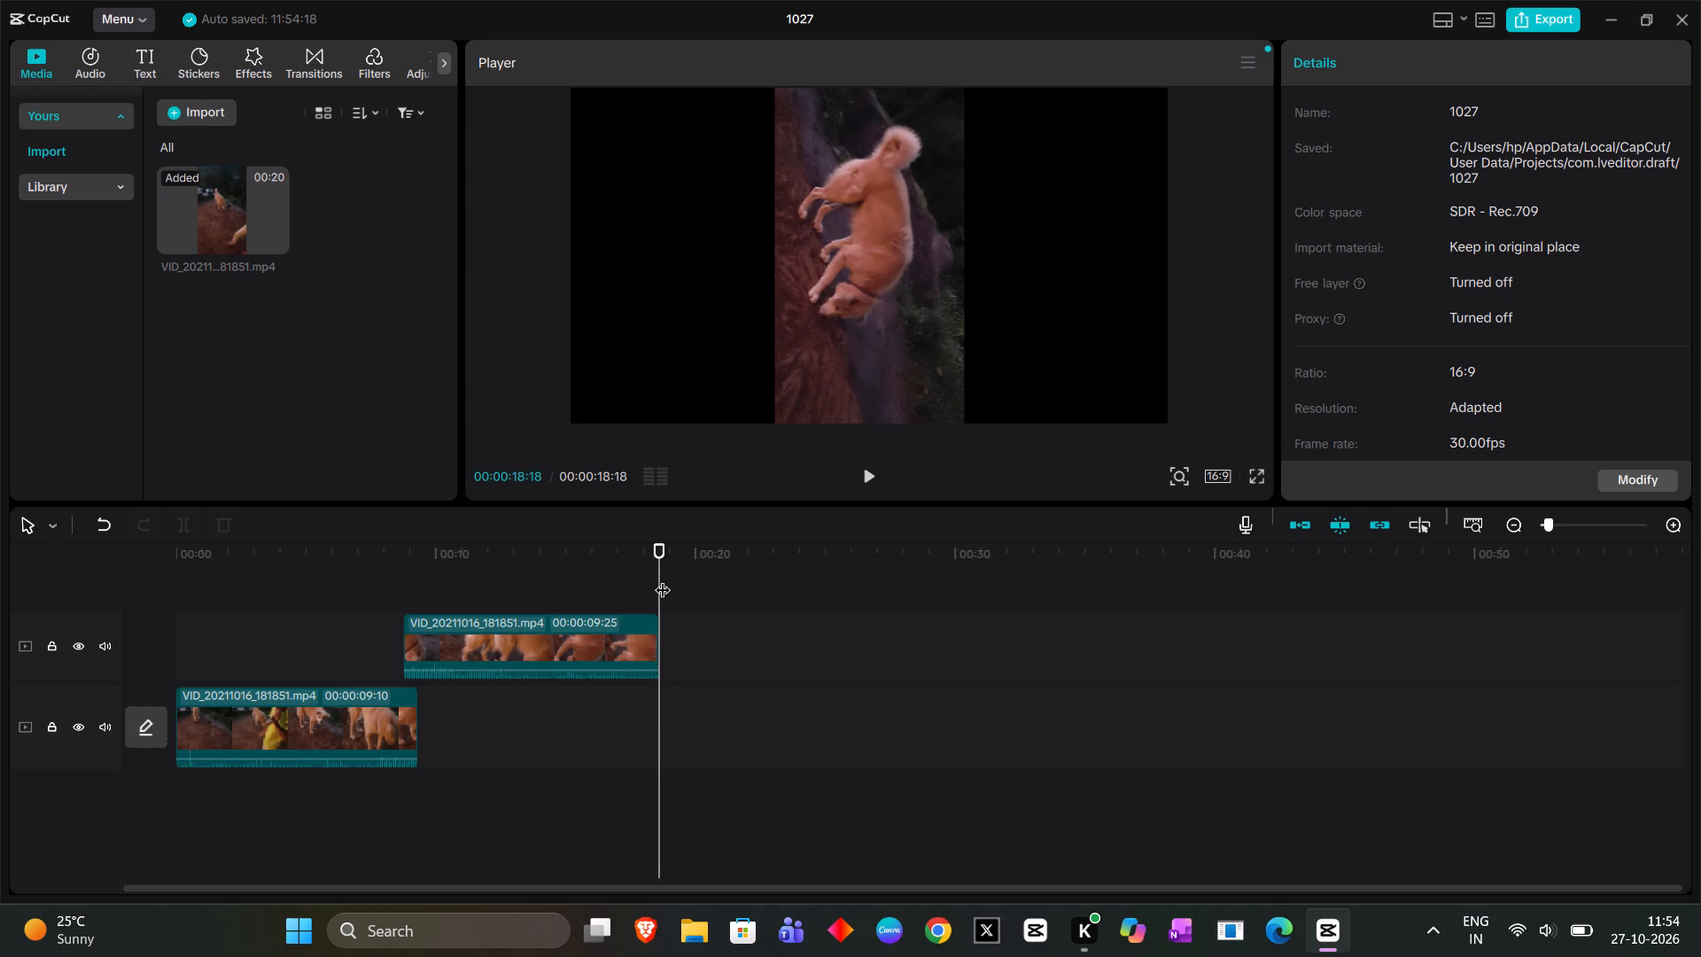
pyautogui.moveTo(663, 579); pyautogui.dragTo(476, 600)
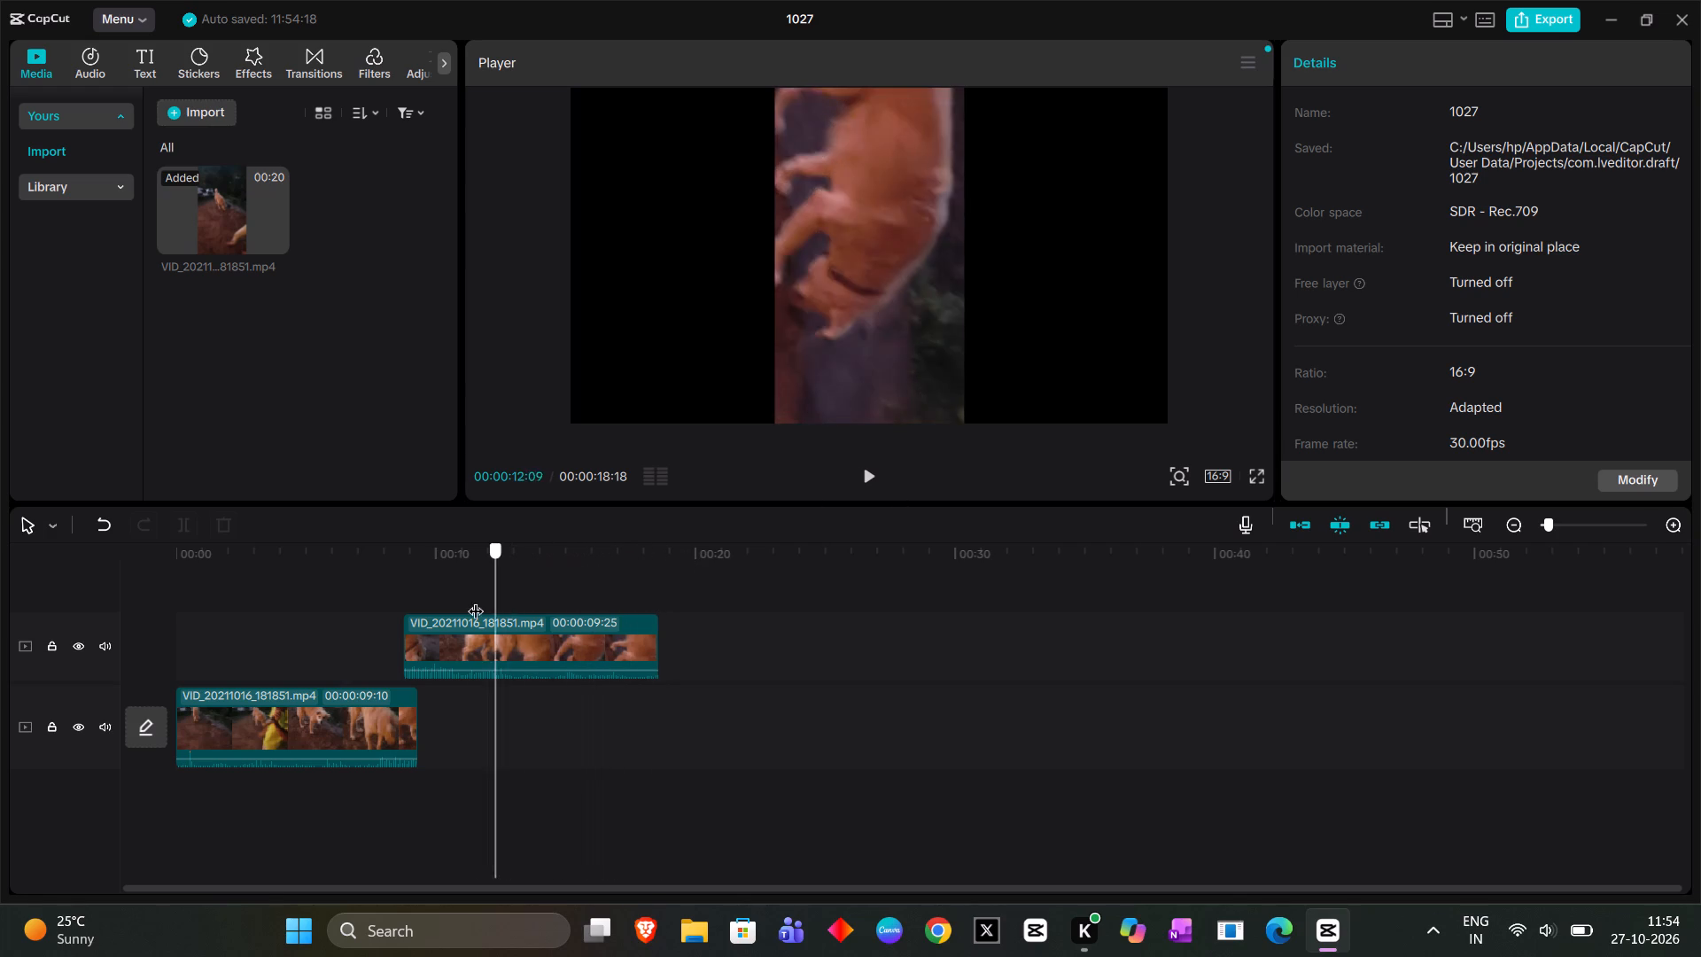
pyautogui.moveTo(476, 600); pyautogui.dragTo(334, 602)
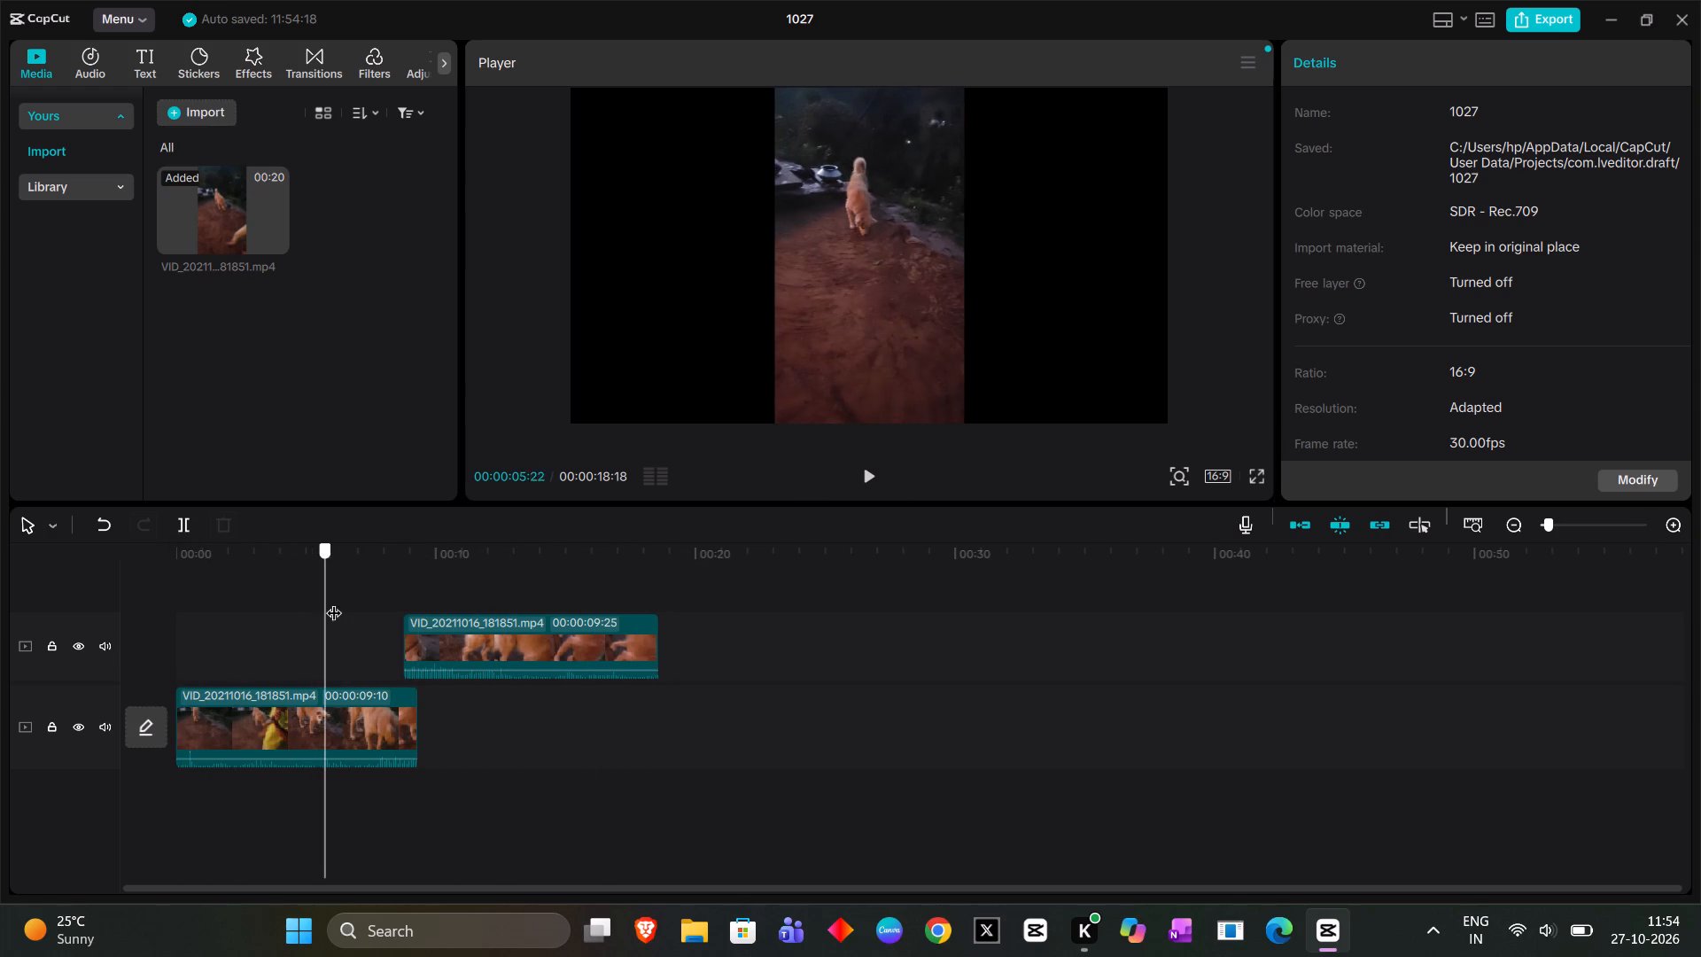
pyautogui.moveTo(334, 602); pyautogui.dragTo(484, 603)
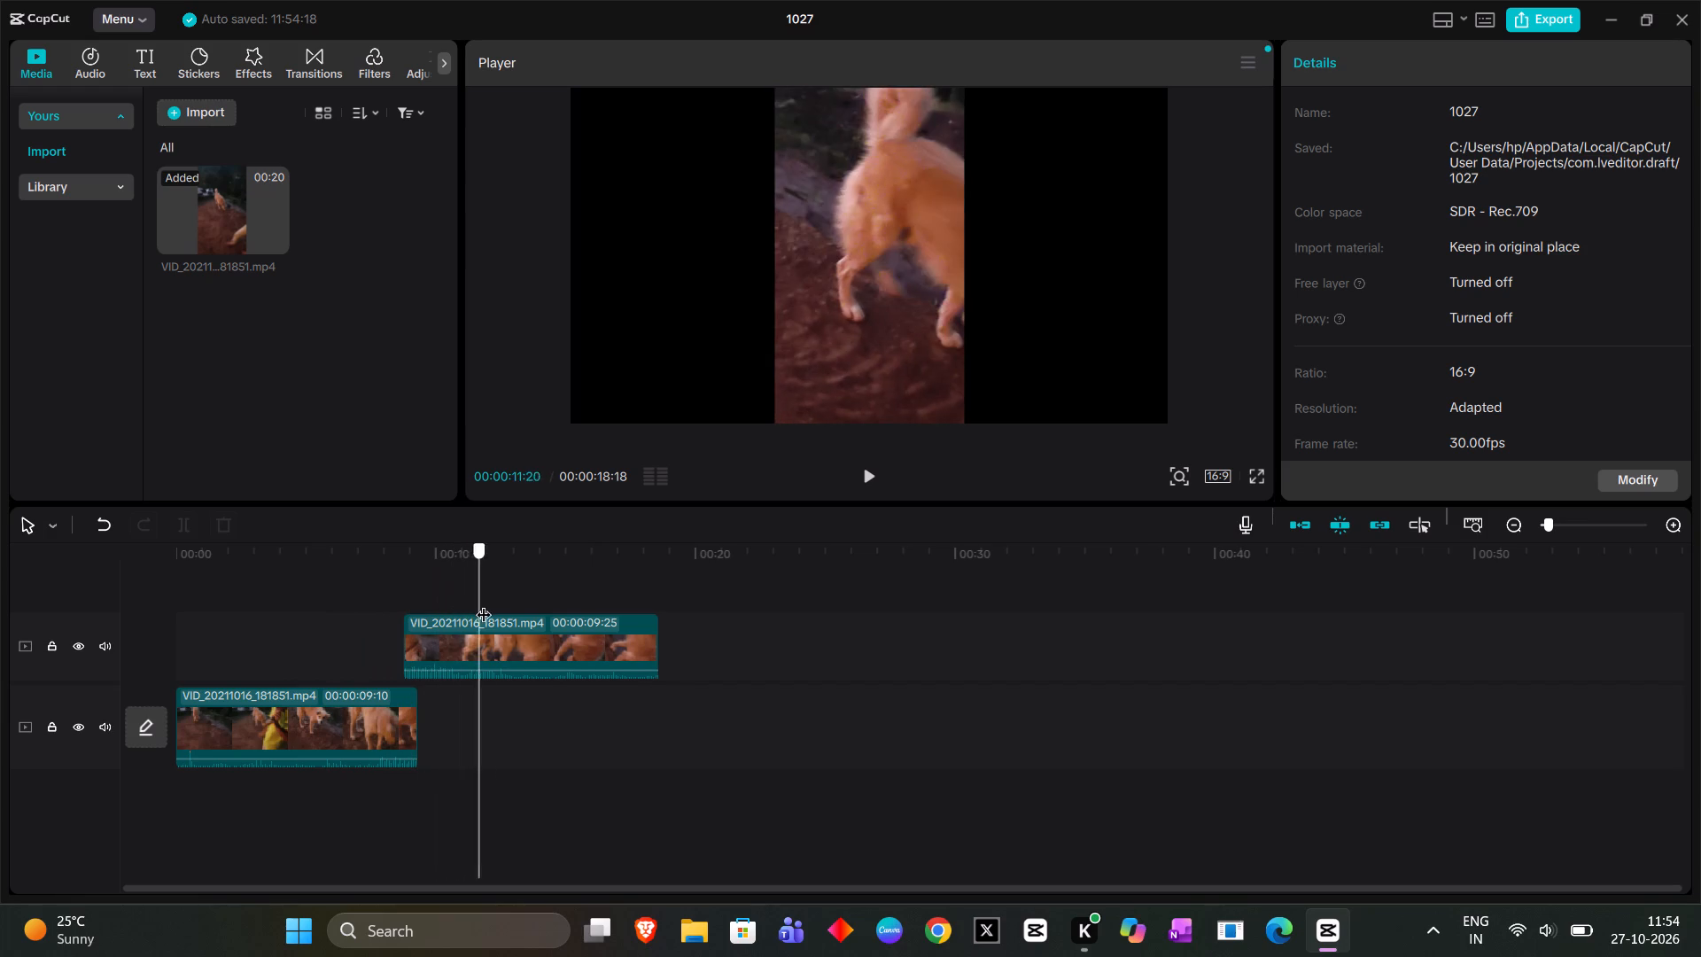
pyautogui.moveTo(484, 603); pyautogui.dragTo(633, 614)
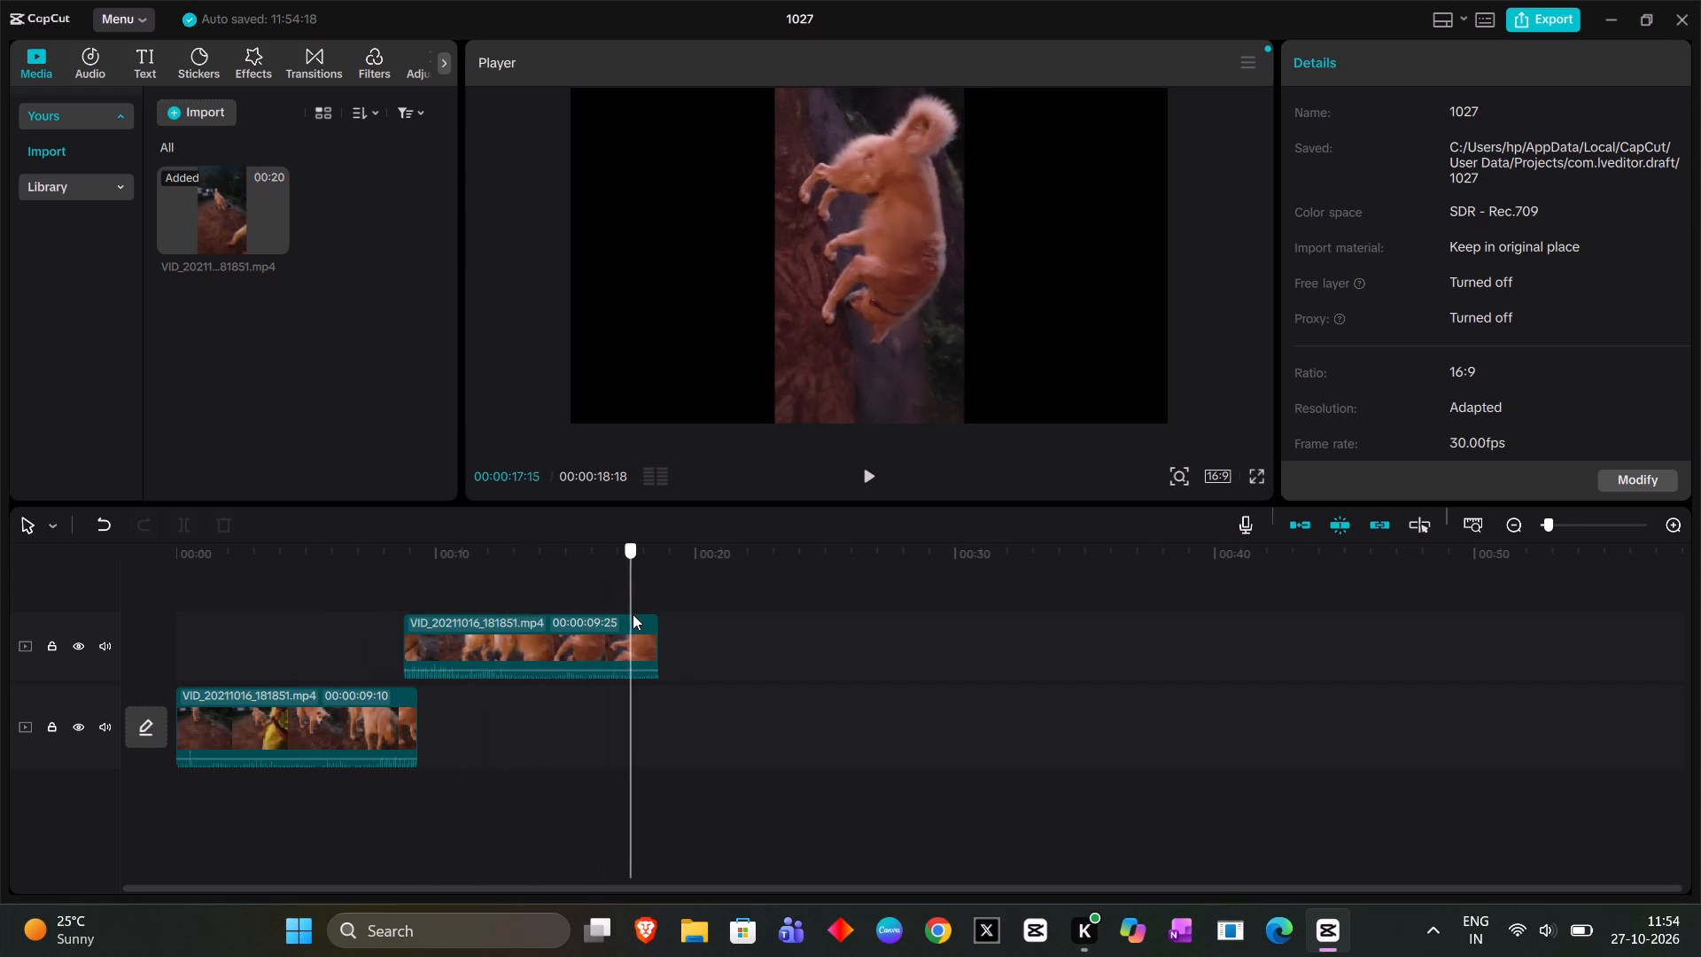
pyautogui.moveTo(633, 614); pyautogui.dragTo(666, 616)
pyautogui.click(765, 630)
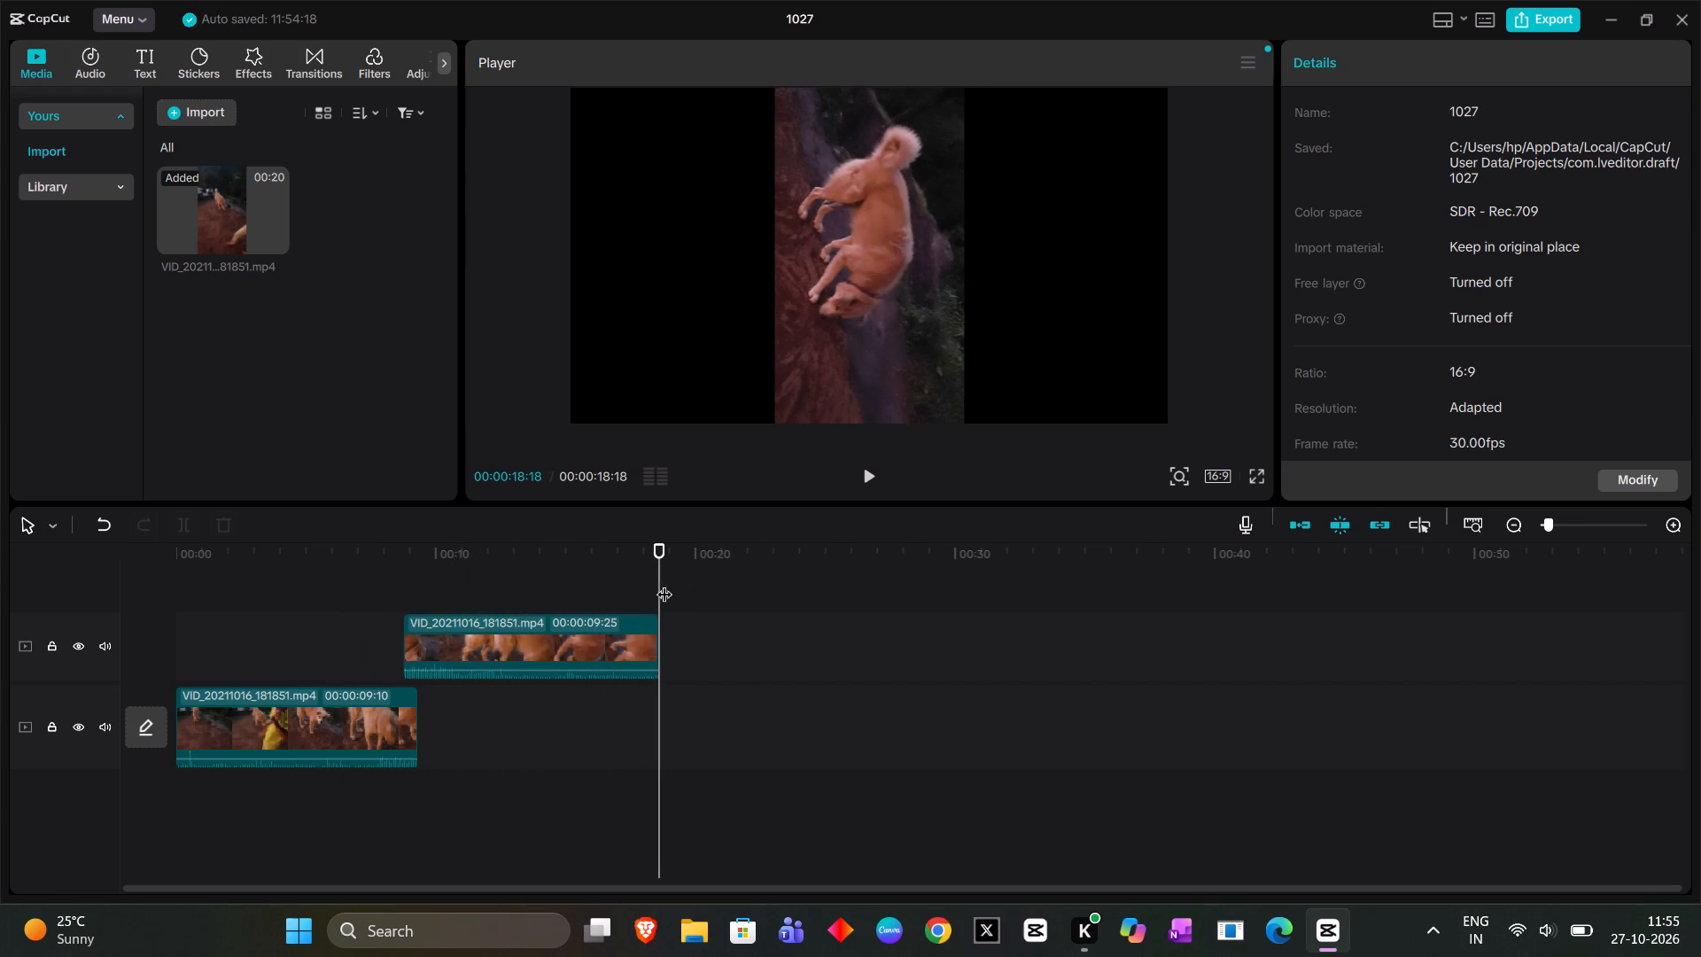
pyautogui.moveTo(664, 584); pyautogui.dragTo(153, 661)
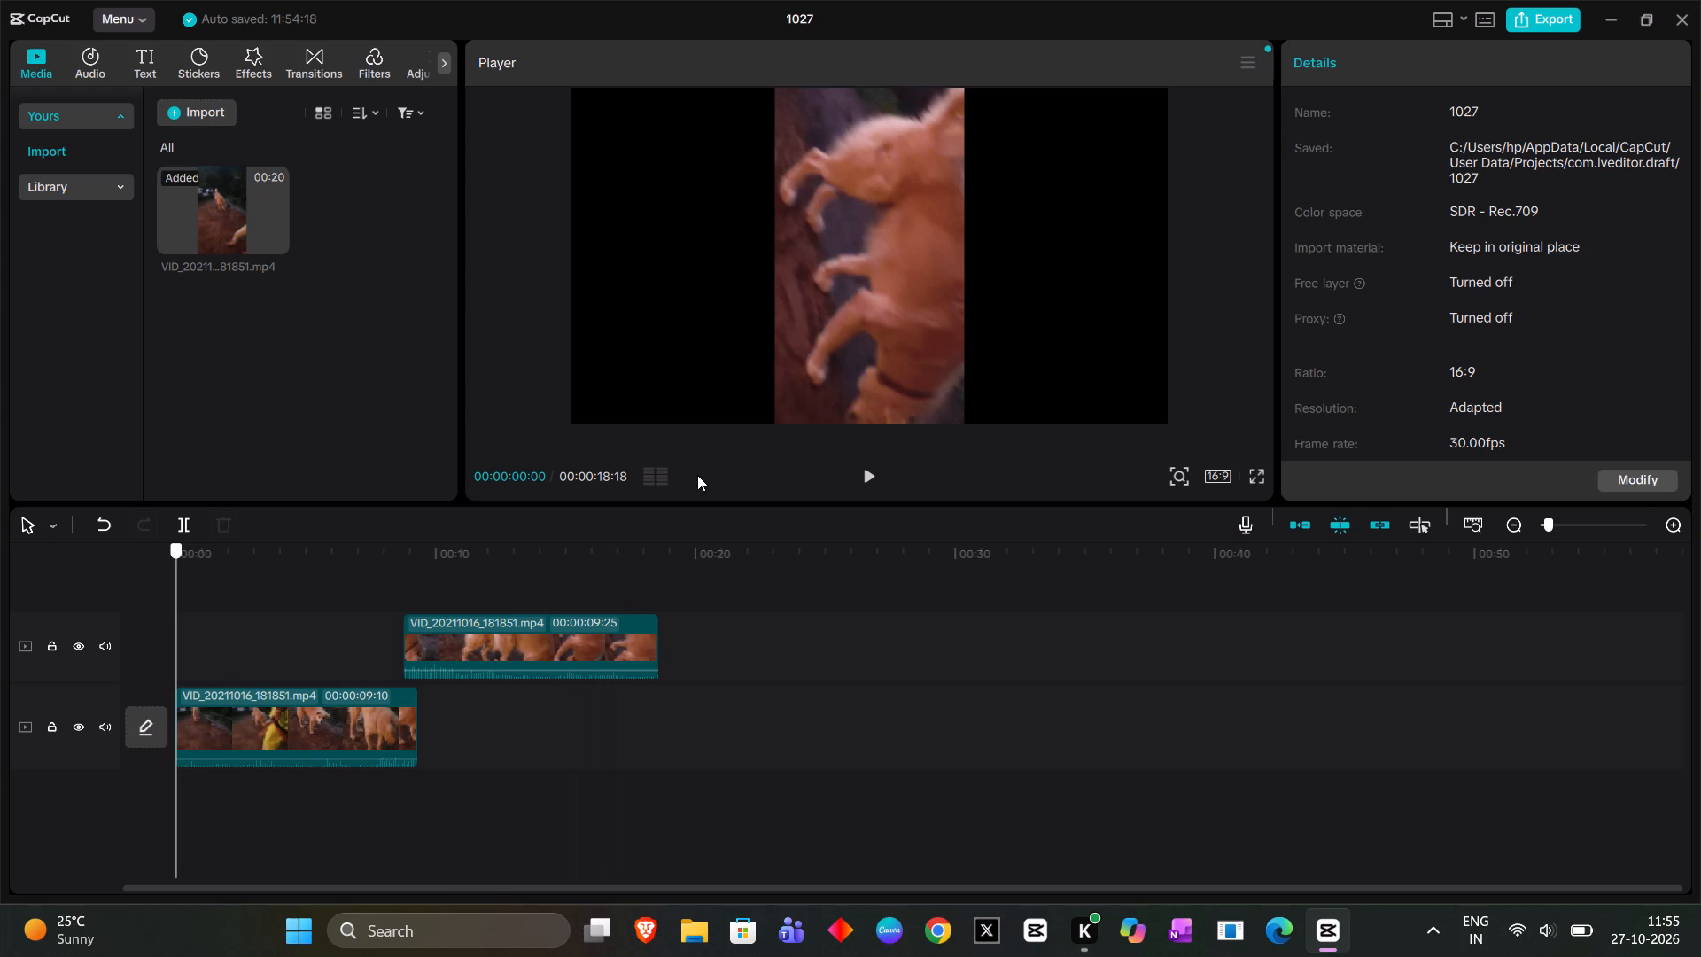
# Play the timeline from the start to its end to review how the two stacked segments follow each other.
pyautogui.click(873, 468)
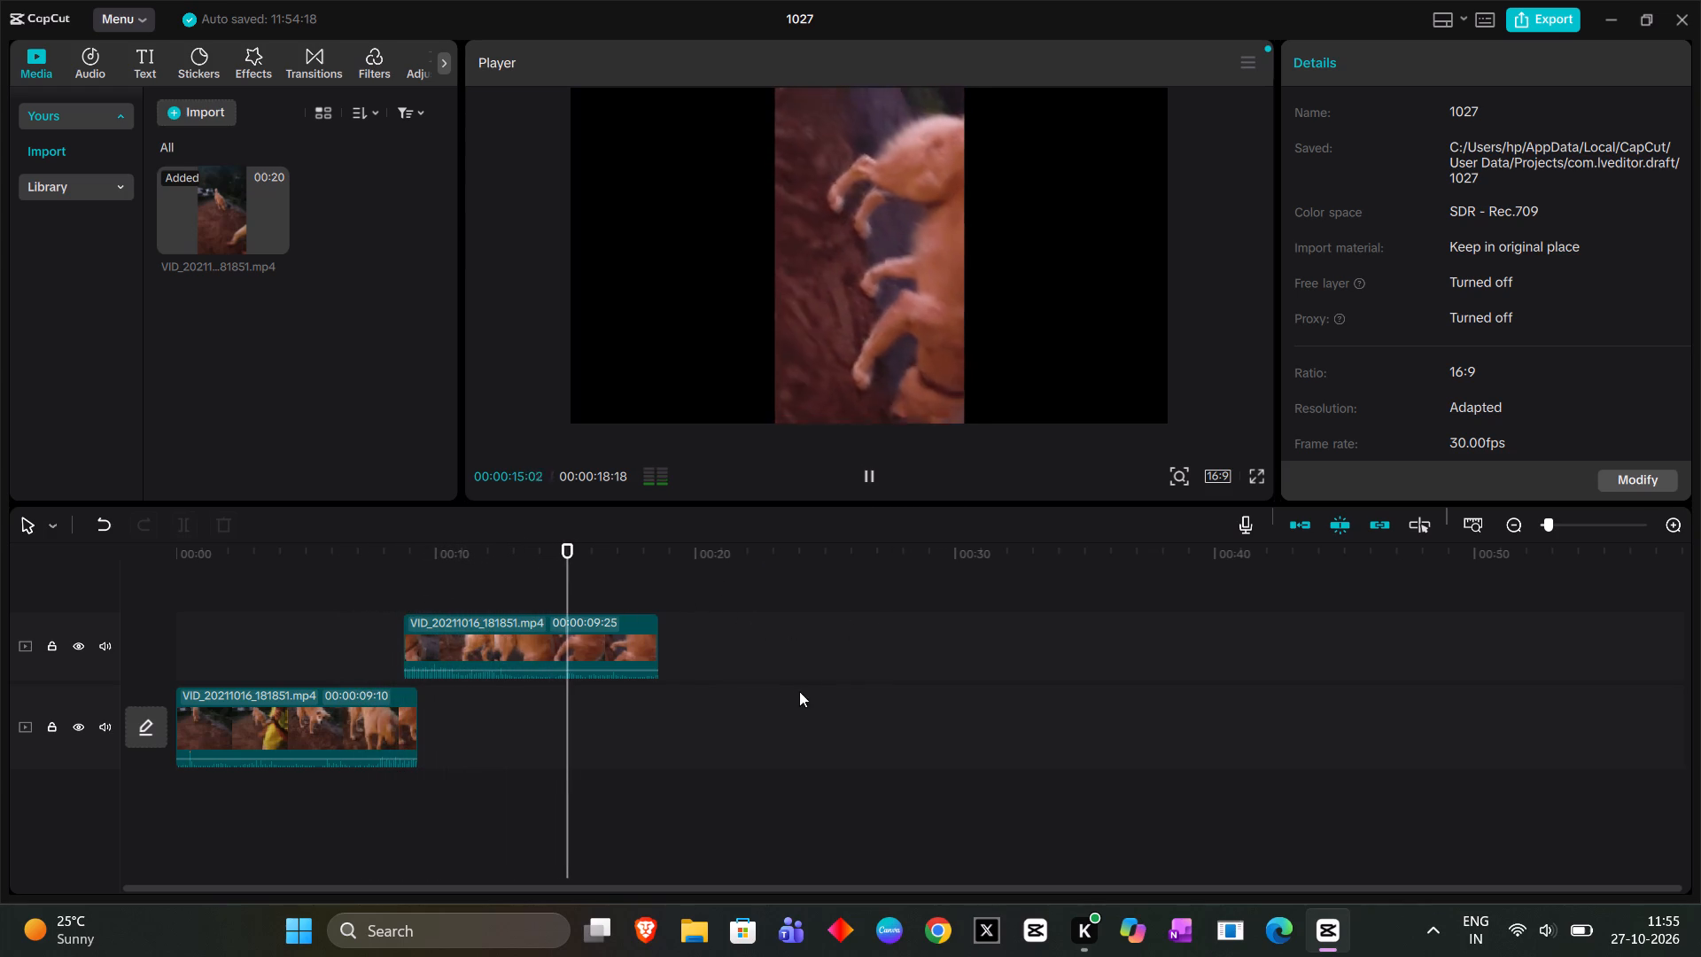
pyautogui.scroll(2, 791, 642)
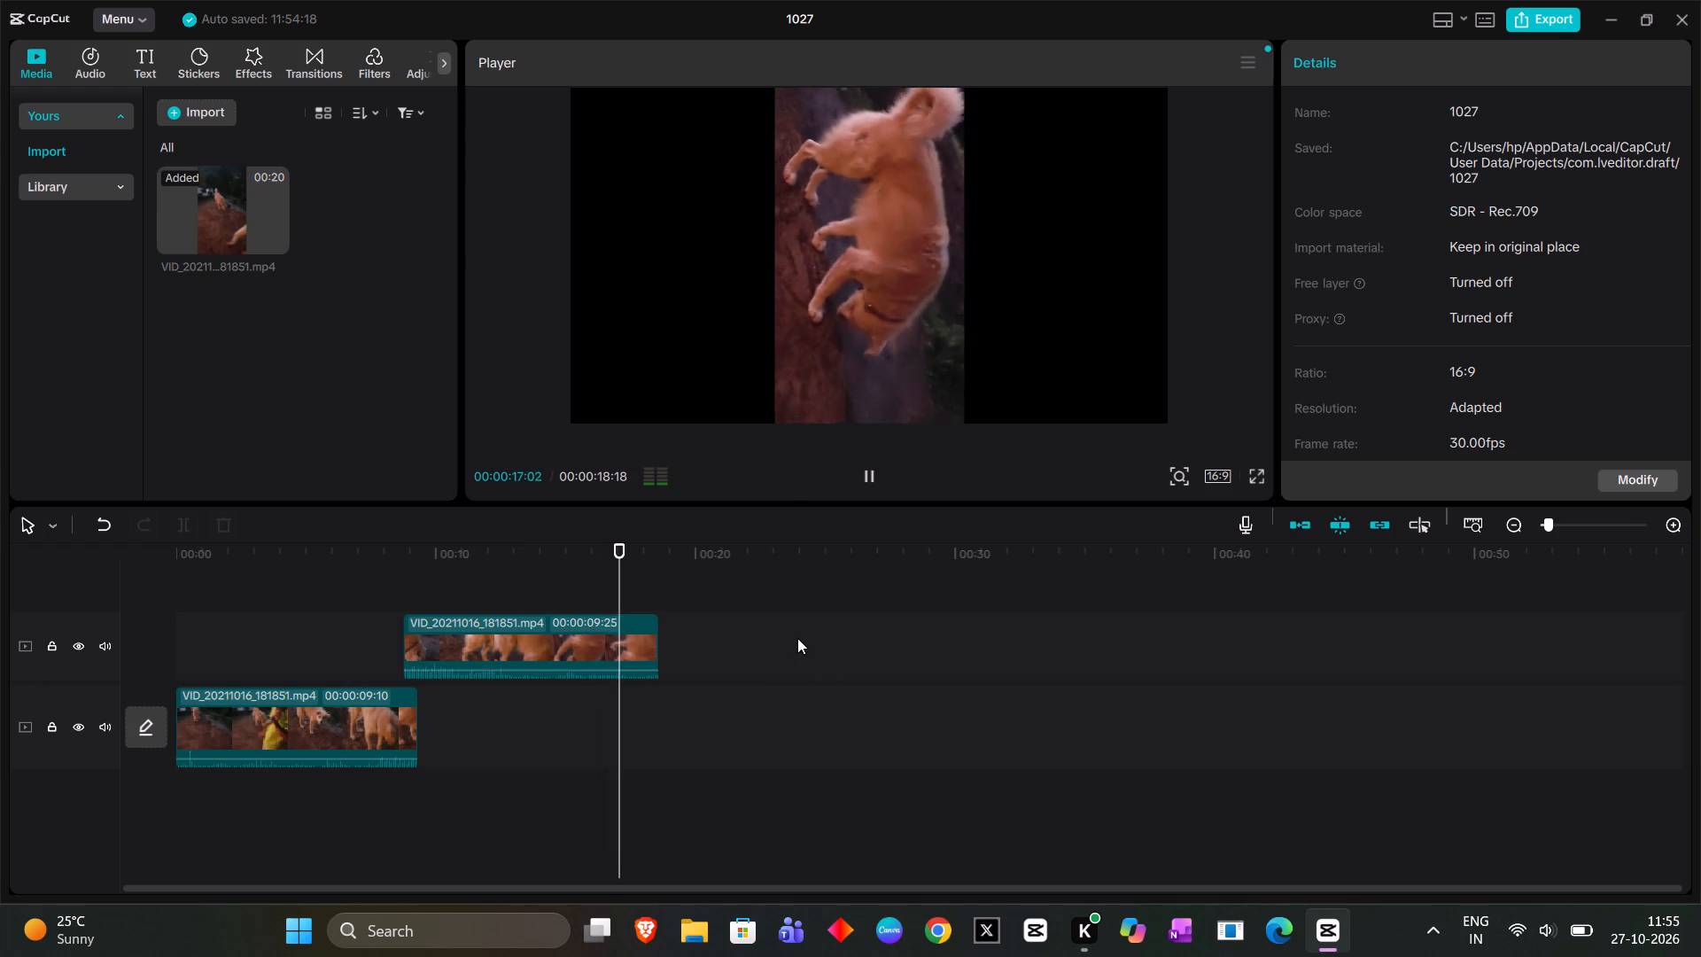
pyautogui.scroll(2, 800, 638)
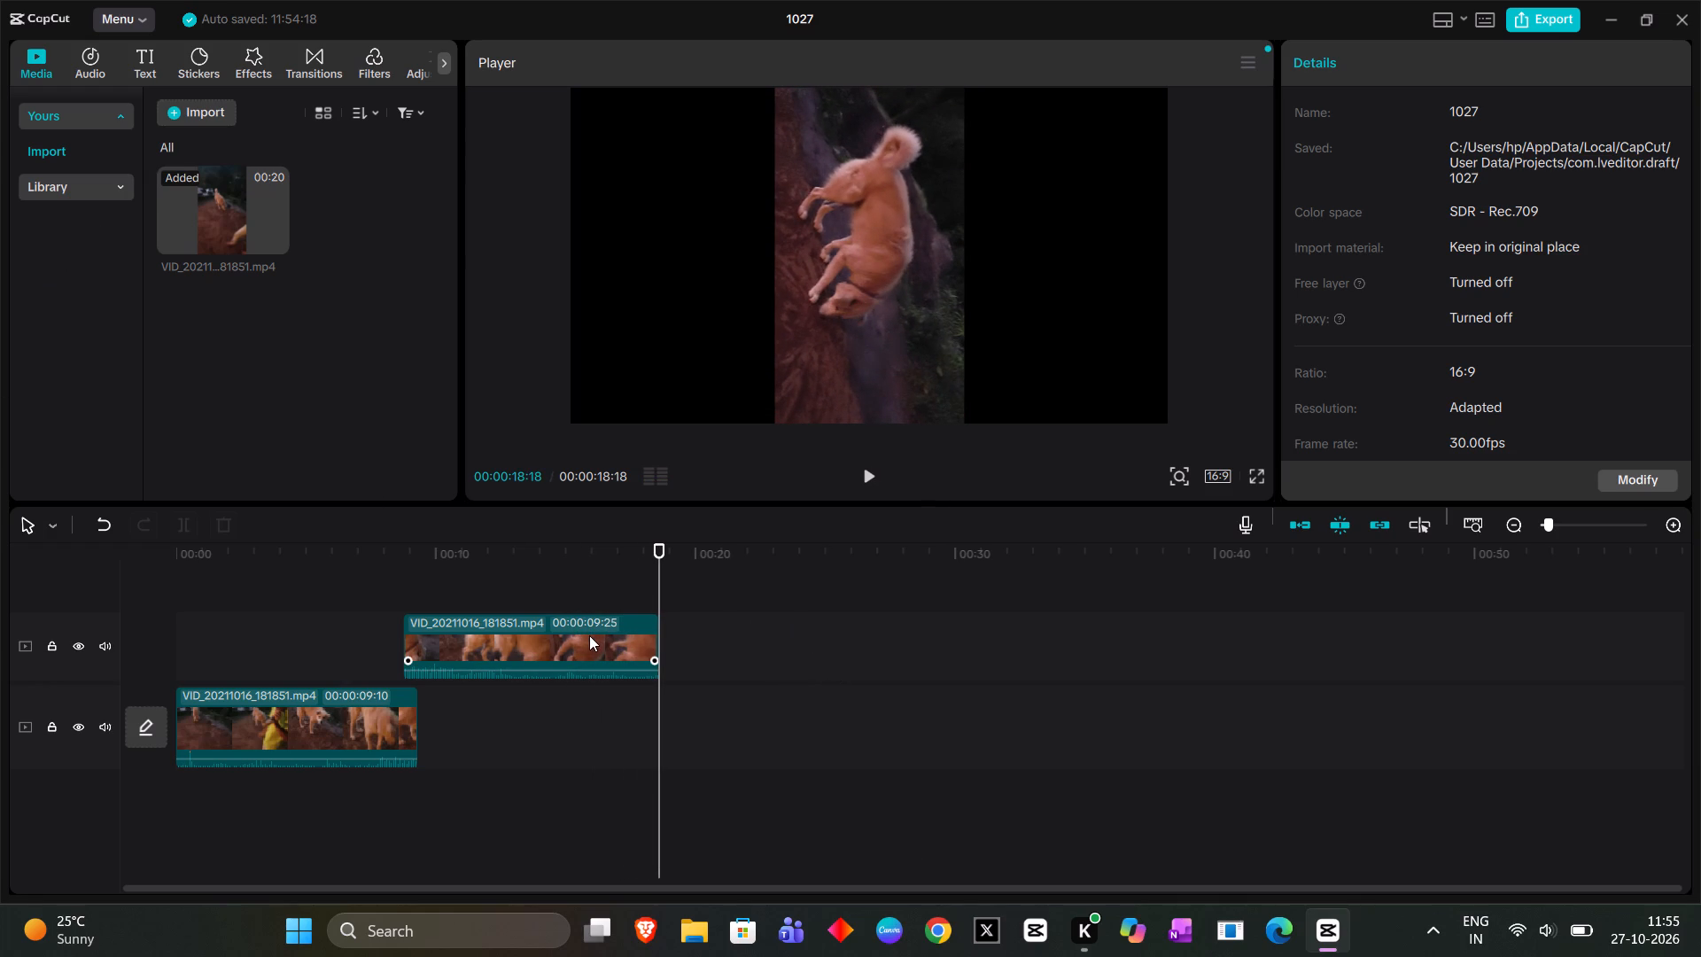
# Shift the upper-track segment earlier so it overlaps the first segment more and ends at about 00:00:17:16.
pyautogui.moveTo(589, 635); pyautogui.dragTo(562, 637)
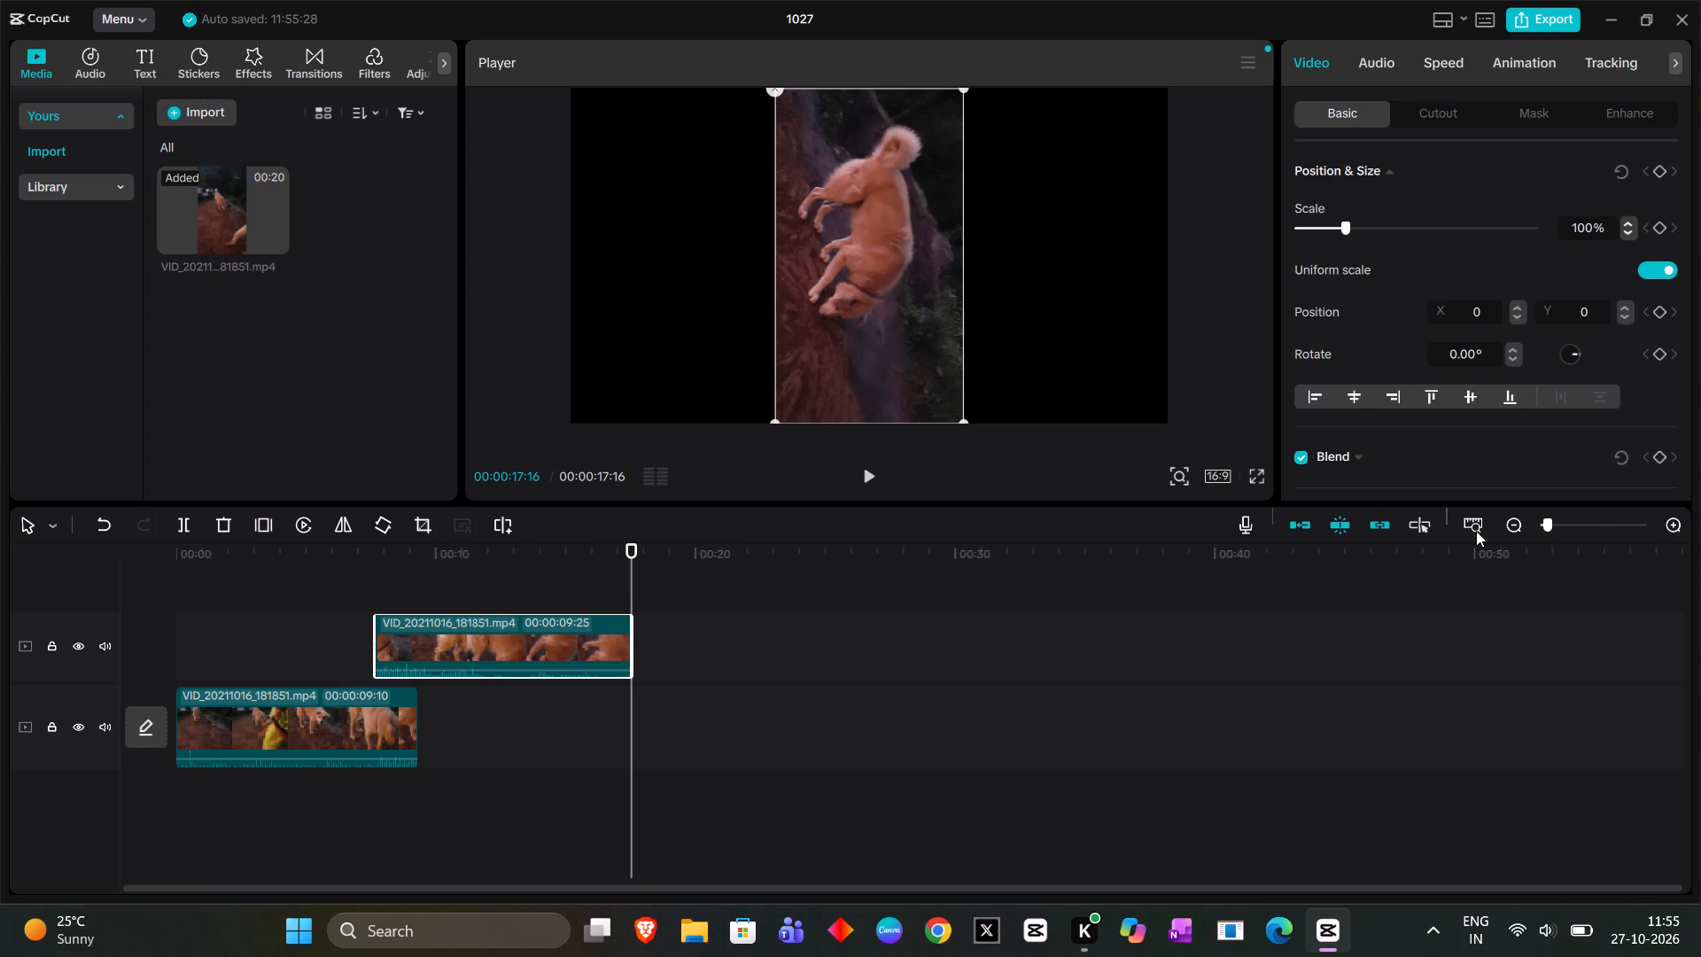
# Examine the end of the upper-track segment at frame-level timeline scale, and return to an overview showing both segments.
pyautogui.scroll(-3, 1248, 603)
pyautogui.click(1673, 526)
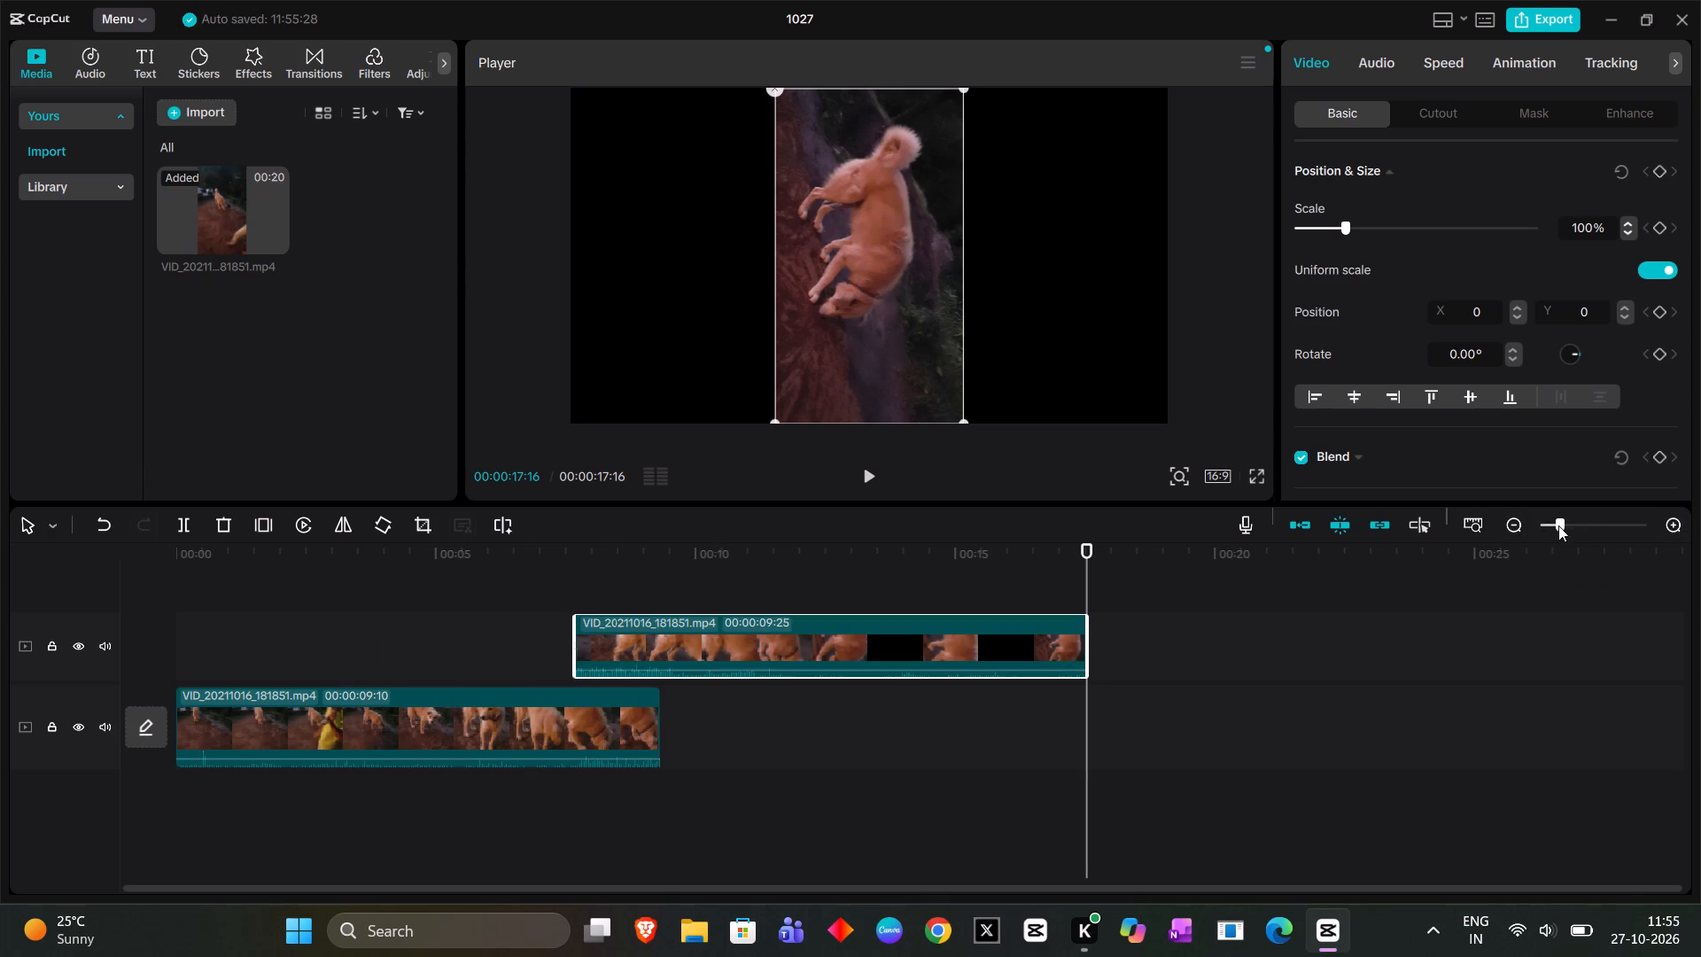
pyautogui.moveTo(1572, 523); pyautogui.dragTo(1637, 517)
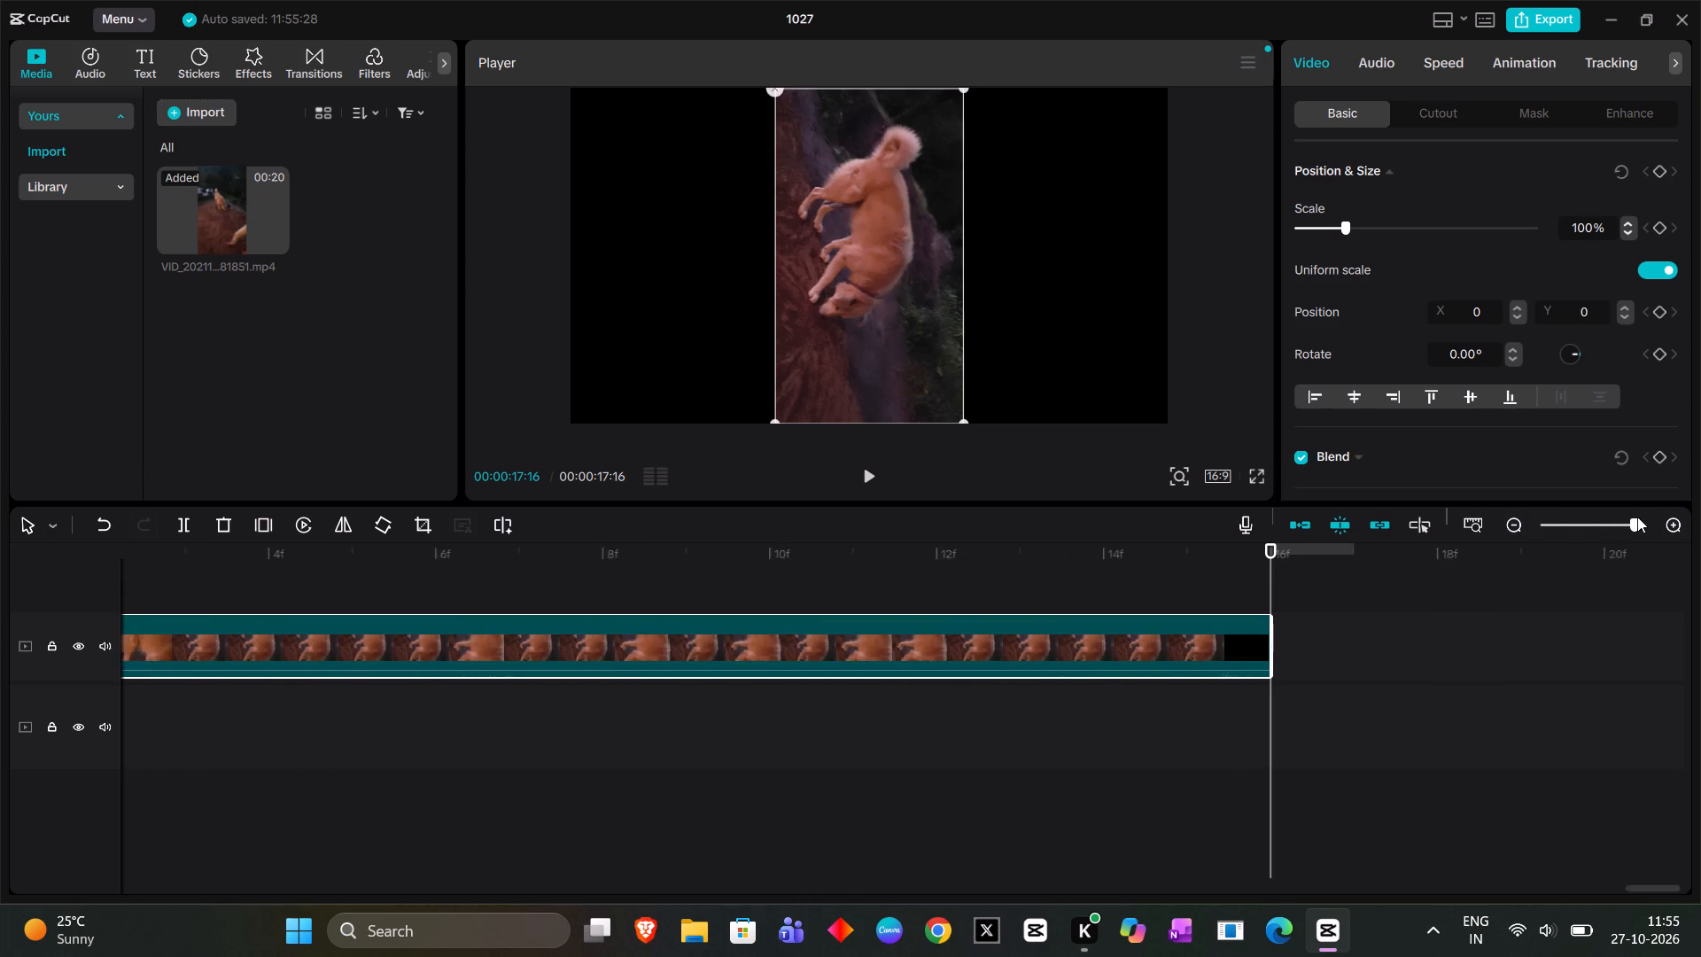
pyautogui.moveTo(1637, 517); pyautogui.dragTo(1700, 506)
pyautogui.scroll(-3, 432, 743)
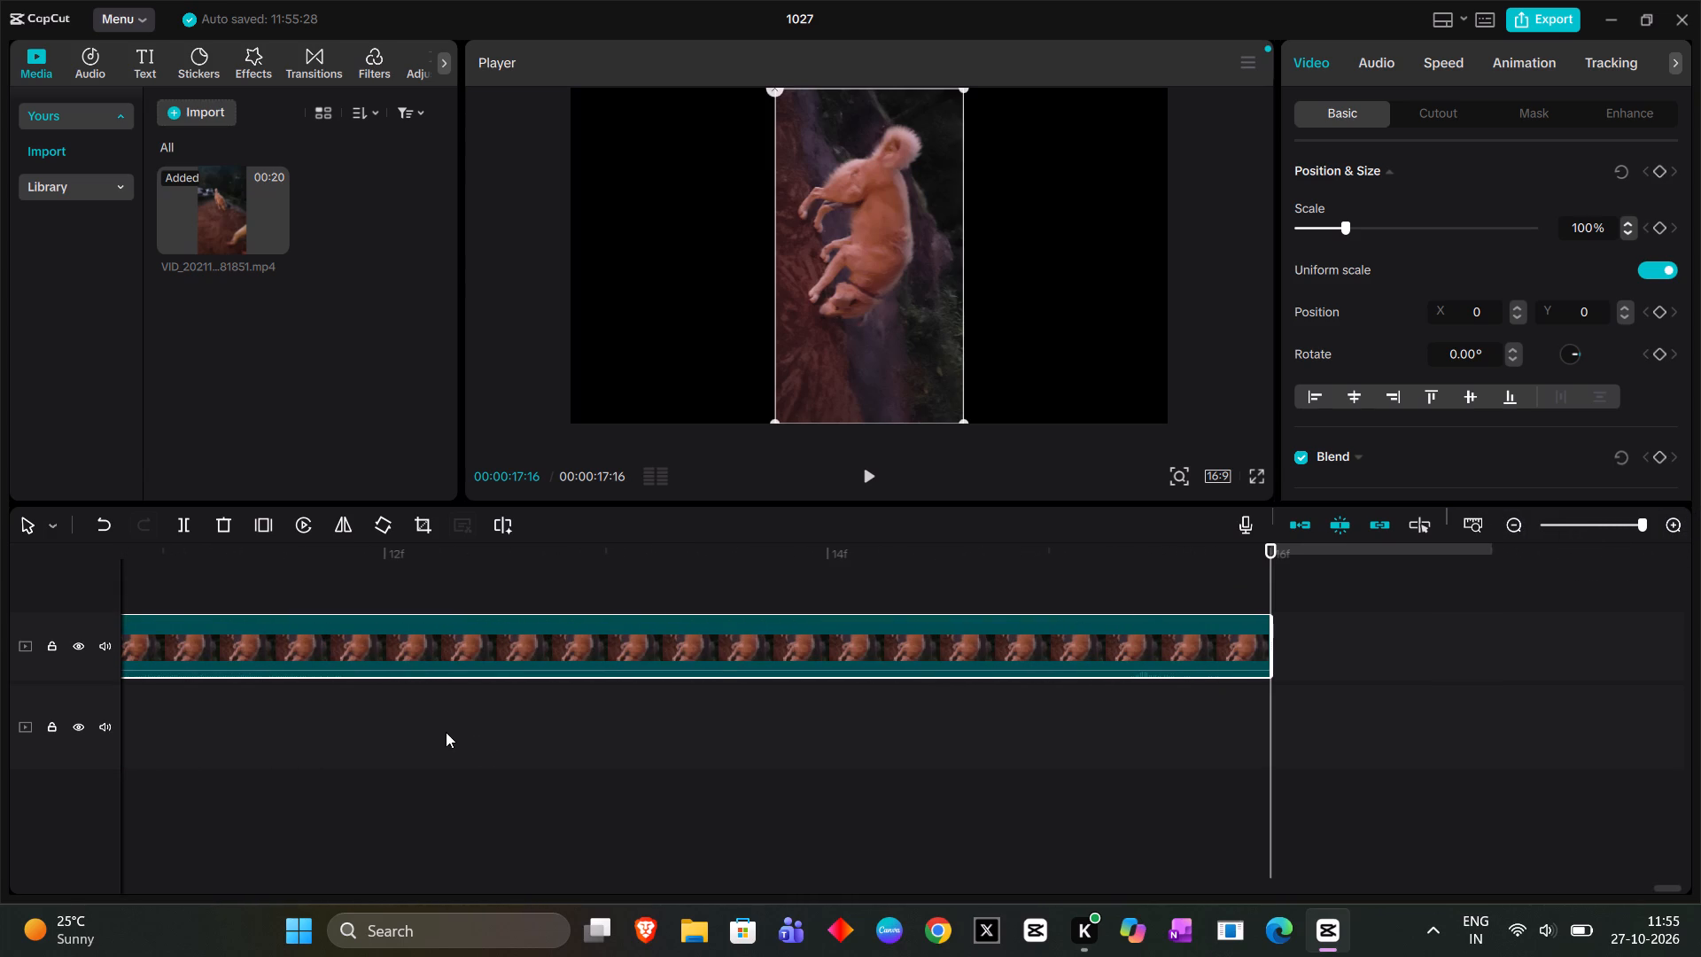
pyautogui.scroll(-11, 454, 730)
pyautogui.scroll(8, 571, 705)
pyautogui.scroll(-2, 846, 665)
pyautogui.moveTo(432, 595); pyautogui.dragTo(536, 580)
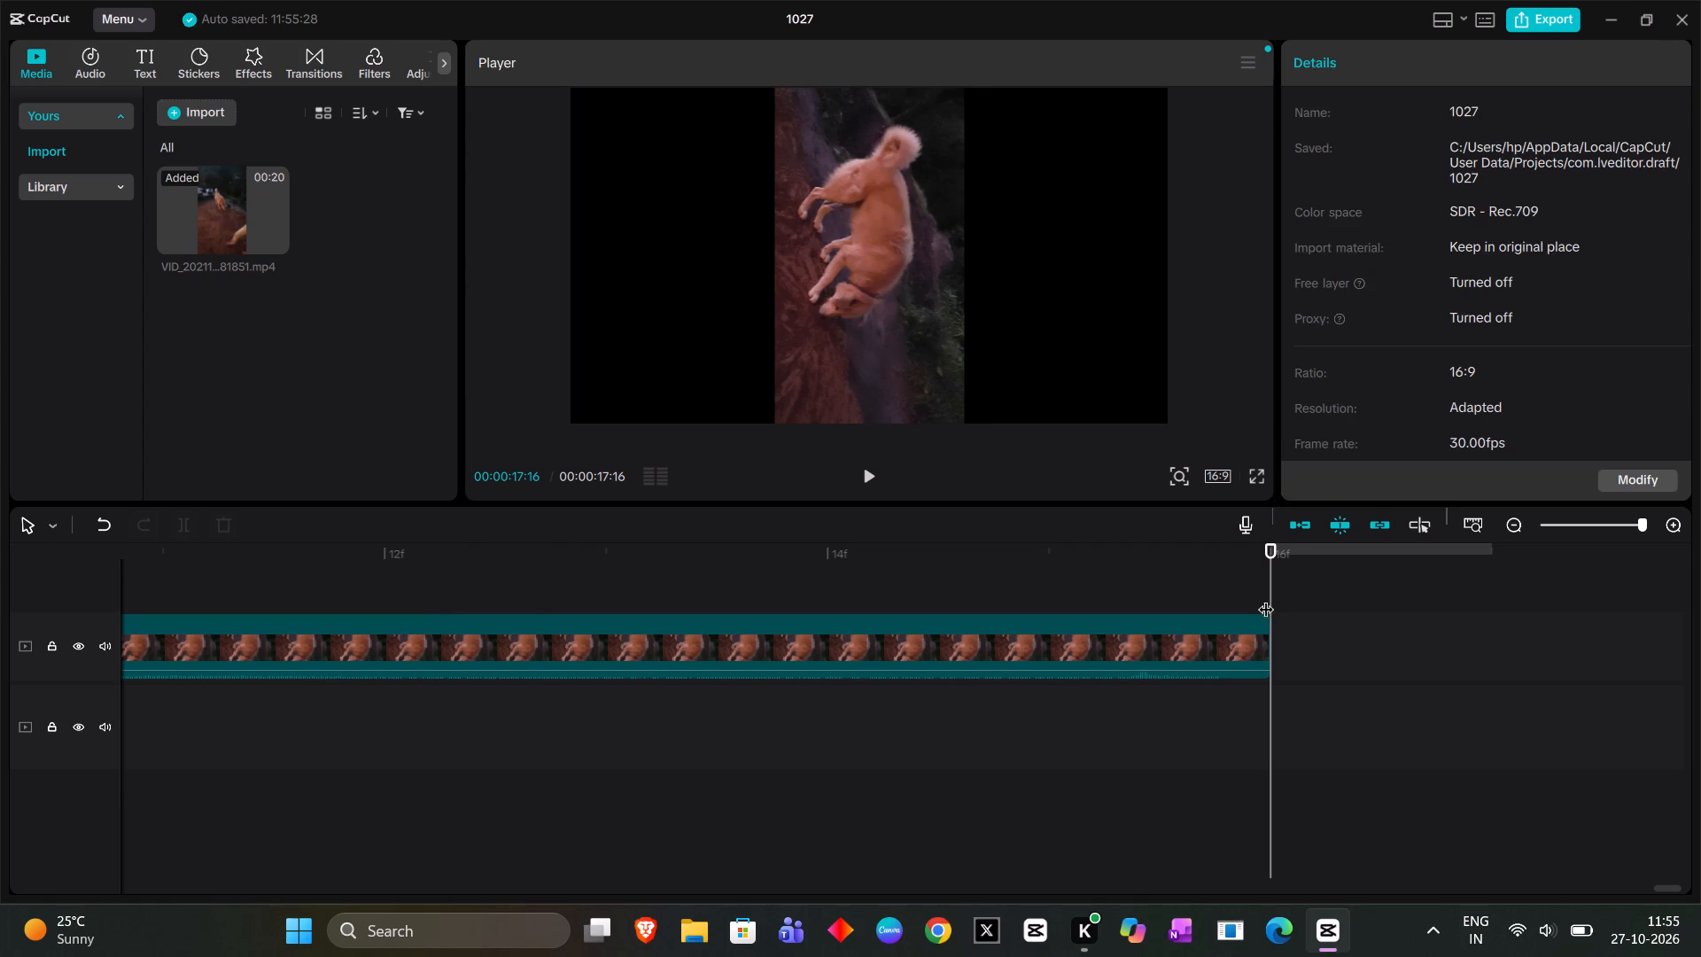
pyautogui.moveTo(1278, 594); pyautogui.dragTo(1207, 602)
pyautogui.moveTo(1273, 578); pyautogui.dragTo(1201, 581)
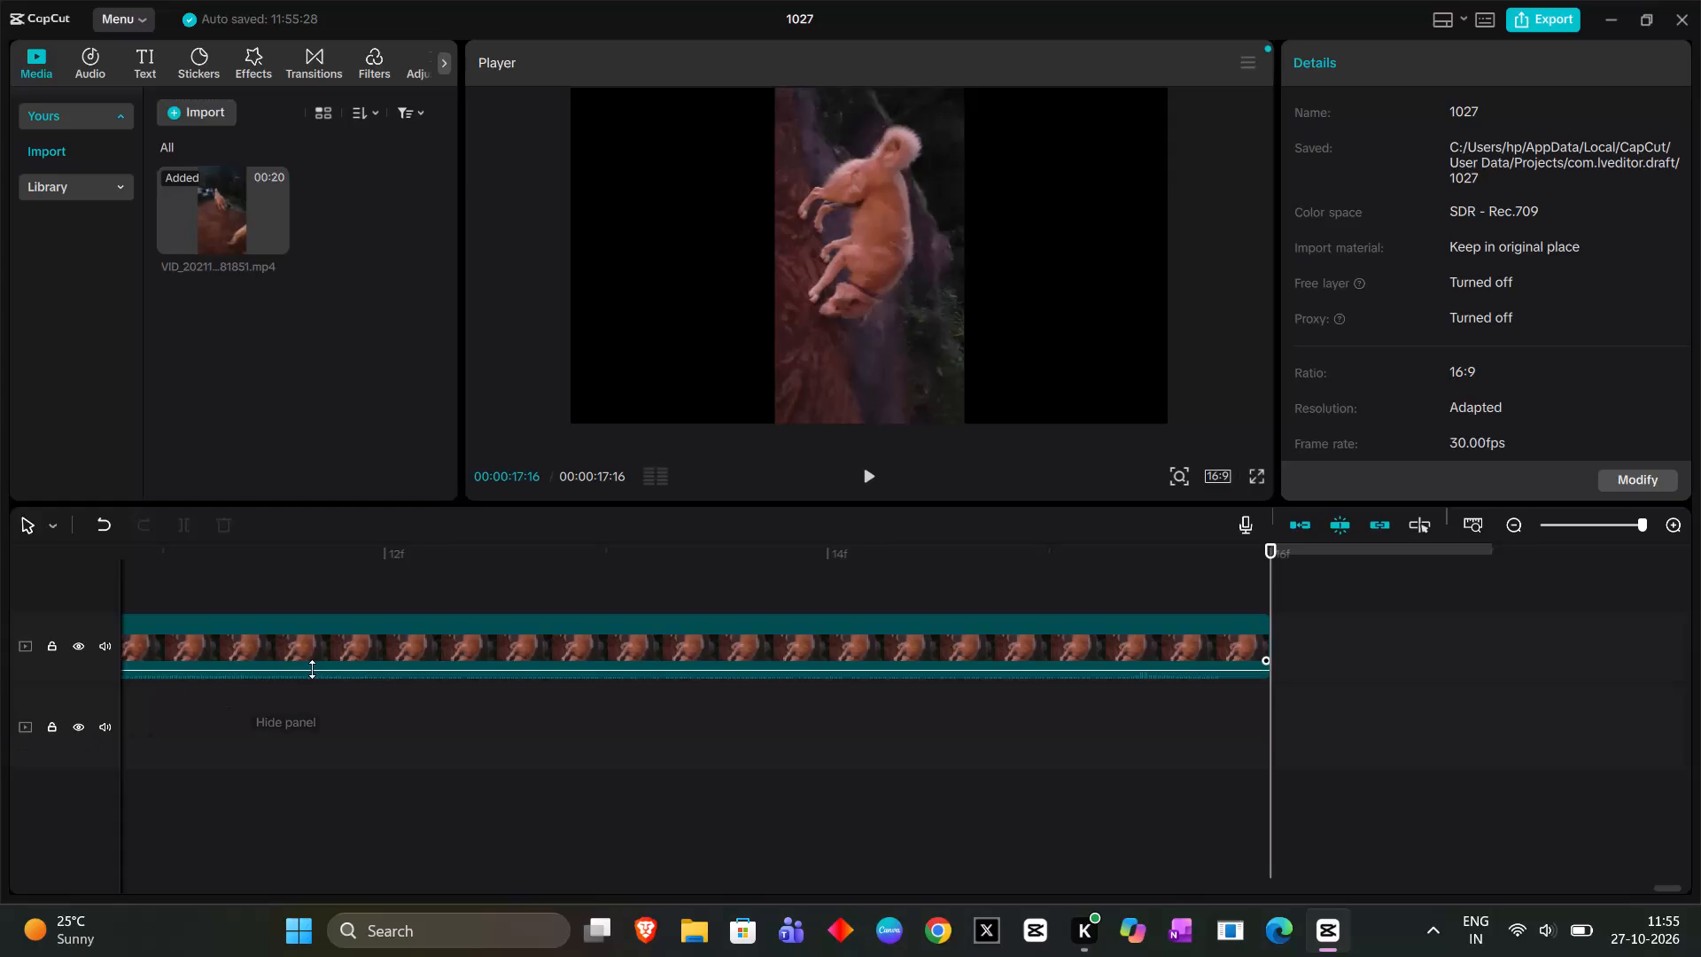
pyautogui.scroll(-2, 312, 672)
pyautogui.scroll(5, 316, 674)
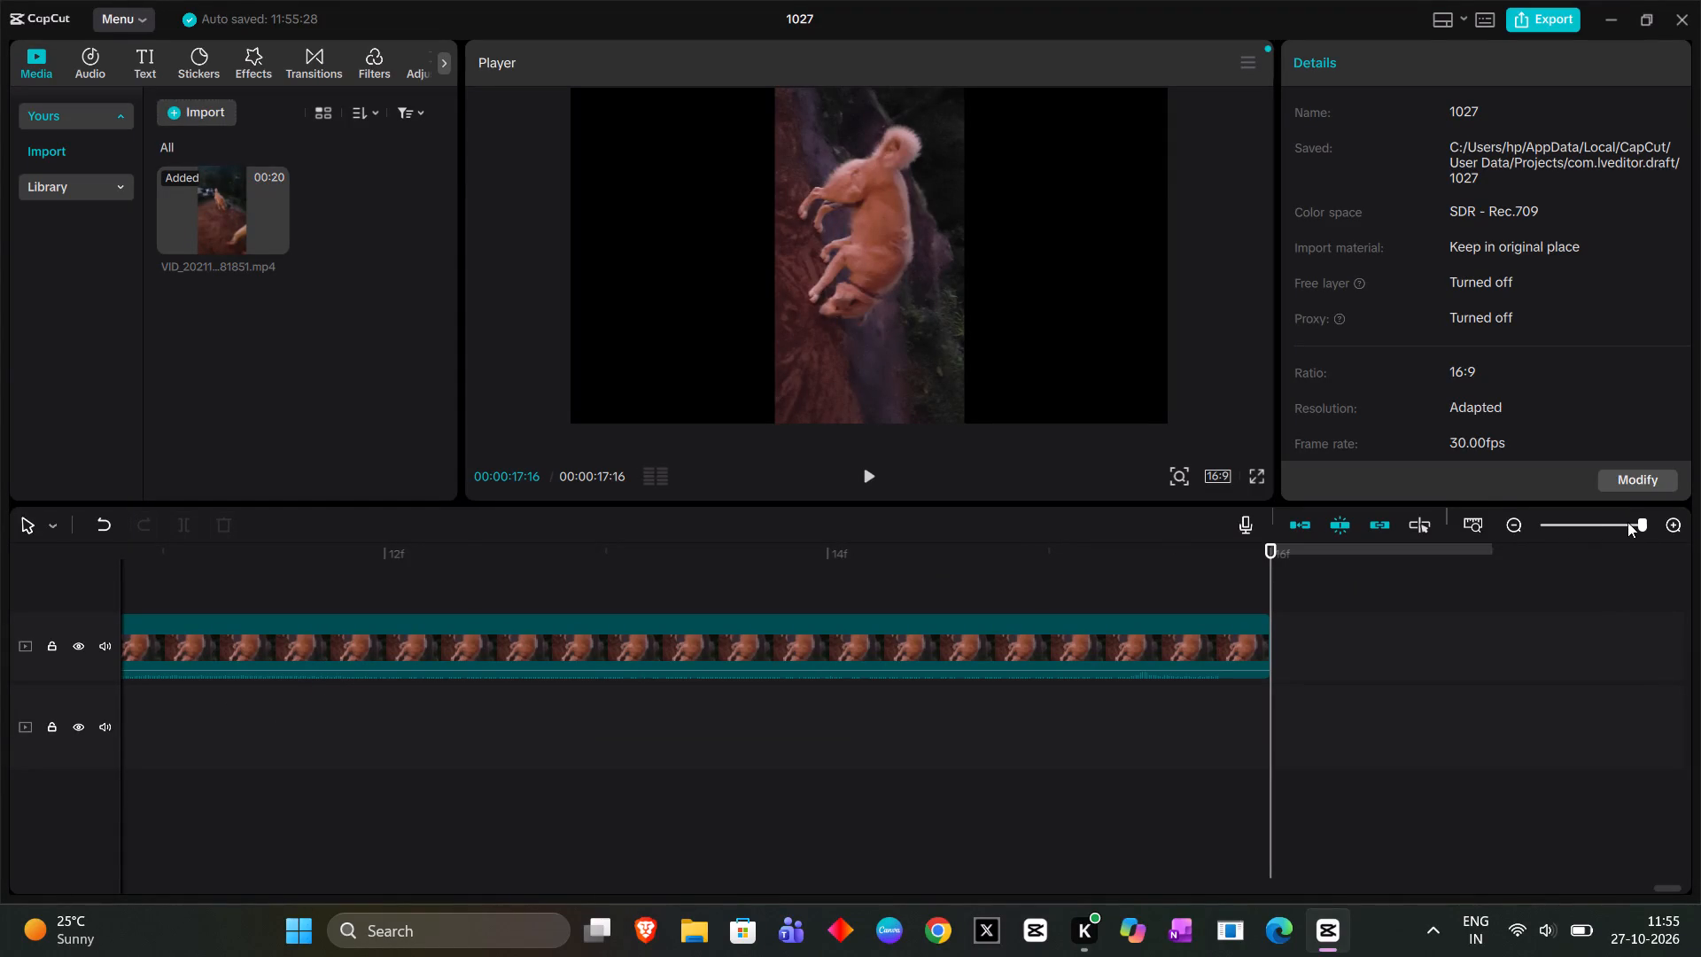
pyautogui.moveTo(1645, 526); pyautogui.dragTo(1628, 531)
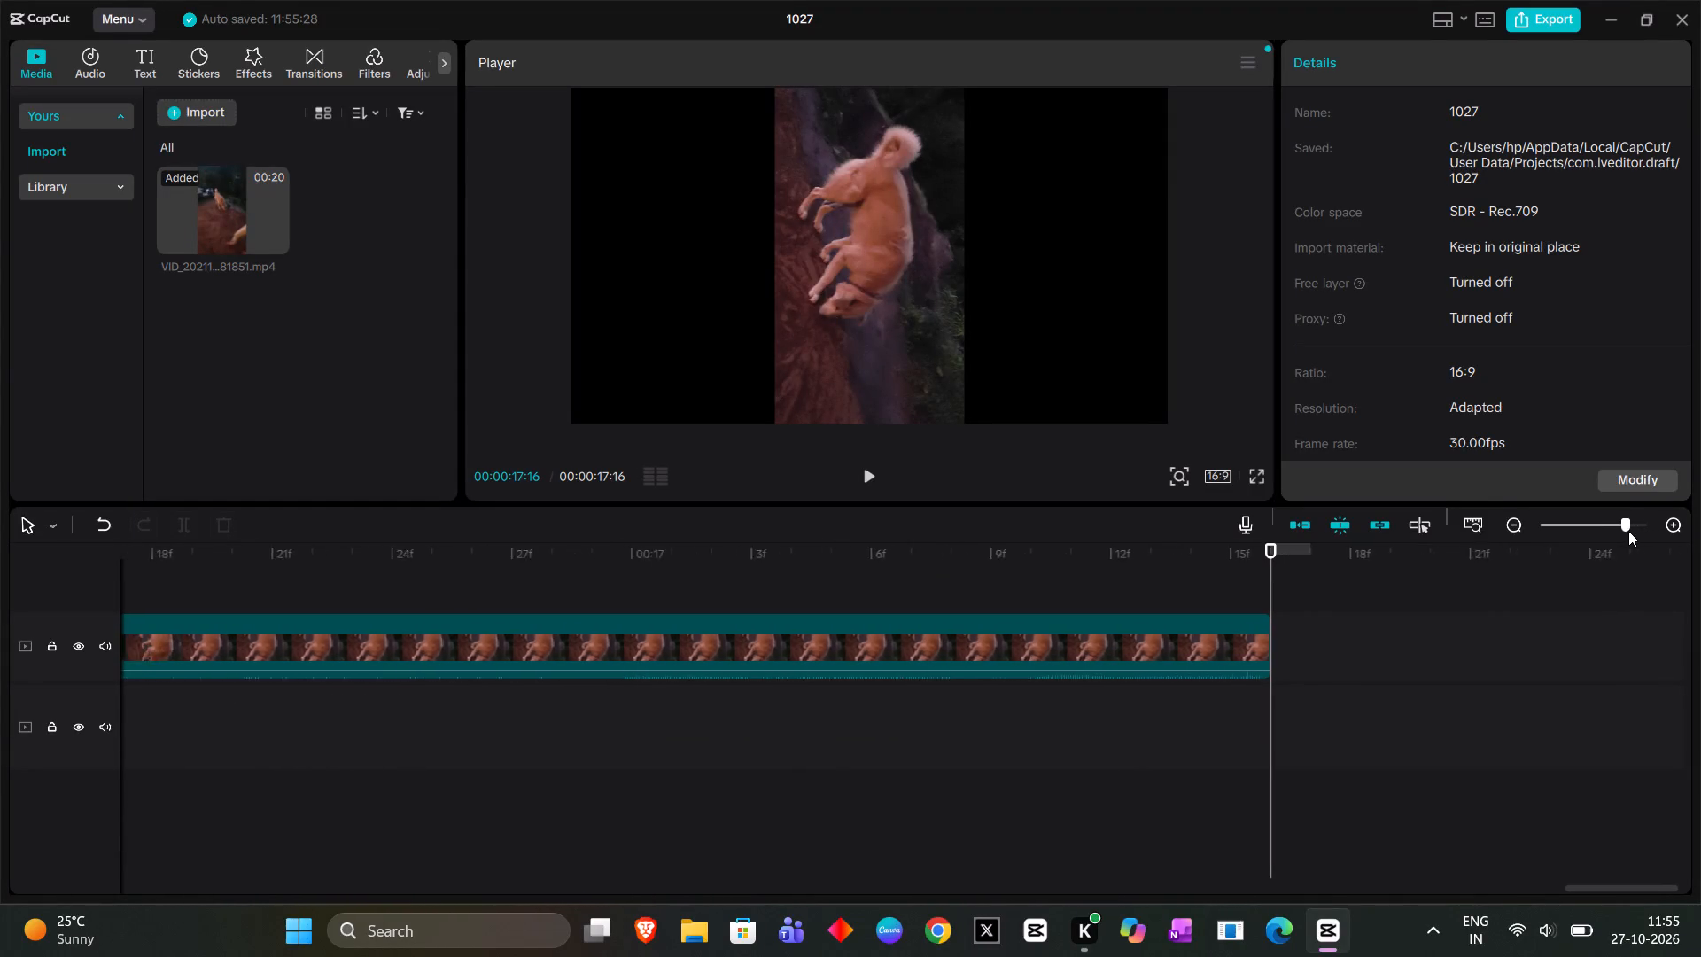
pyautogui.moveTo(1628, 531); pyautogui.dragTo(1553, 549)
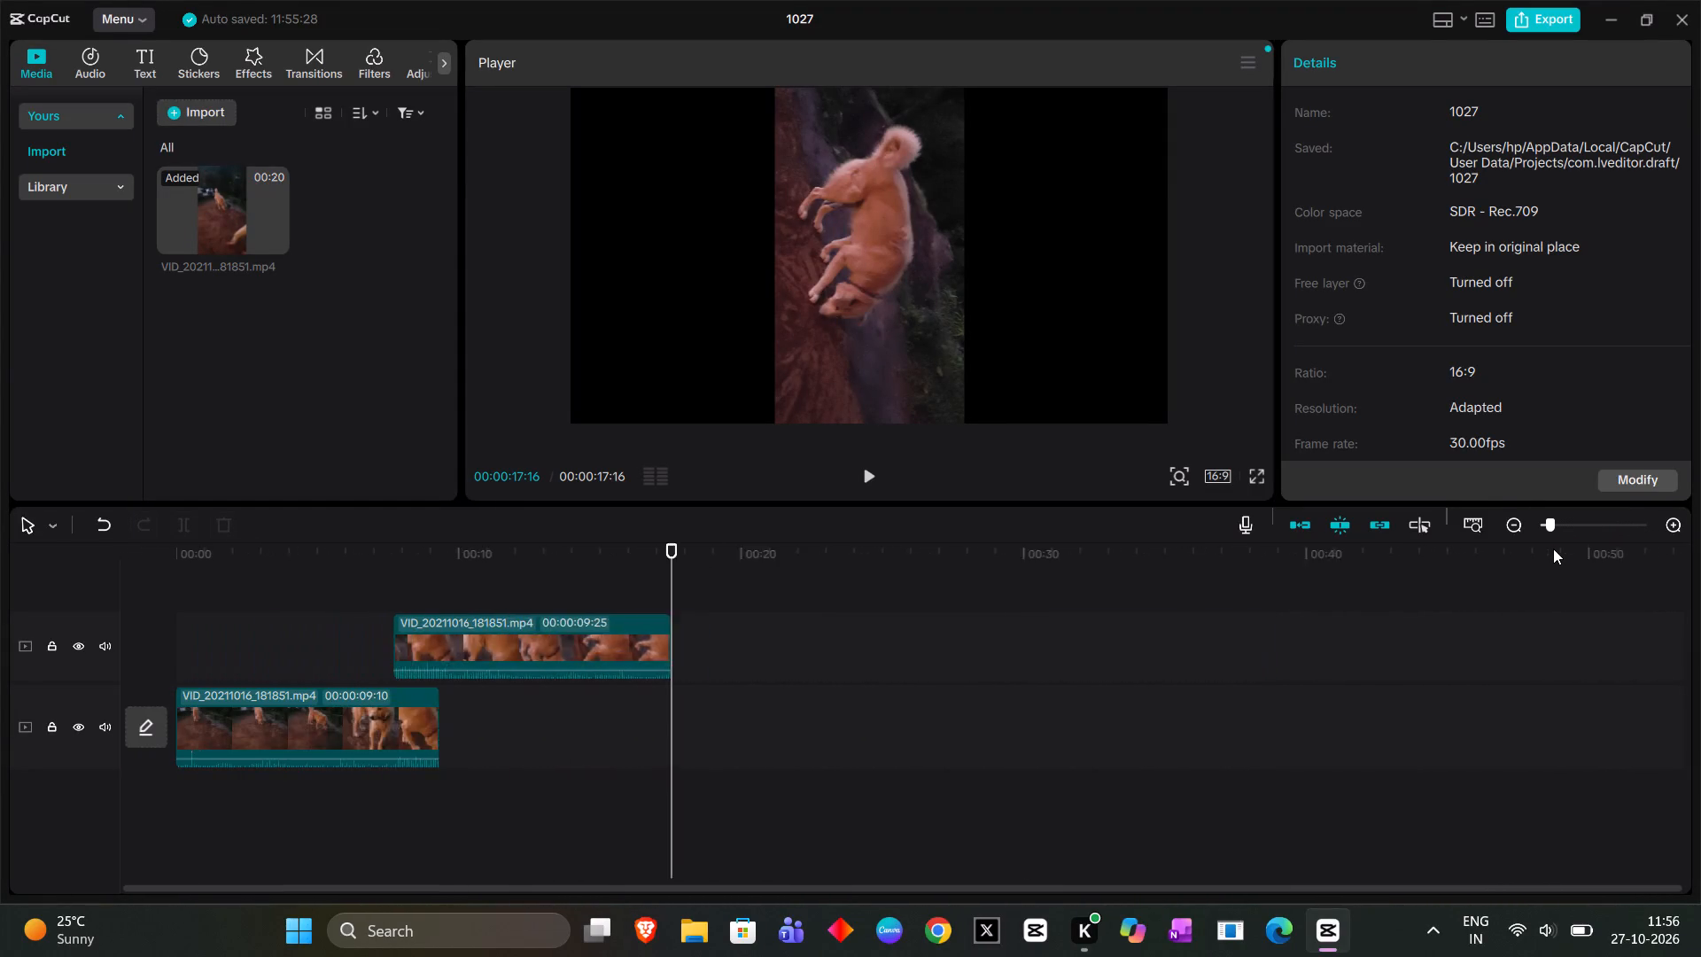
pyautogui.moveTo(1553, 549); pyautogui.dragTo(1539, 553)
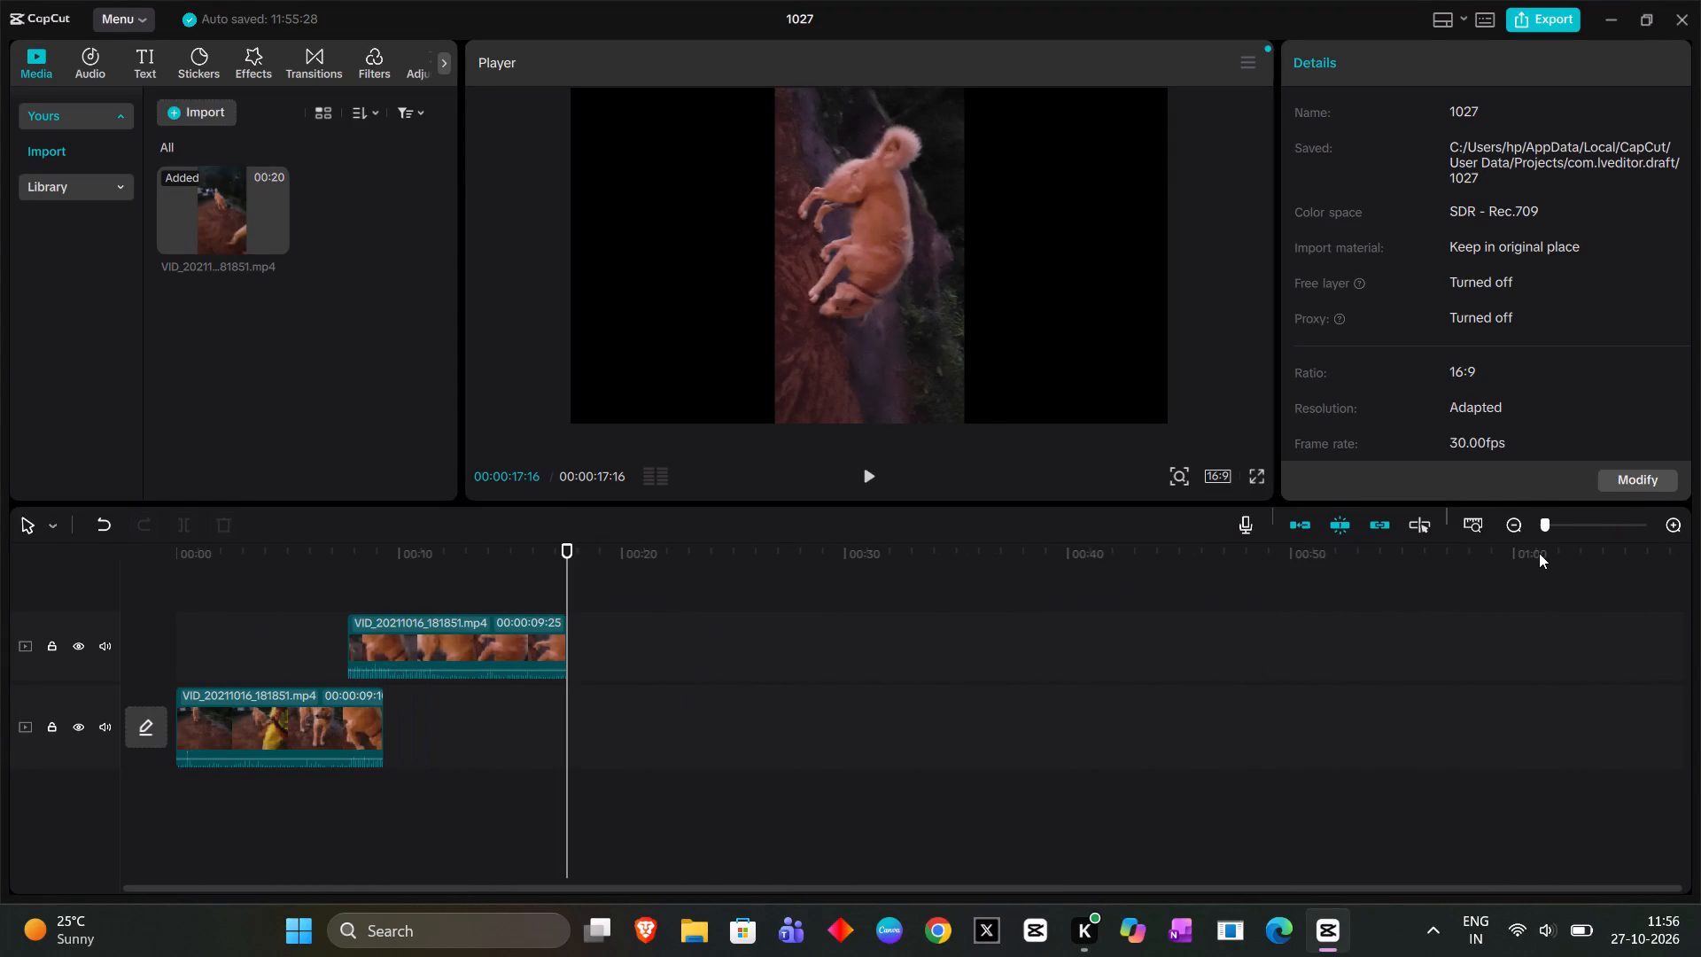
pyautogui.moveTo(1539, 553); pyautogui.dragTo(1538, 553)
# Play the timeline briefly from the start and pause at about 00:00:05:01 to check the footage.
pyautogui.scroll(-2, 742, 717)
pyautogui.click(879, 478)
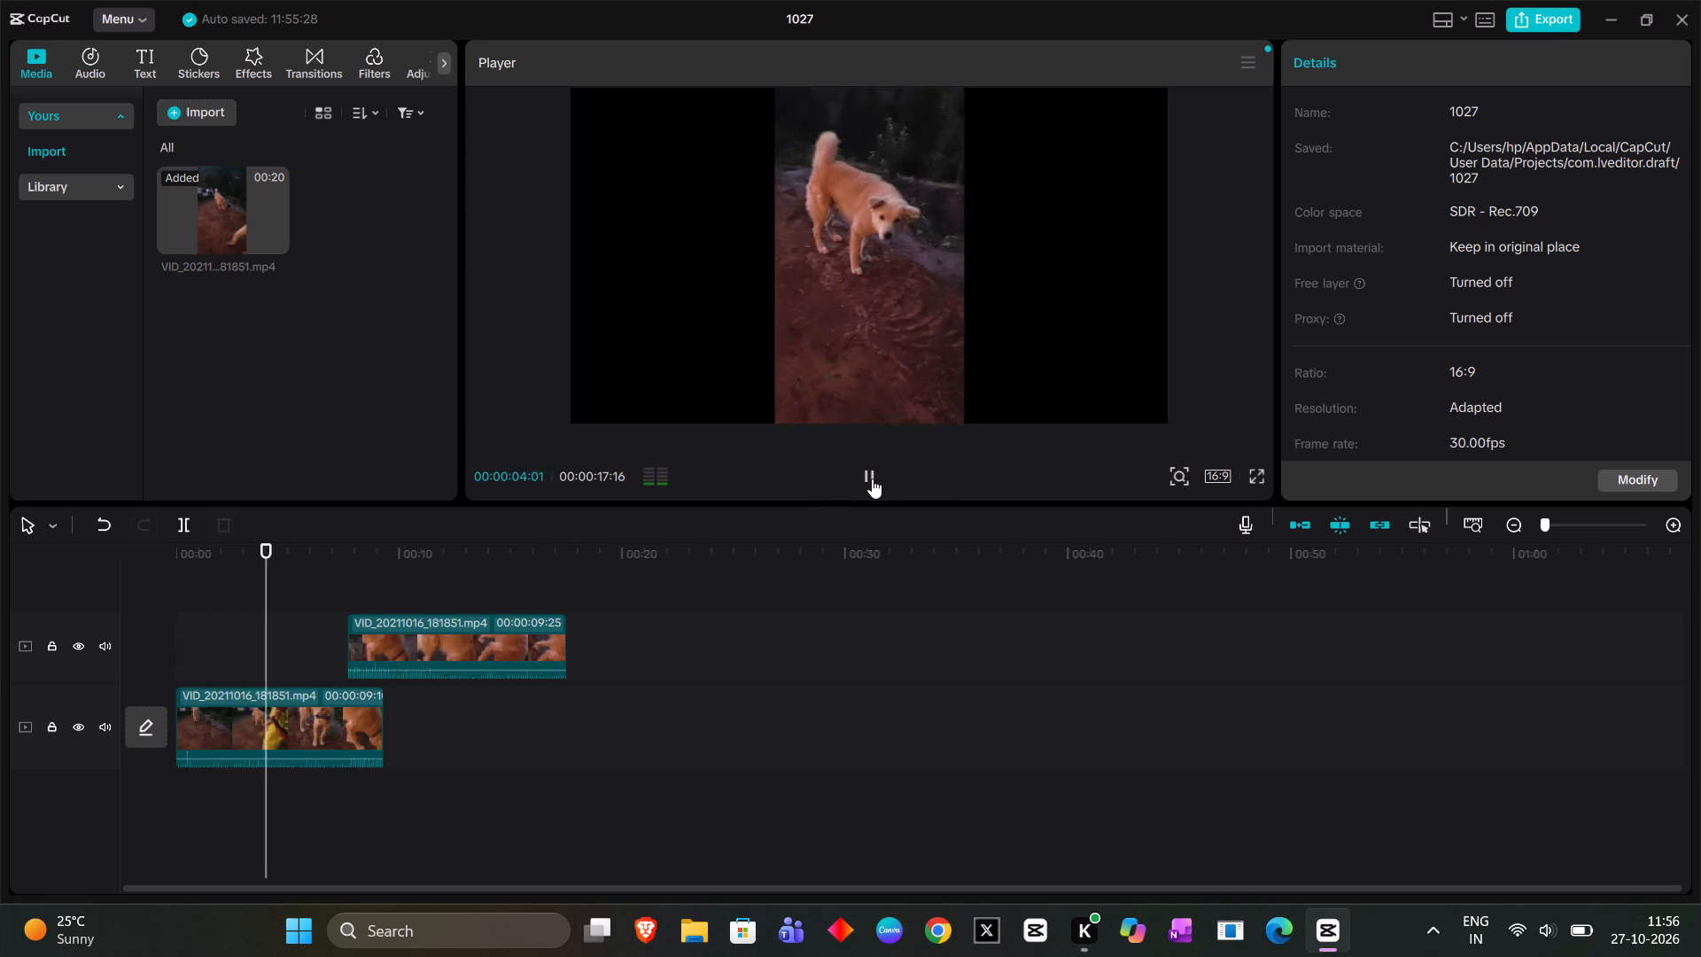
pyautogui.click(874, 474)
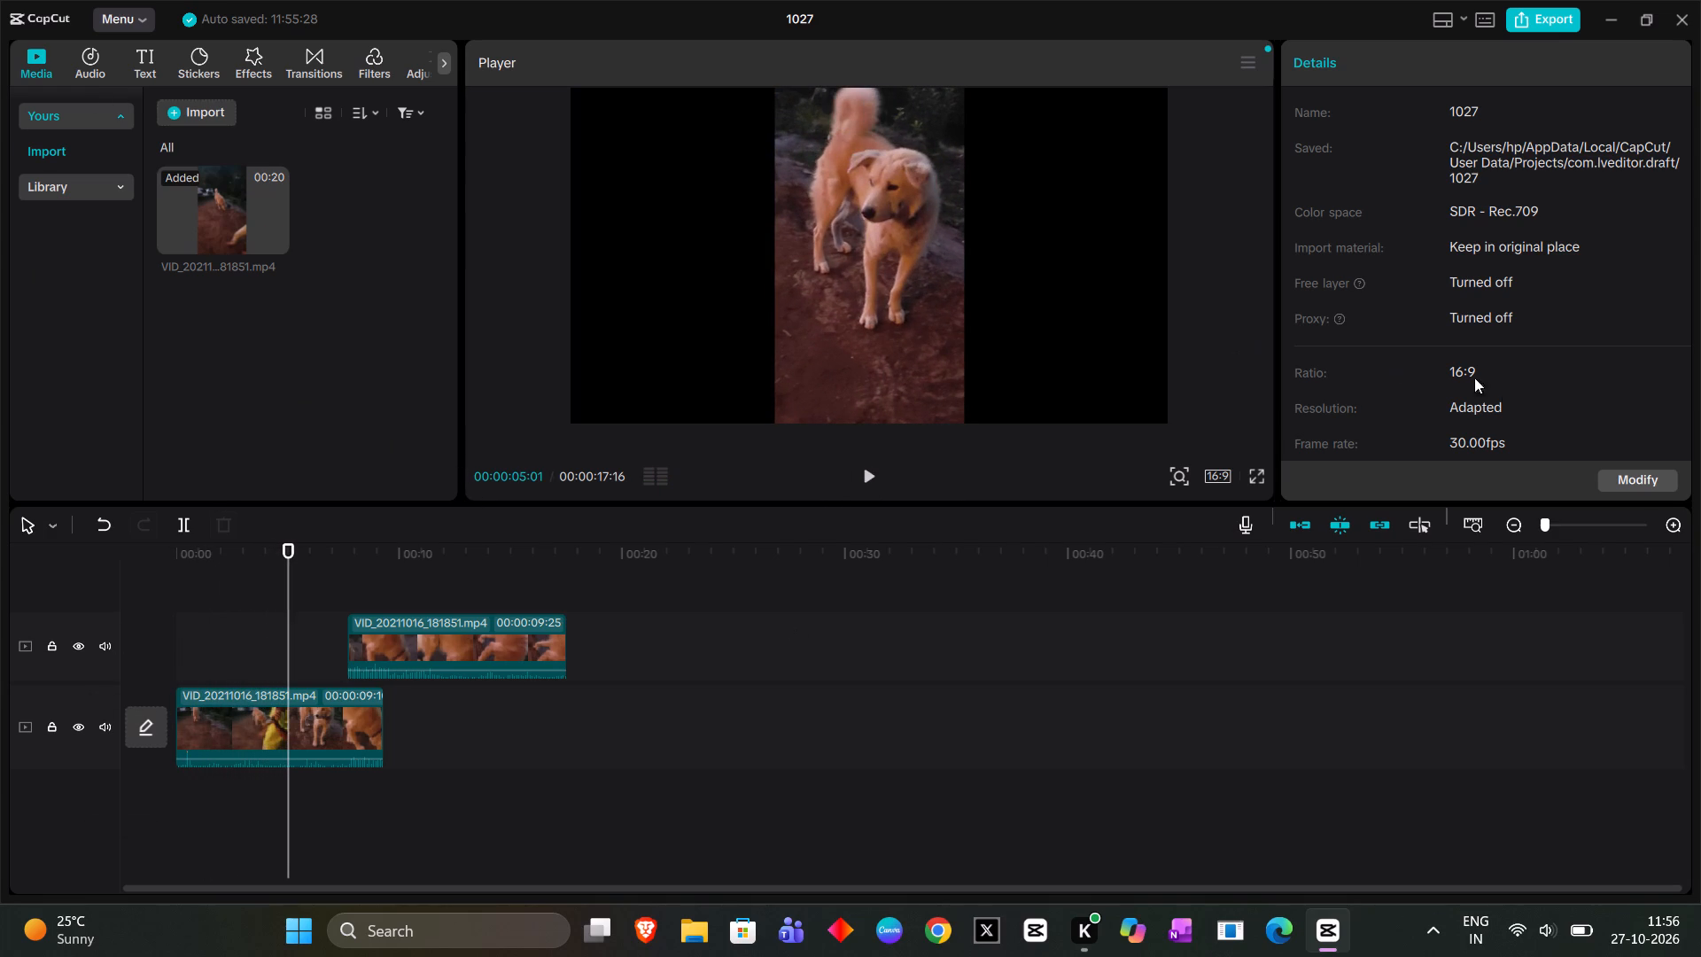
pyautogui.scroll(-3, 1520, 386)
# Turn on the timeline's preview axis so frames can be previewed by skimming.
pyautogui.click(1426, 529)
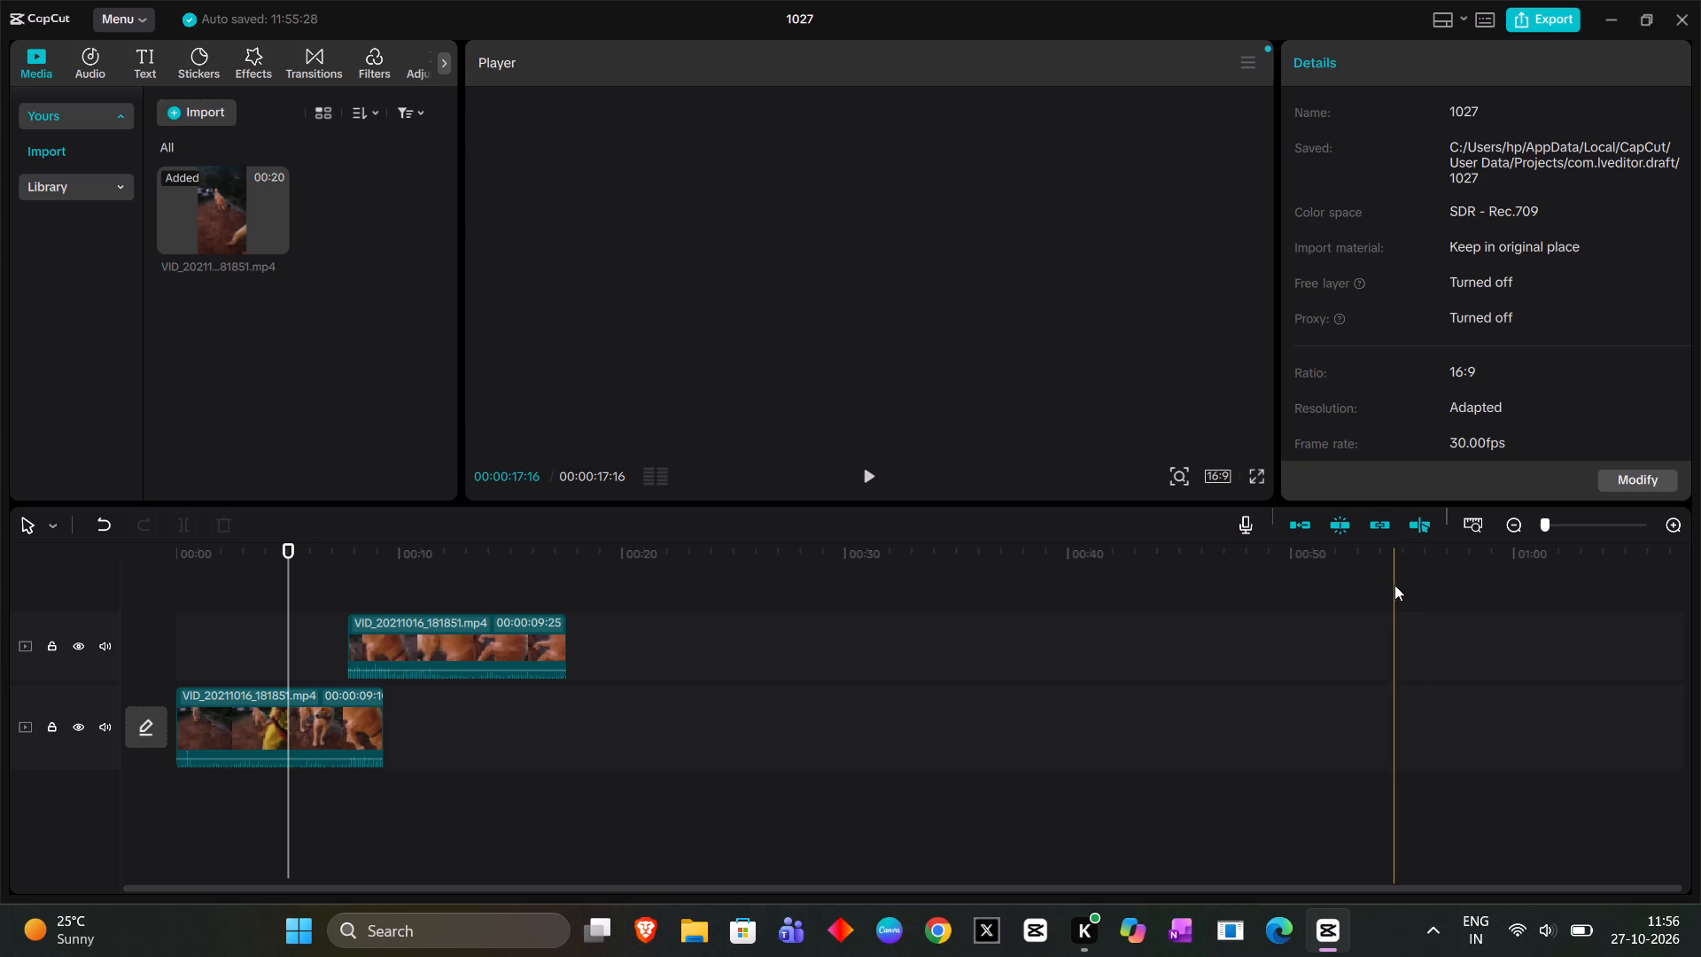
pyautogui.click(1367, 594)
pyautogui.moveTo(1371, 585); pyautogui.dragTo(754, 618)
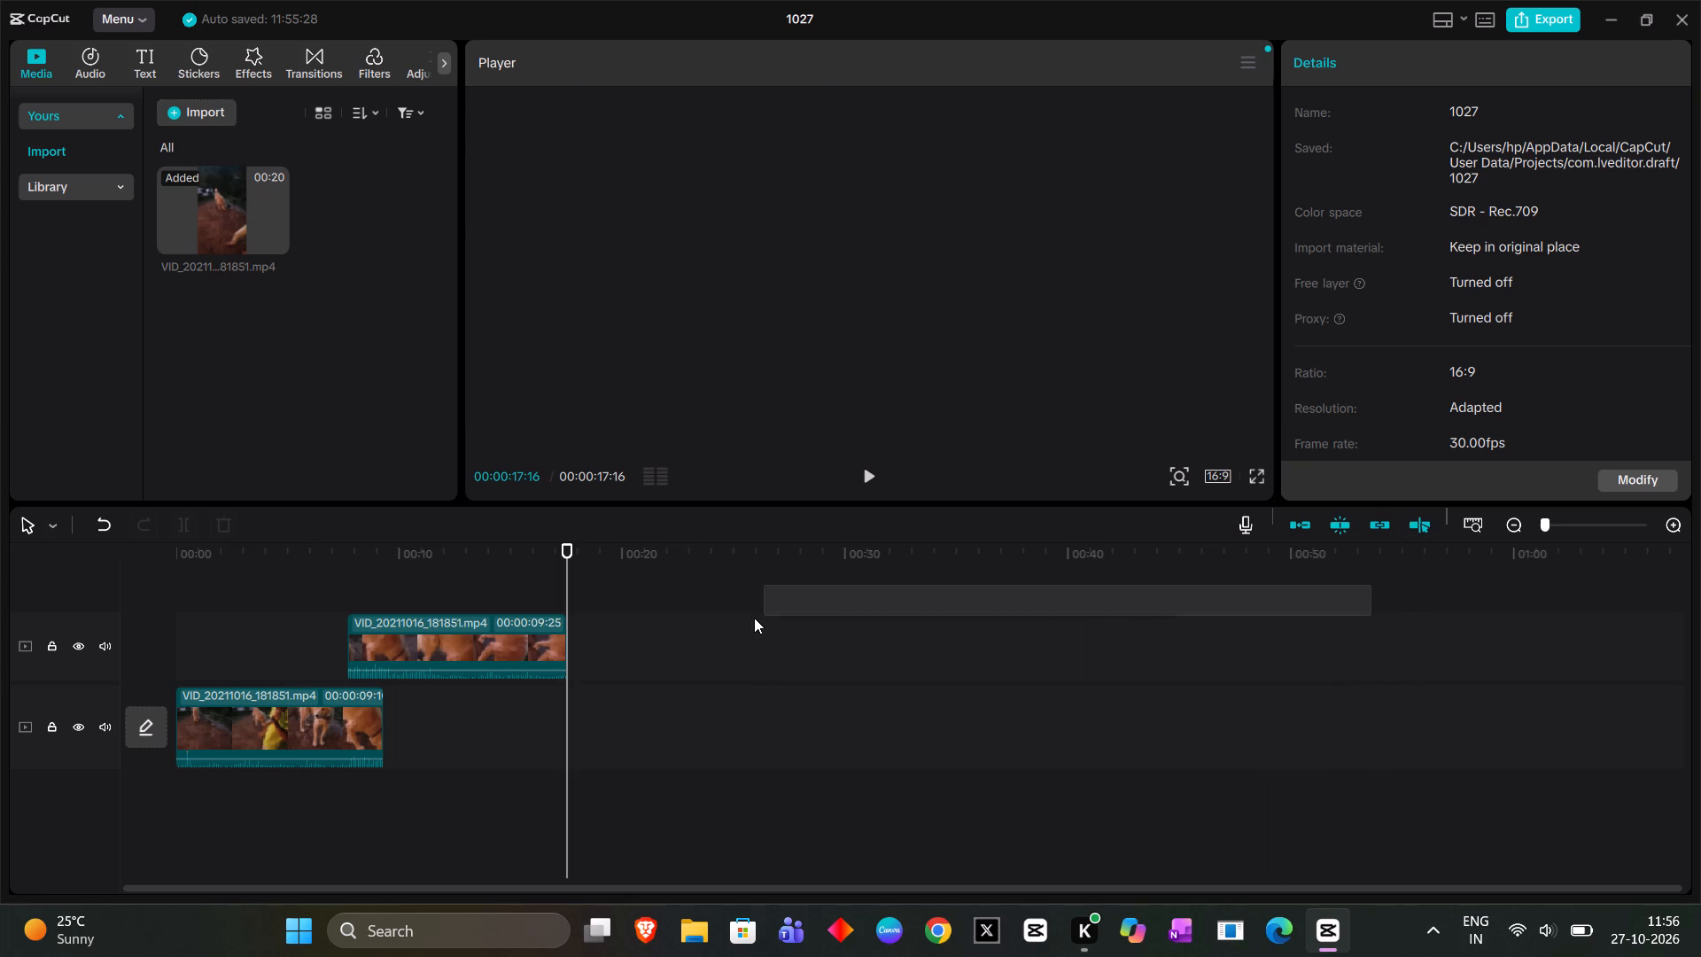
pyautogui.moveTo(754, 618); pyautogui.dragTo(753, 618)
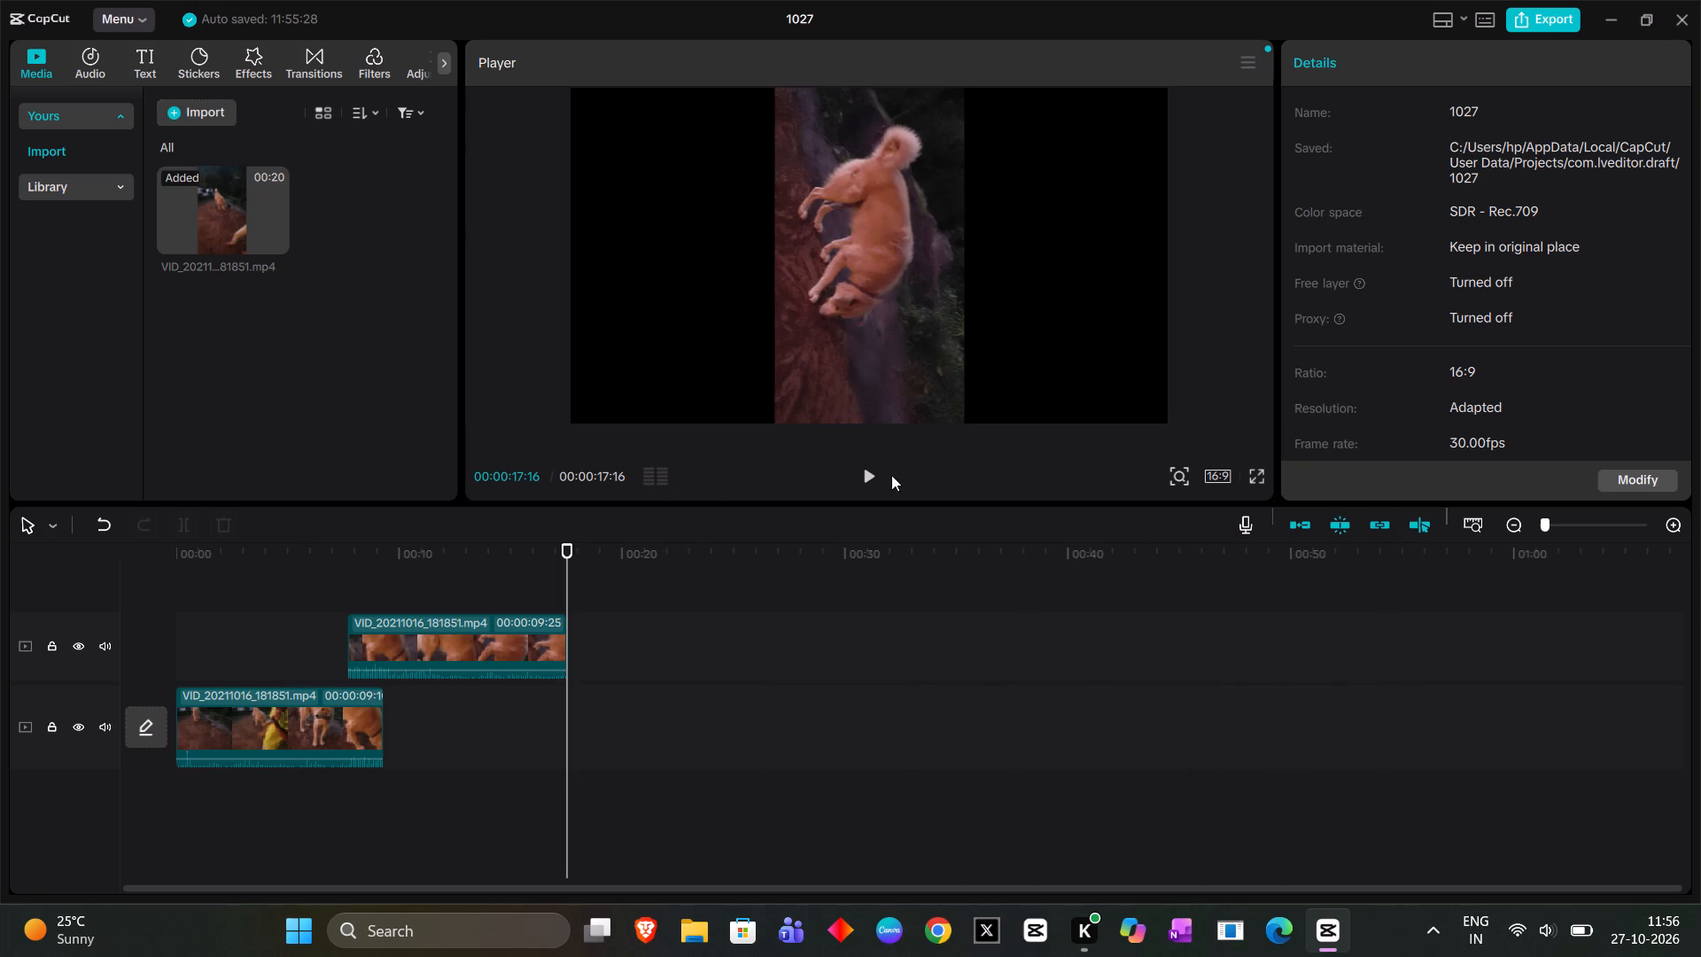
# Play the timeline briefly from the start and pause at about 00:00:00:23.
pyautogui.click(864, 476)
pyautogui.click(865, 476)
pyautogui.click(869, 476)
pyautogui.click(871, 475)
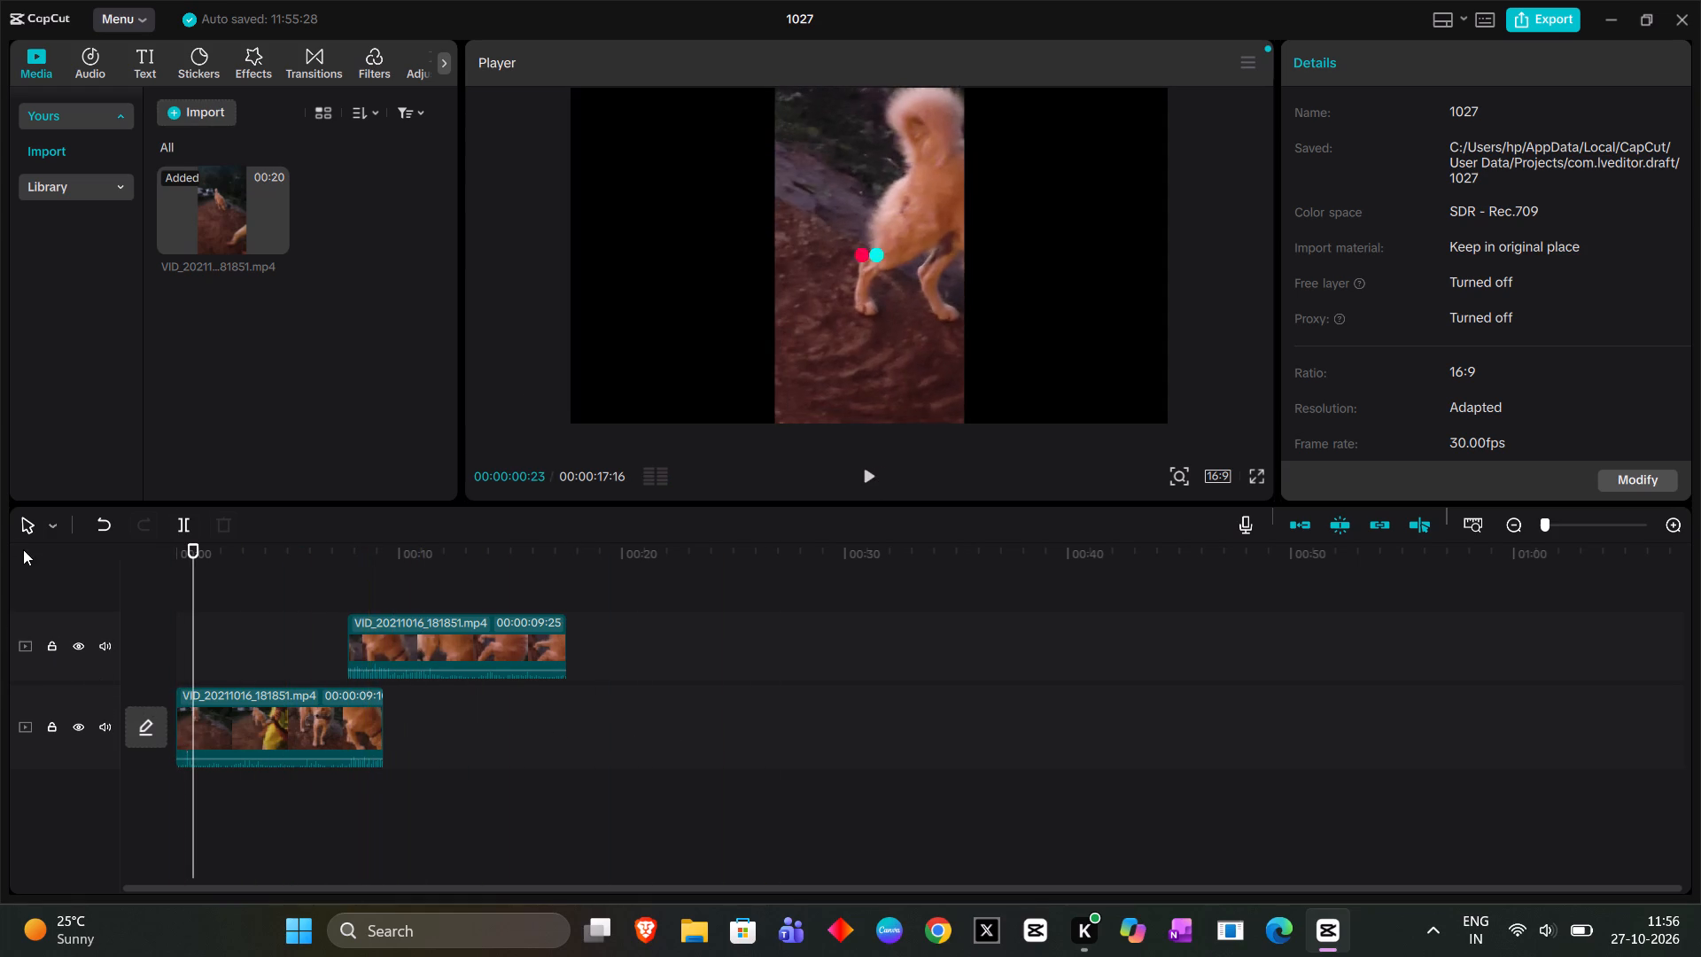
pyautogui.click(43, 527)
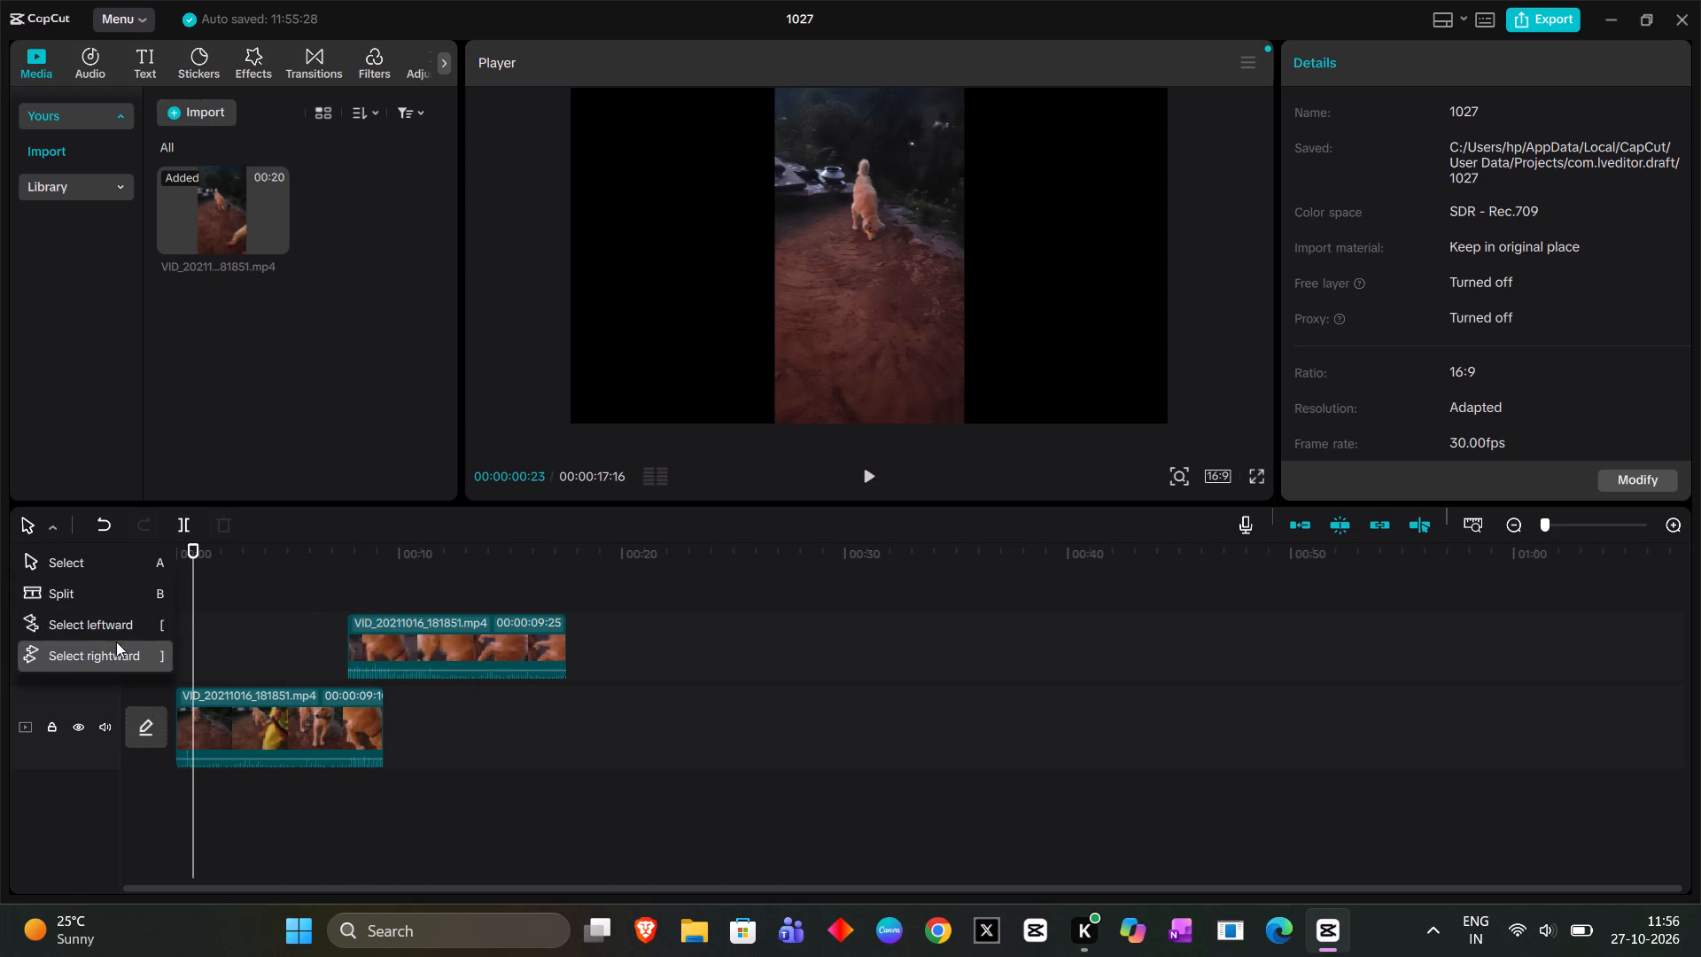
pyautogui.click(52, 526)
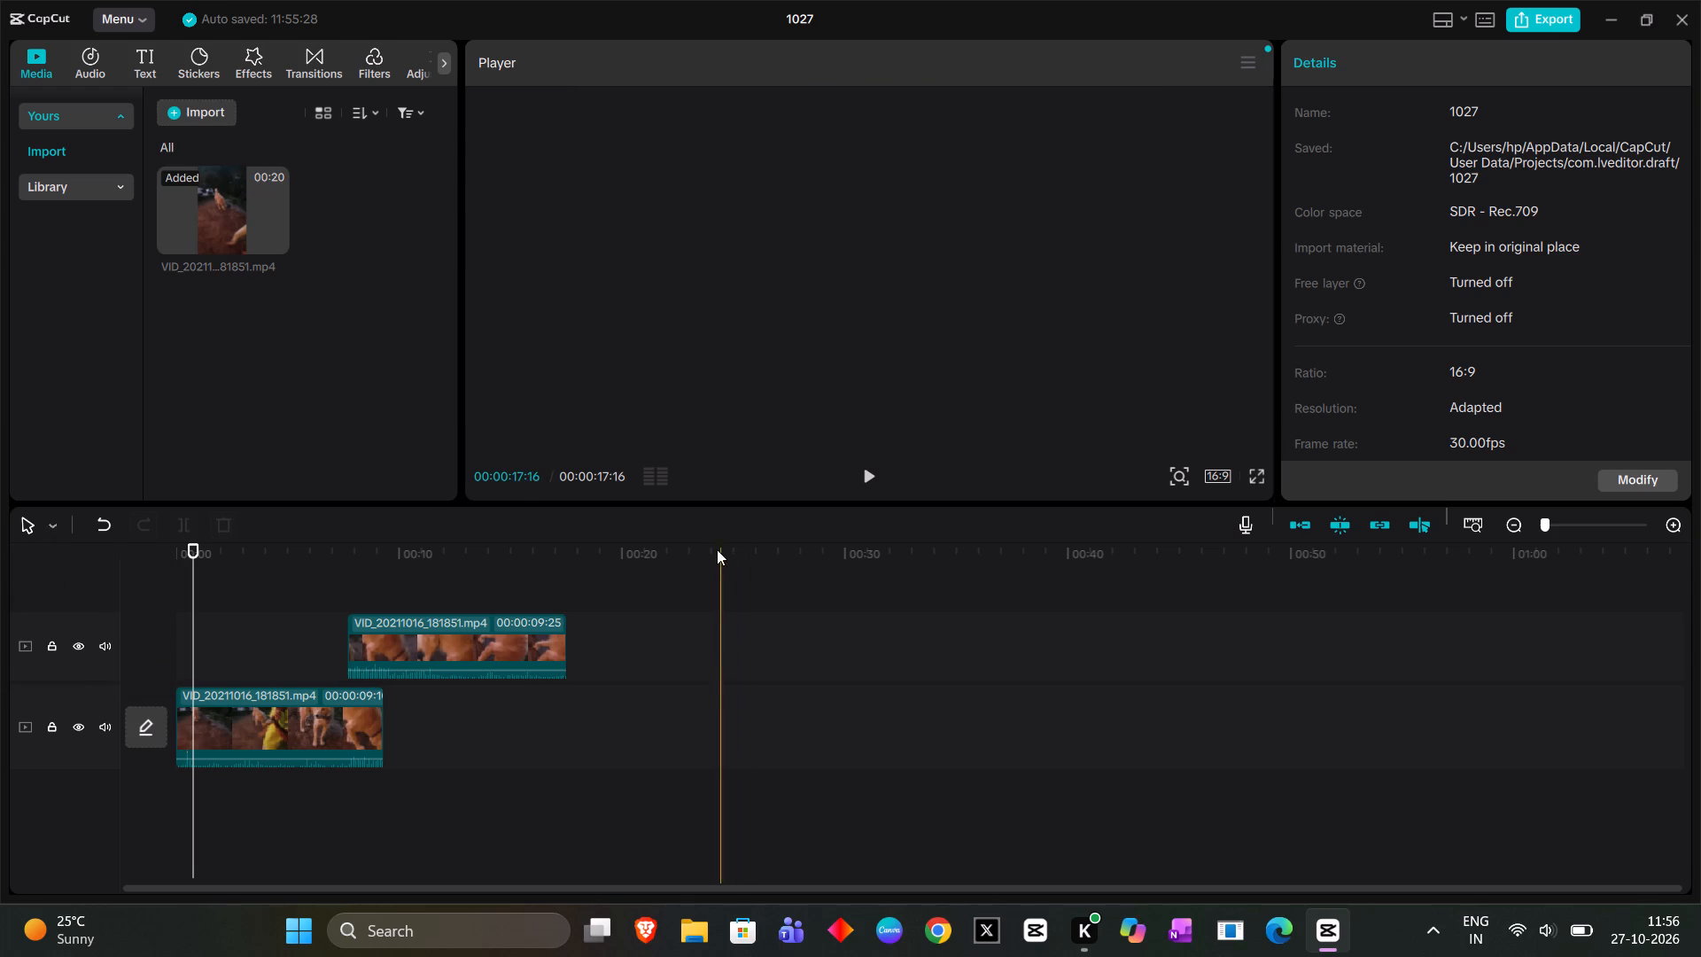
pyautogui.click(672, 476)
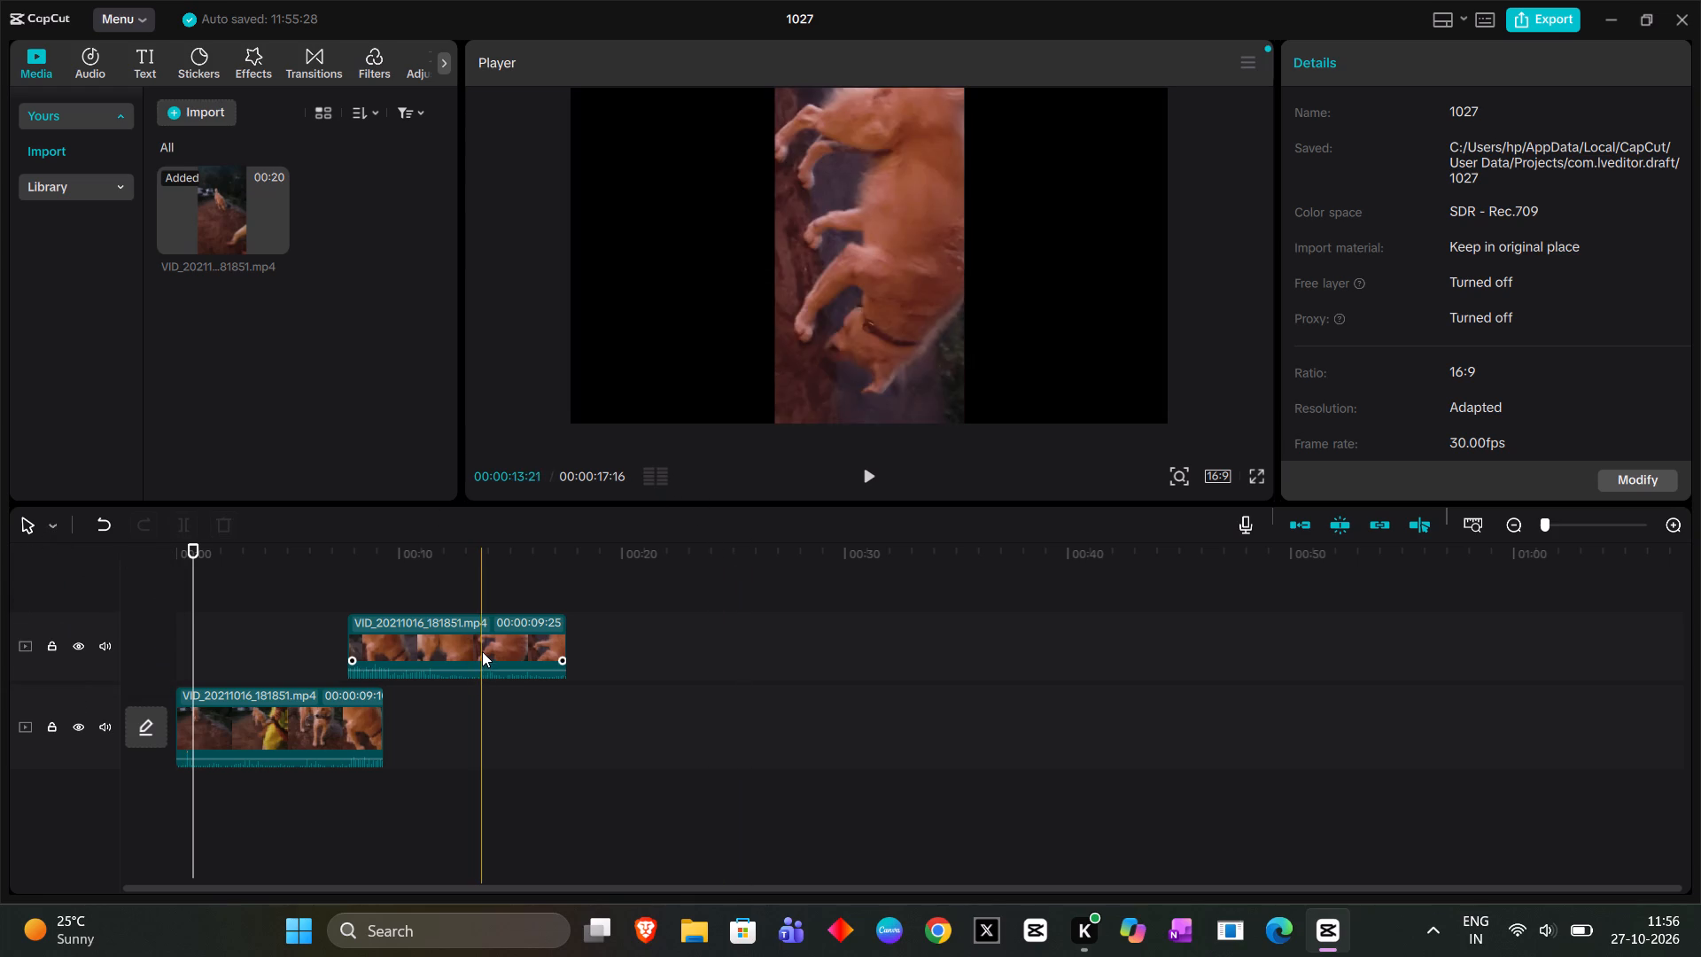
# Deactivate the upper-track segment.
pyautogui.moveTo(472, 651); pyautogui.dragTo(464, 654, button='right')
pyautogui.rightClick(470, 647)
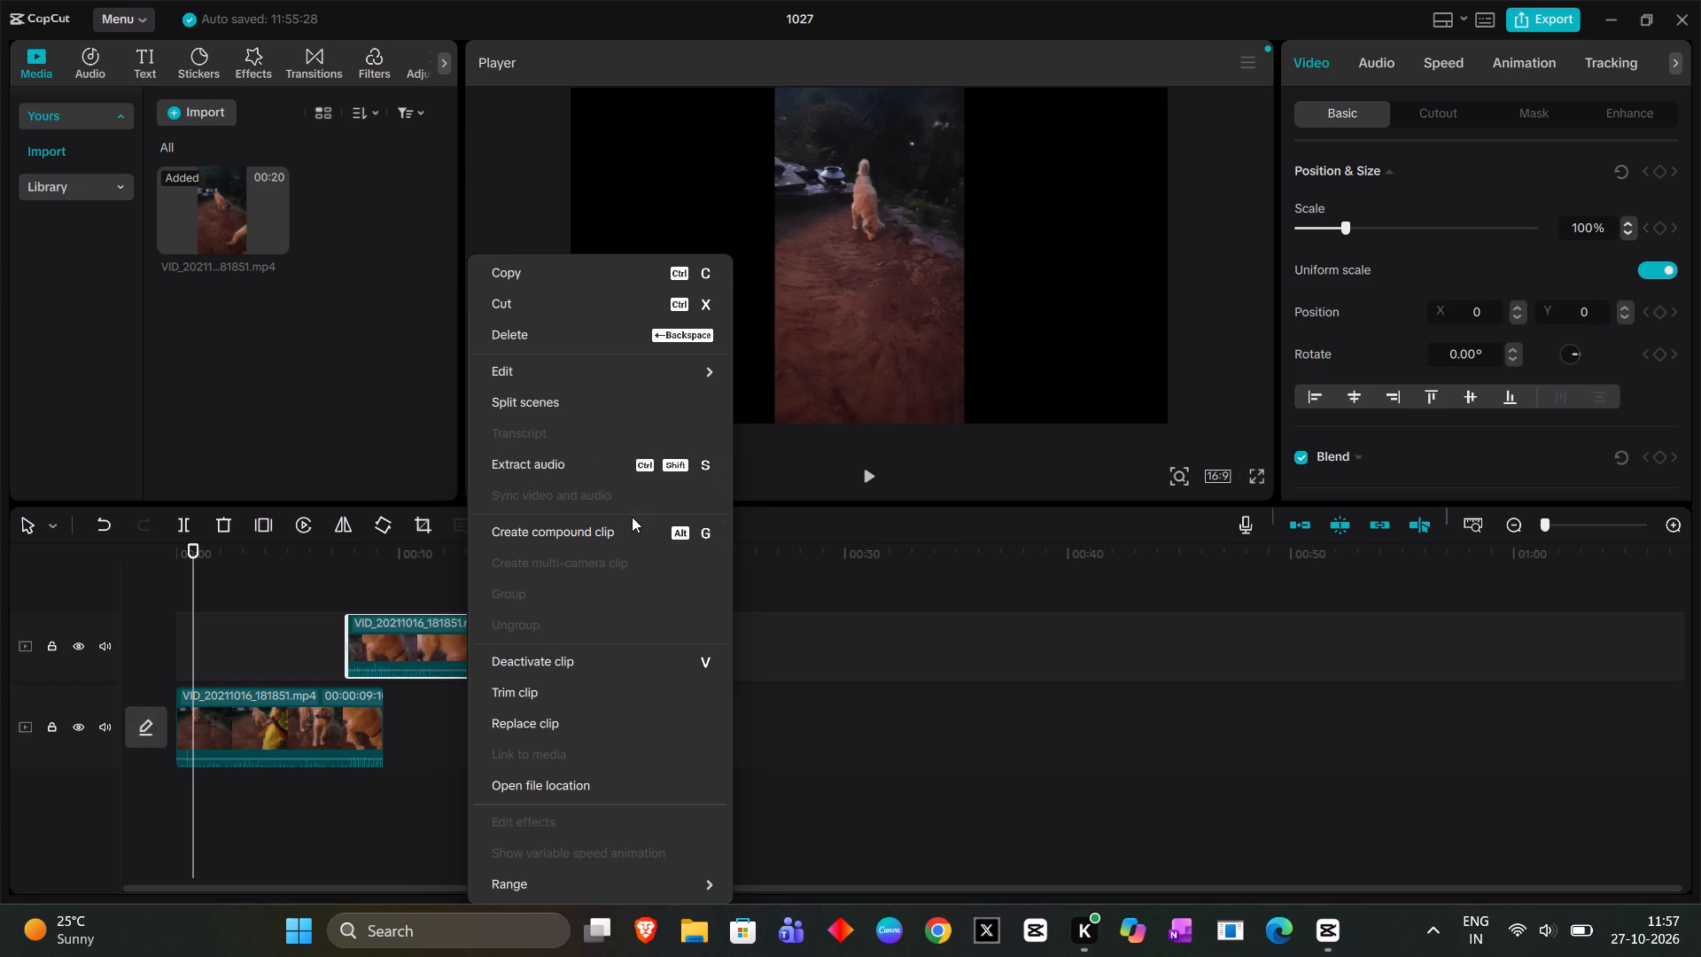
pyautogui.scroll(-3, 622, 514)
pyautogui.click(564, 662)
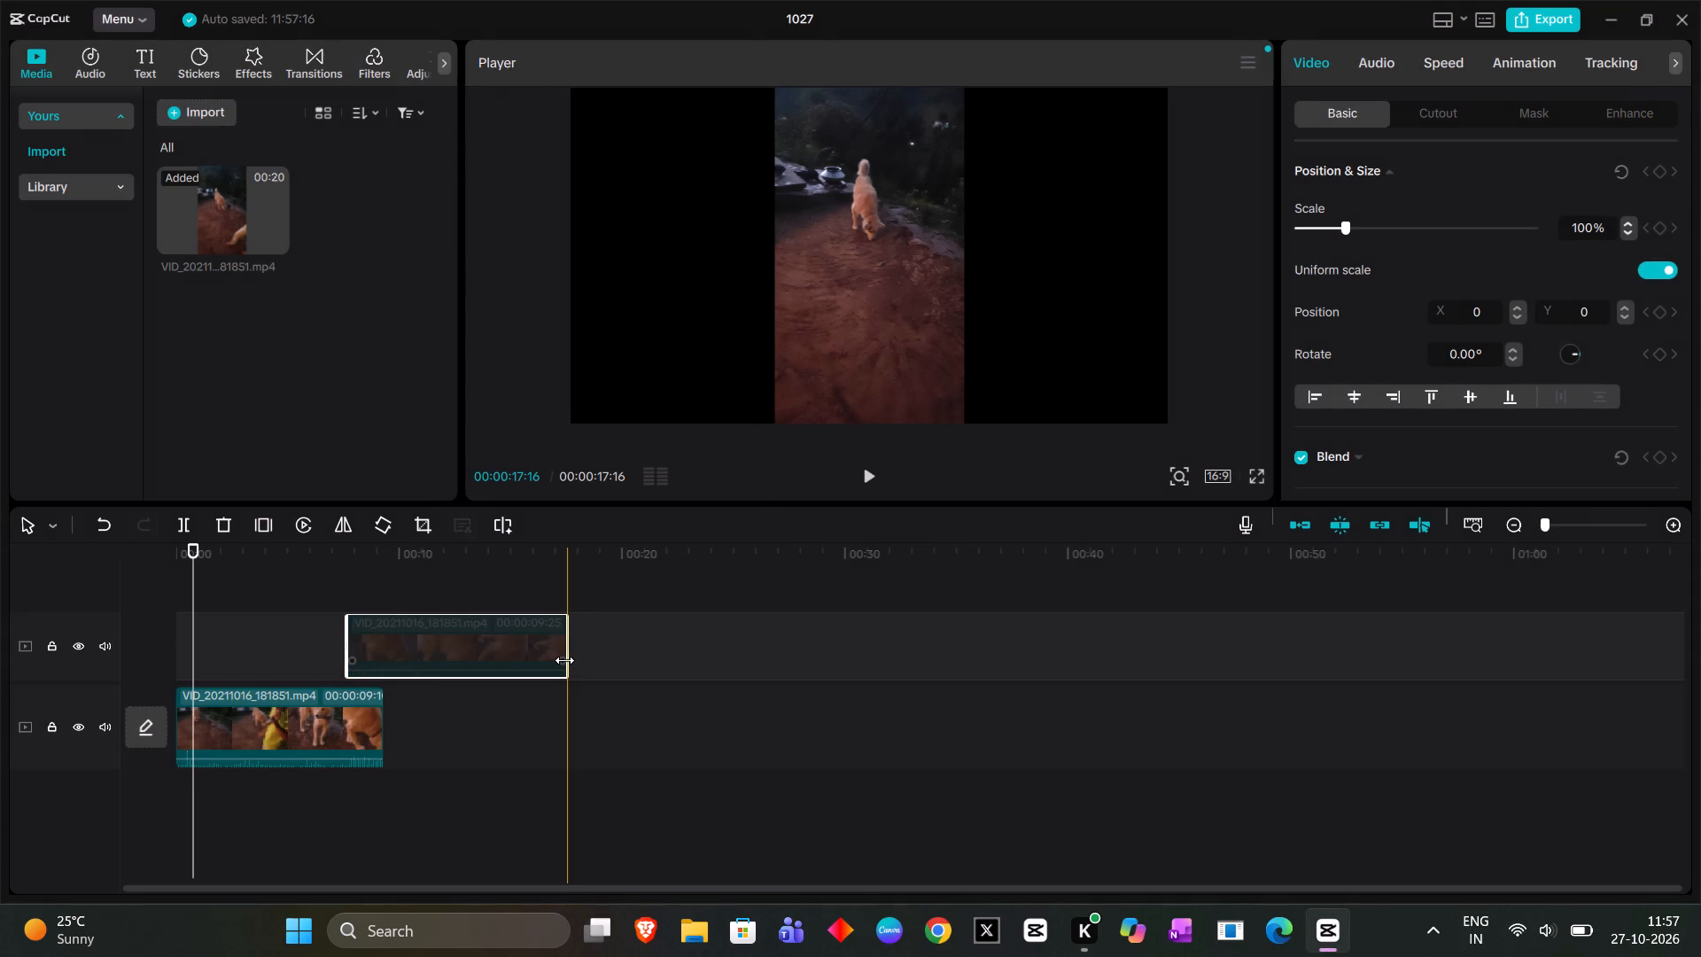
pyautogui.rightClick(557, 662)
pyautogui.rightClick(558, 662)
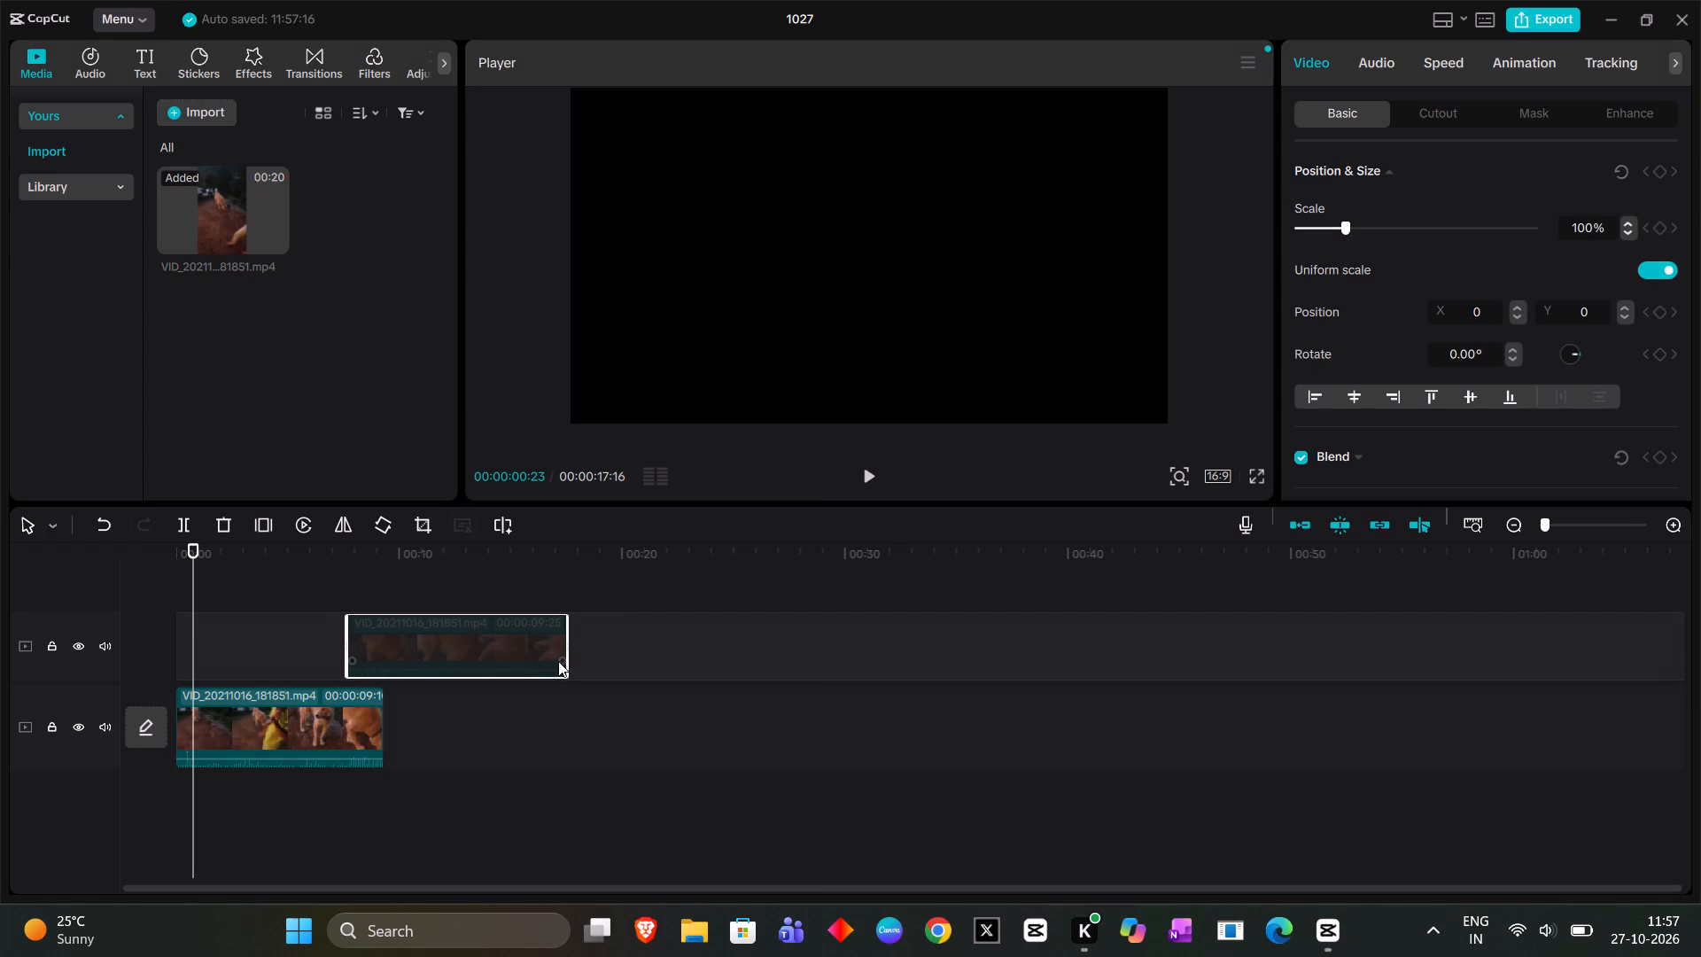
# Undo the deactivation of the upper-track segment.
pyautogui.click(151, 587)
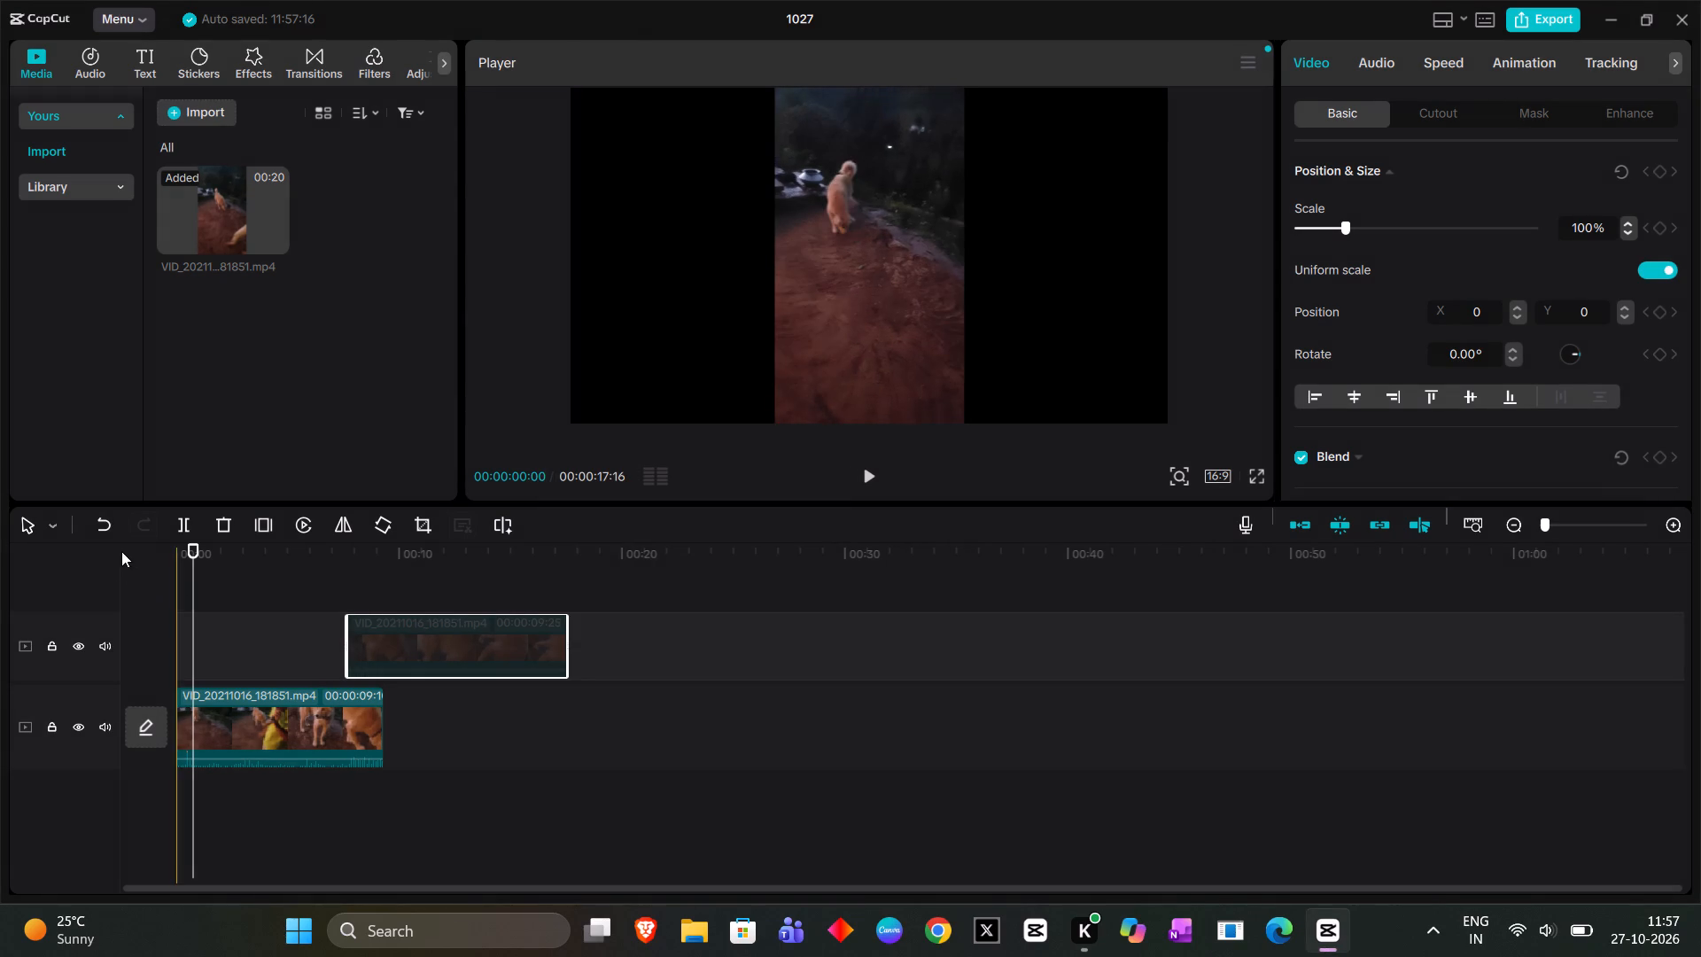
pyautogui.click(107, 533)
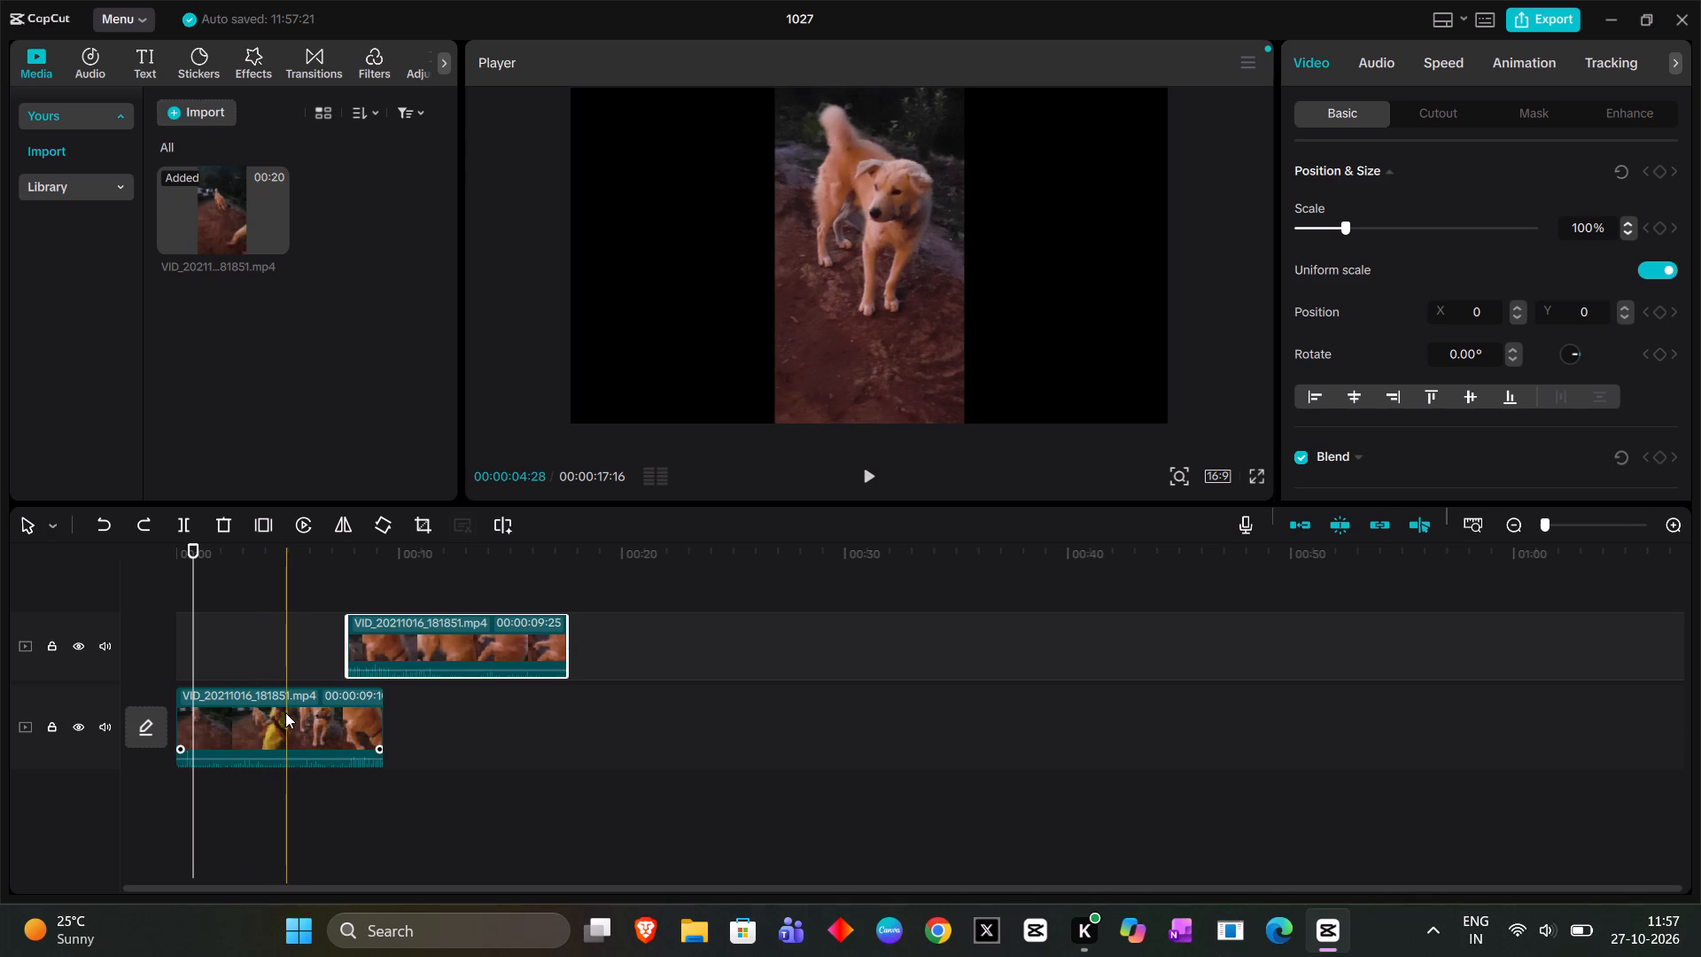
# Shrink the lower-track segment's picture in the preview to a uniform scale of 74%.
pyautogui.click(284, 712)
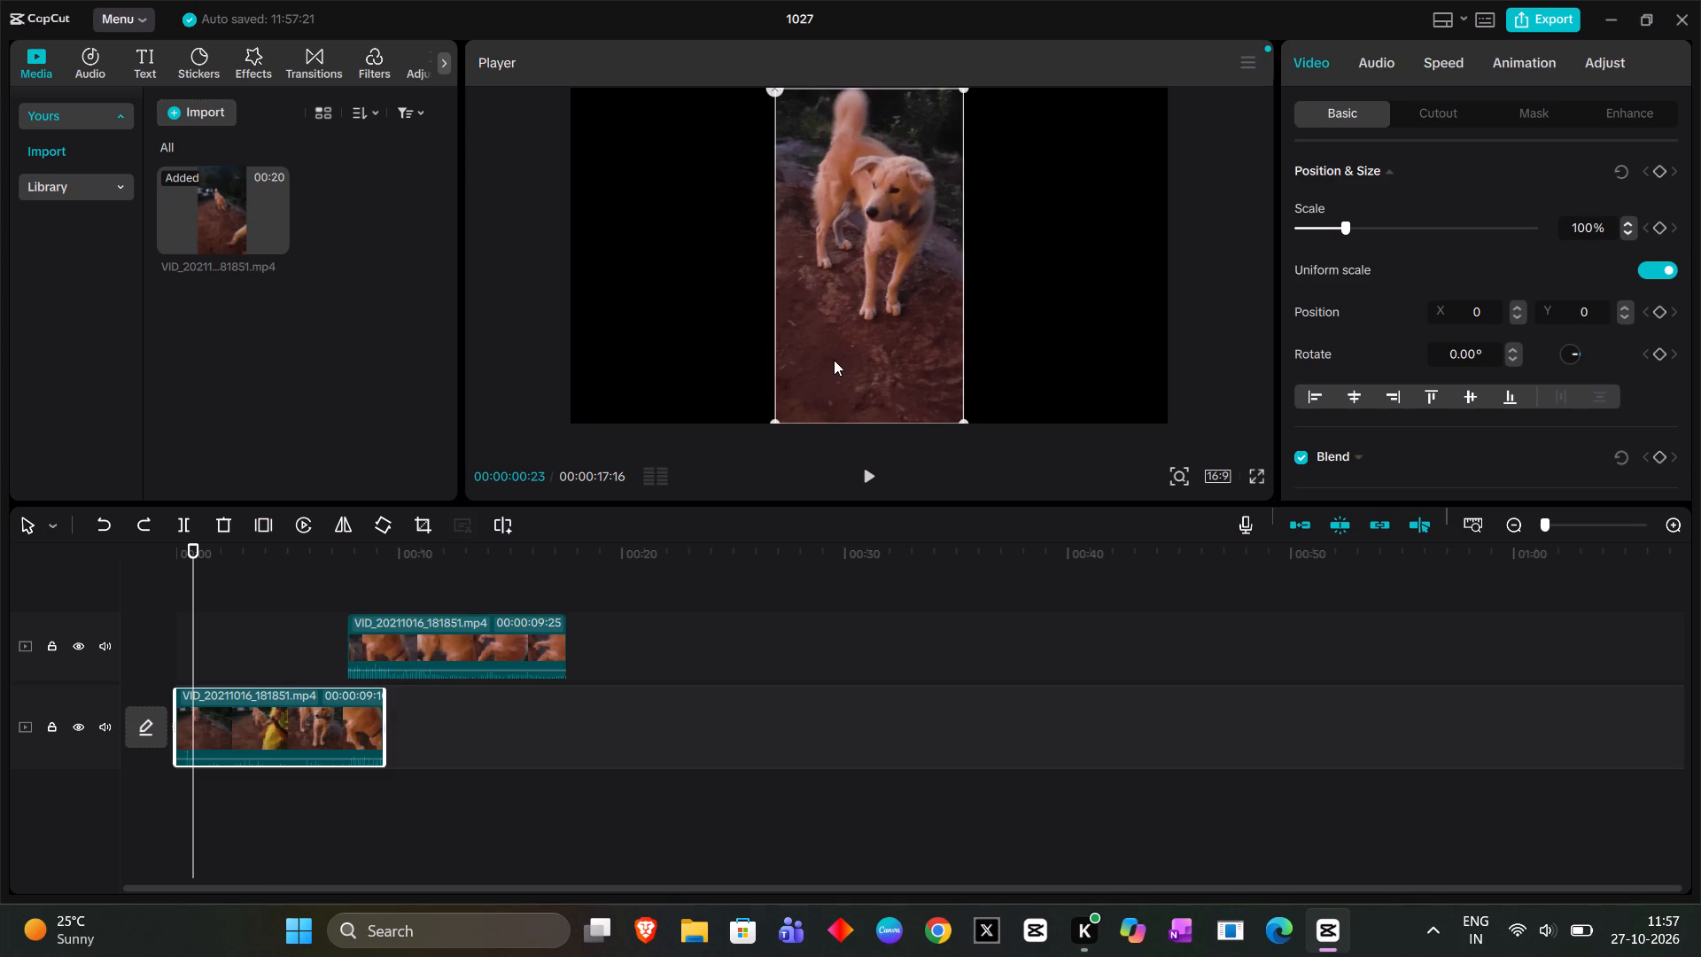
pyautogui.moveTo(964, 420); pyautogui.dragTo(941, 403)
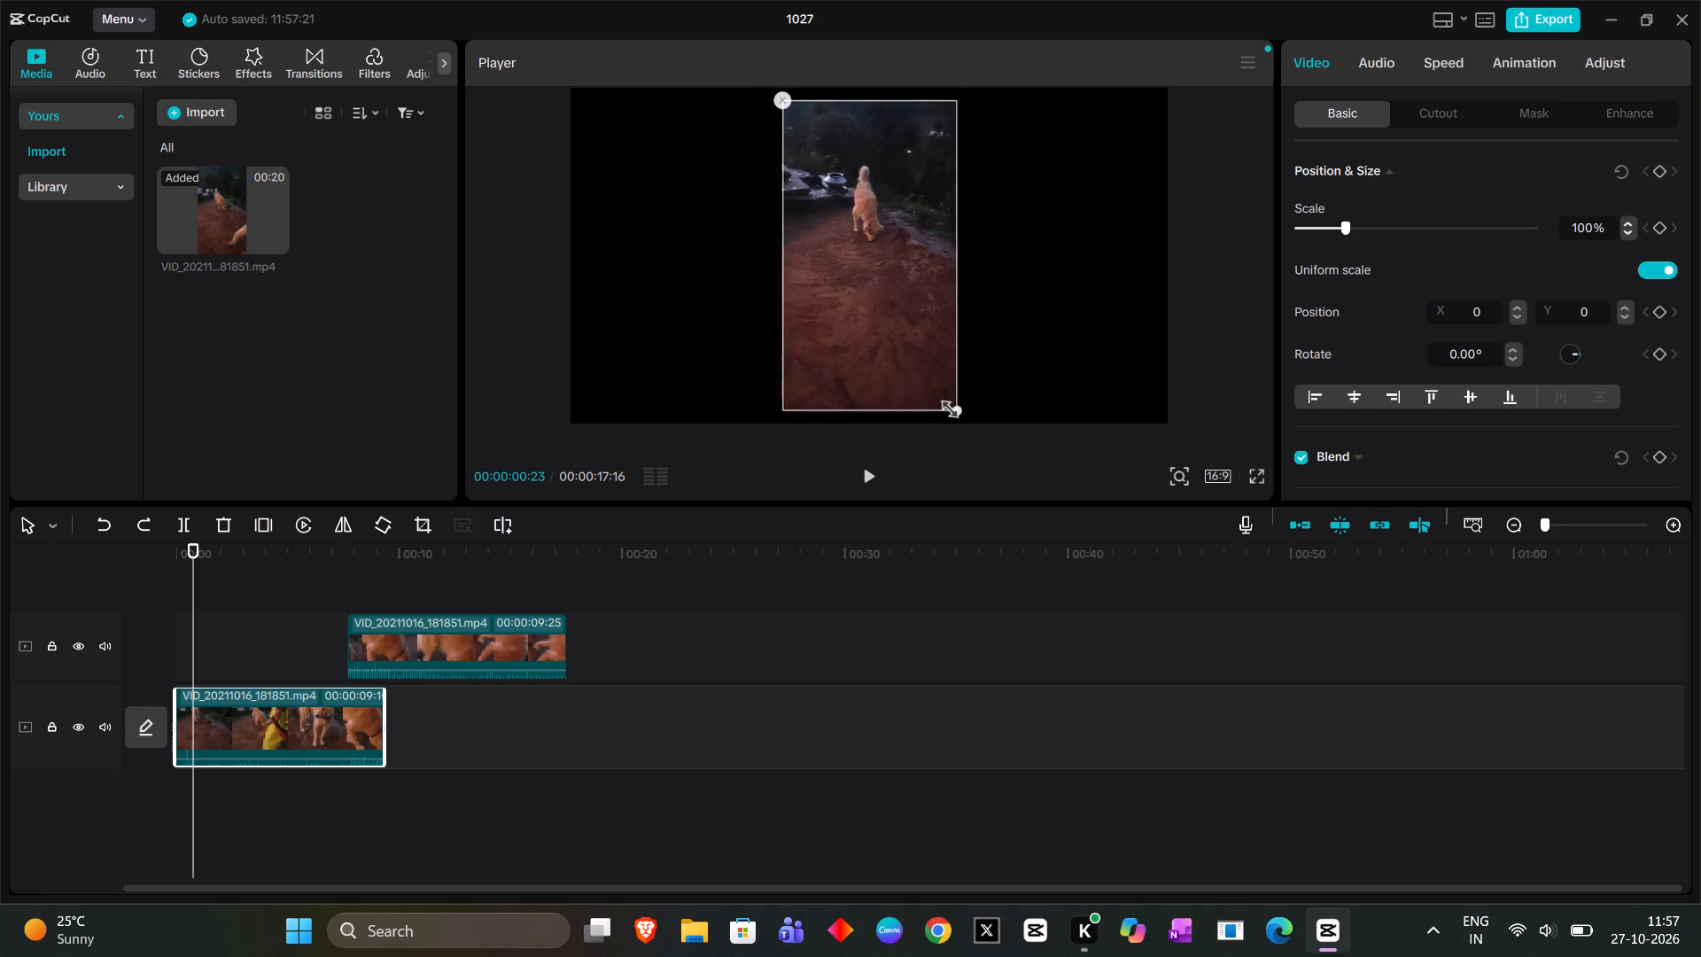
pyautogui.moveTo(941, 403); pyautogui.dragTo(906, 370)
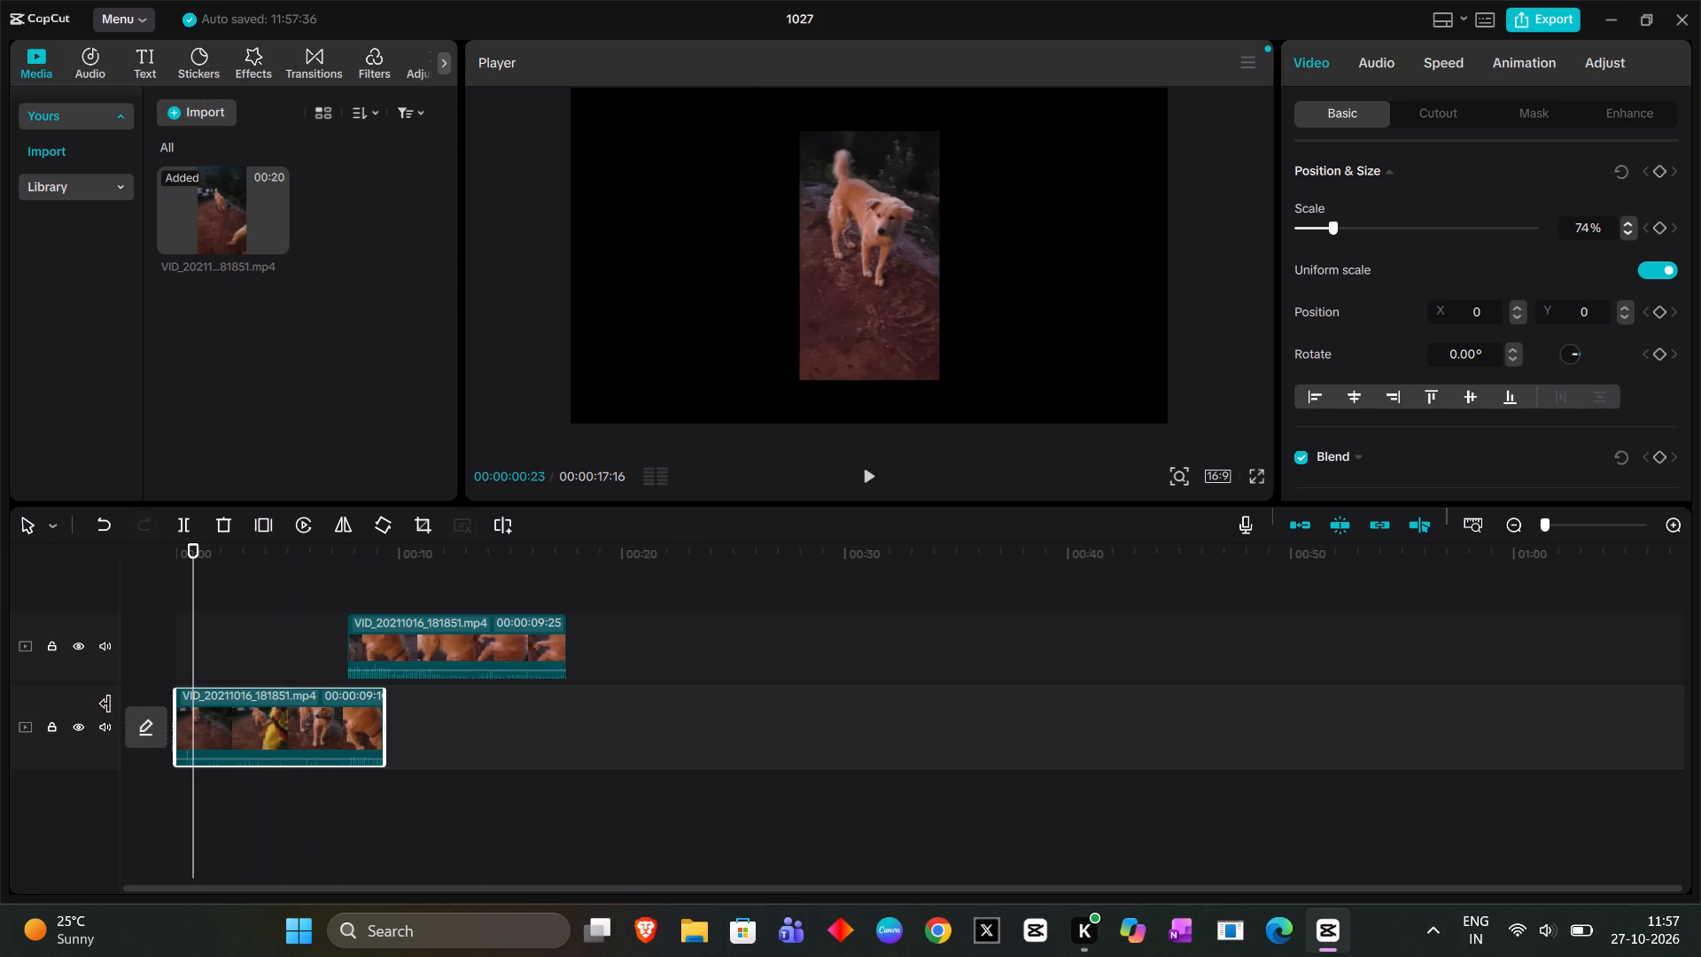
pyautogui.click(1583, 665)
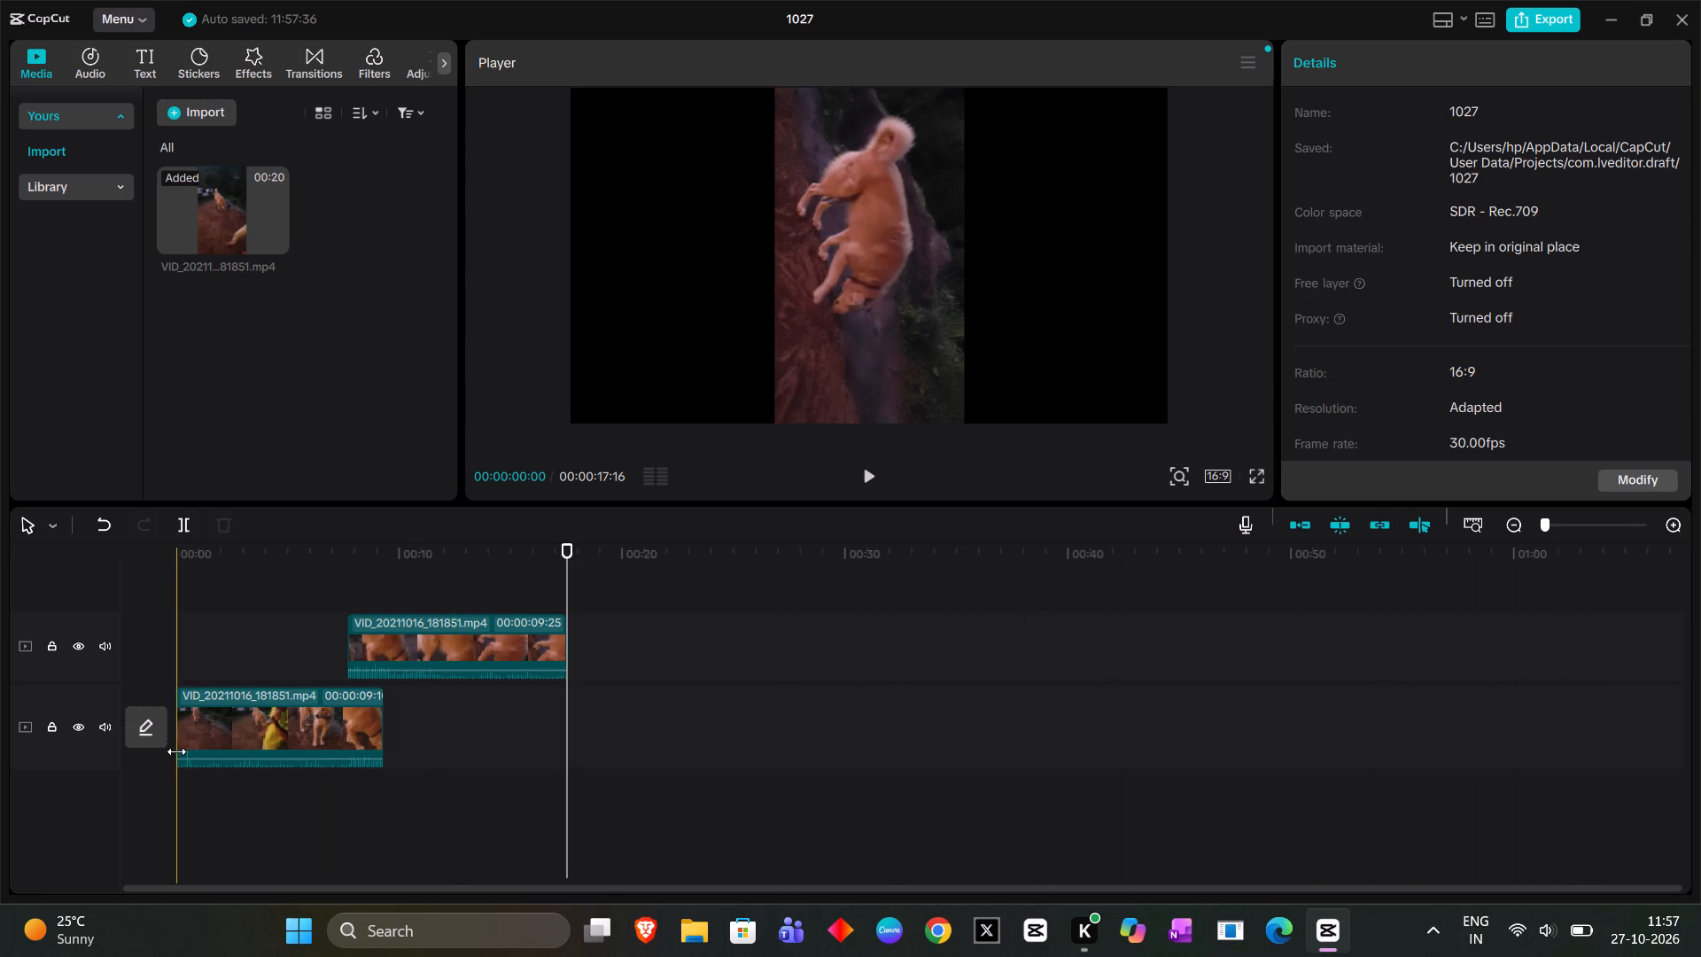
# Play the timeline from the start to review the resized footage, restart it, and pause at about 00:00:02:09.
pyautogui.click(156, 752)
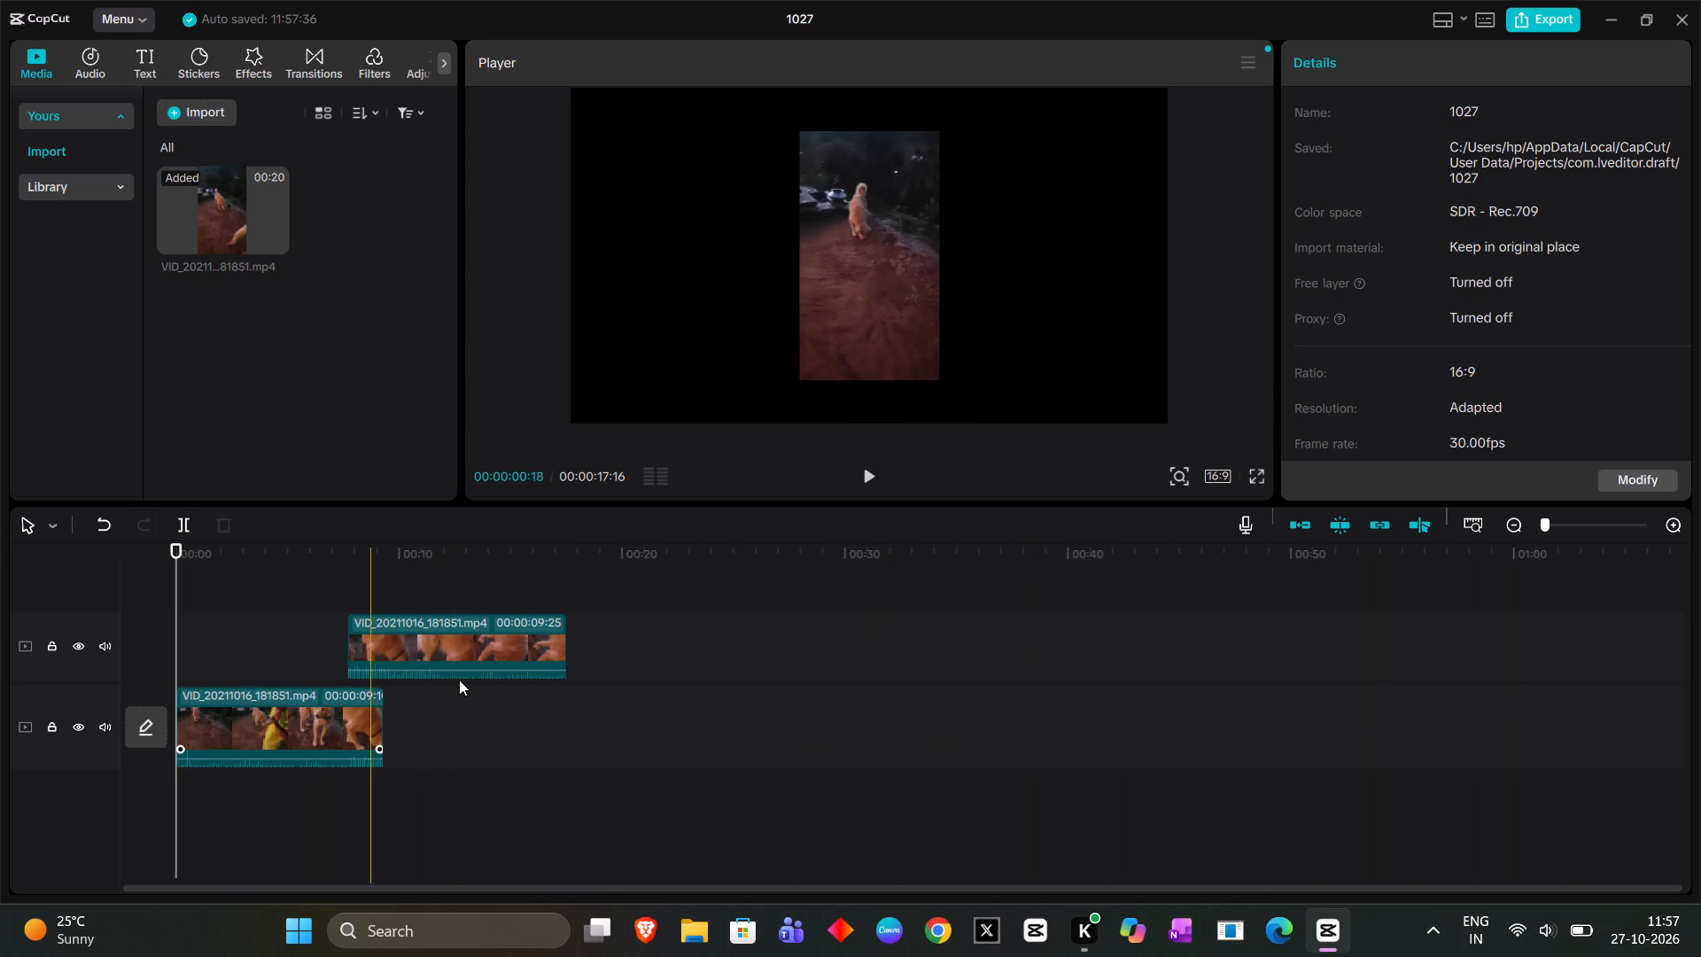
pyautogui.click(873, 467)
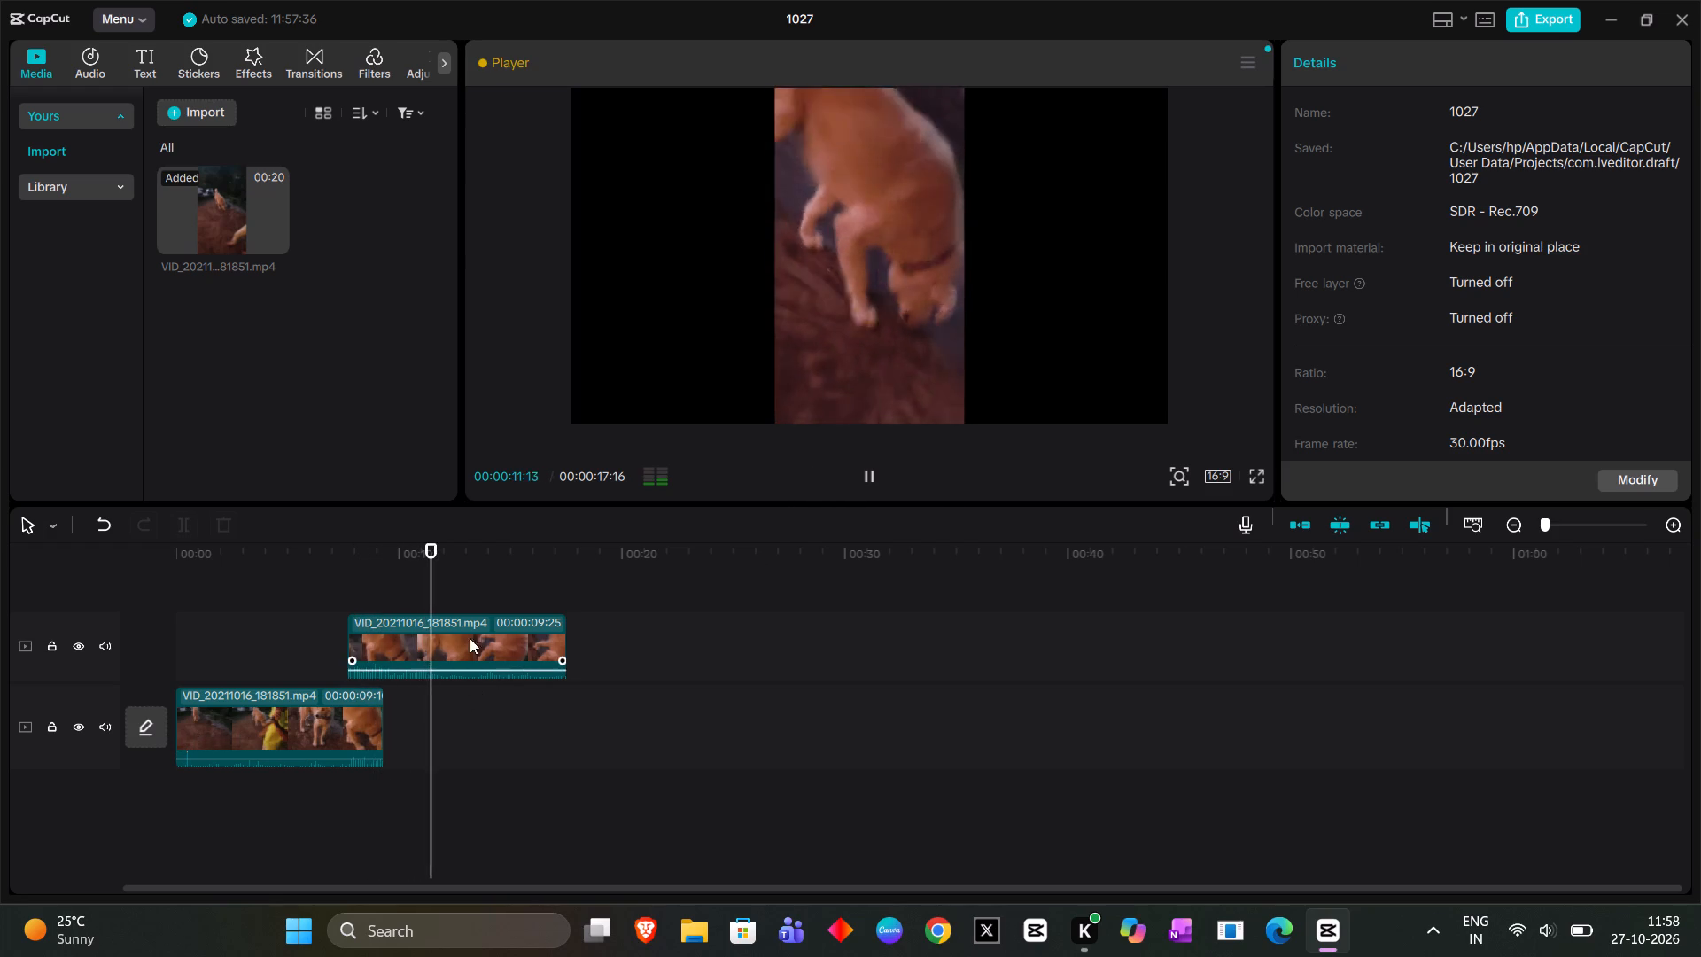
pyautogui.moveTo(453, 547); pyautogui.dragTo(68, 625)
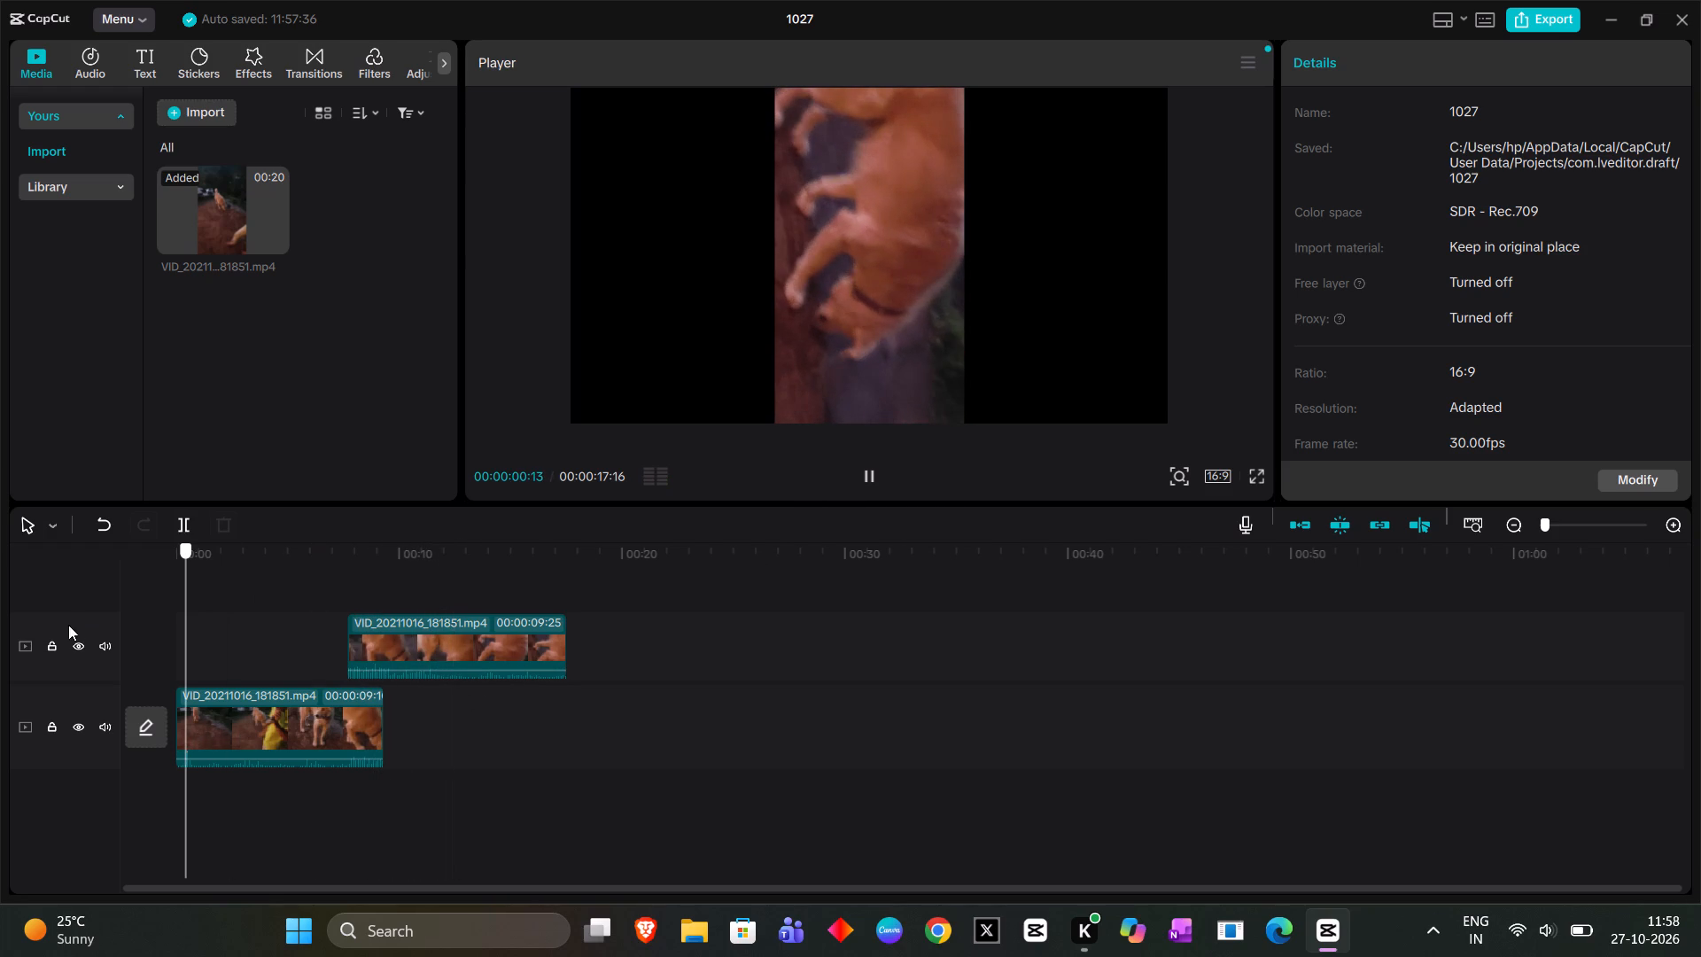
pyautogui.moveTo(68, 625); pyautogui.dragTo(95, 627)
pyautogui.click(869, 473)
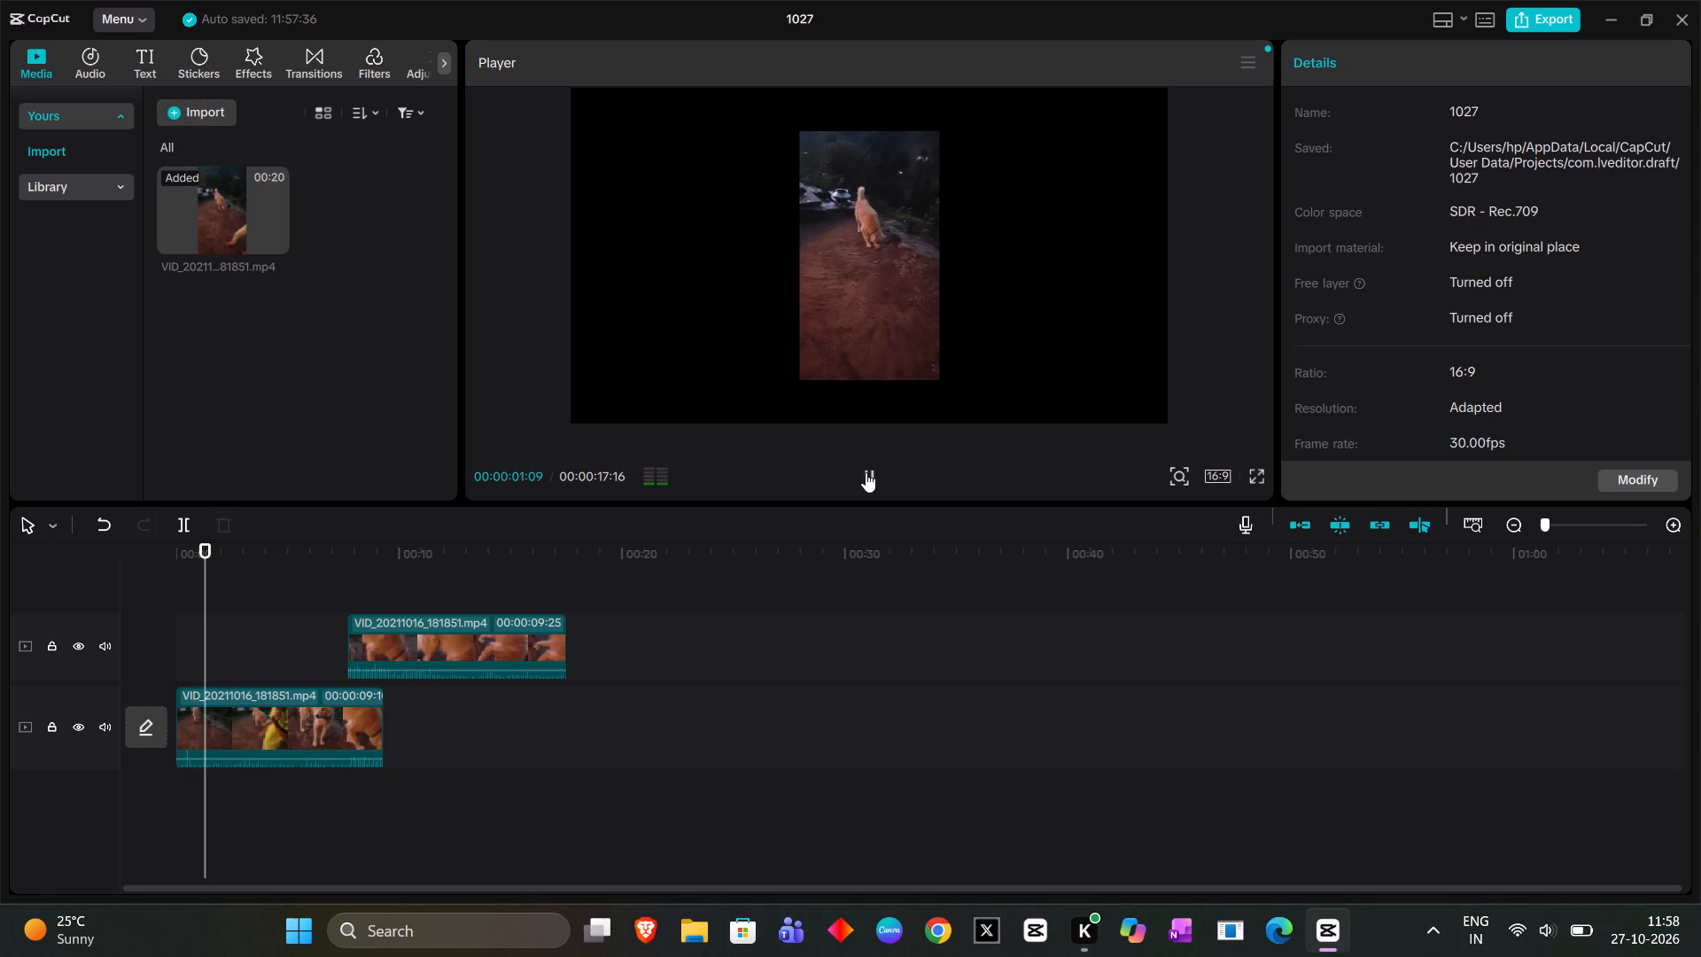
pyautogui.click(868, 472)
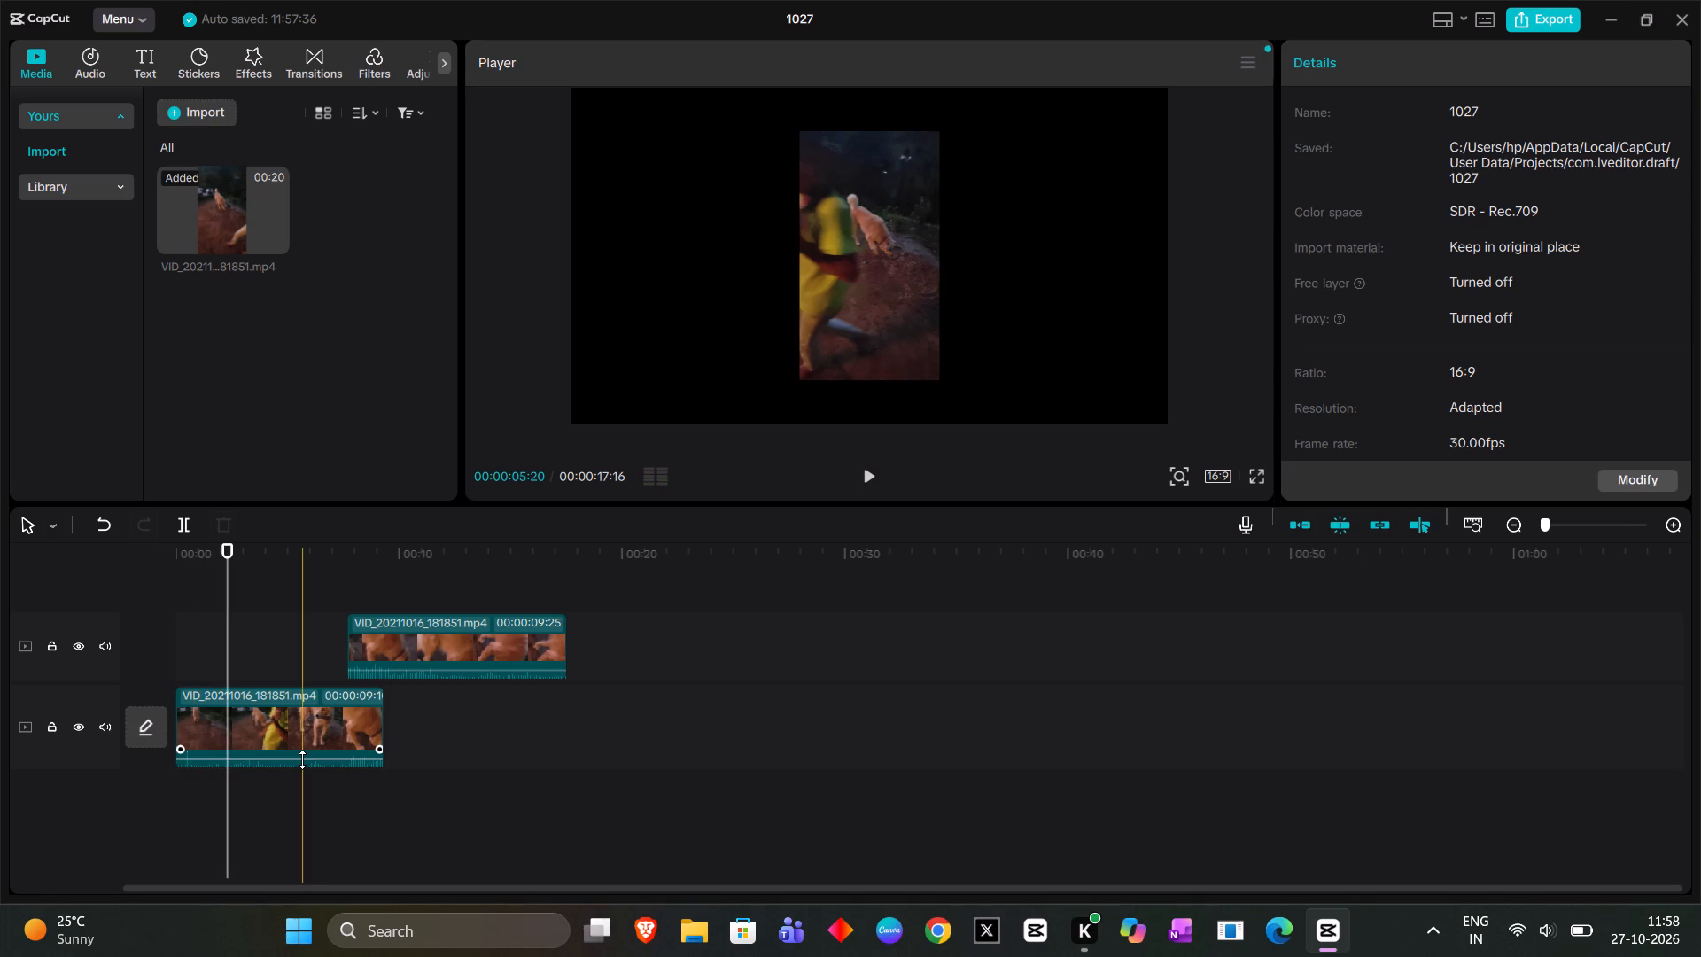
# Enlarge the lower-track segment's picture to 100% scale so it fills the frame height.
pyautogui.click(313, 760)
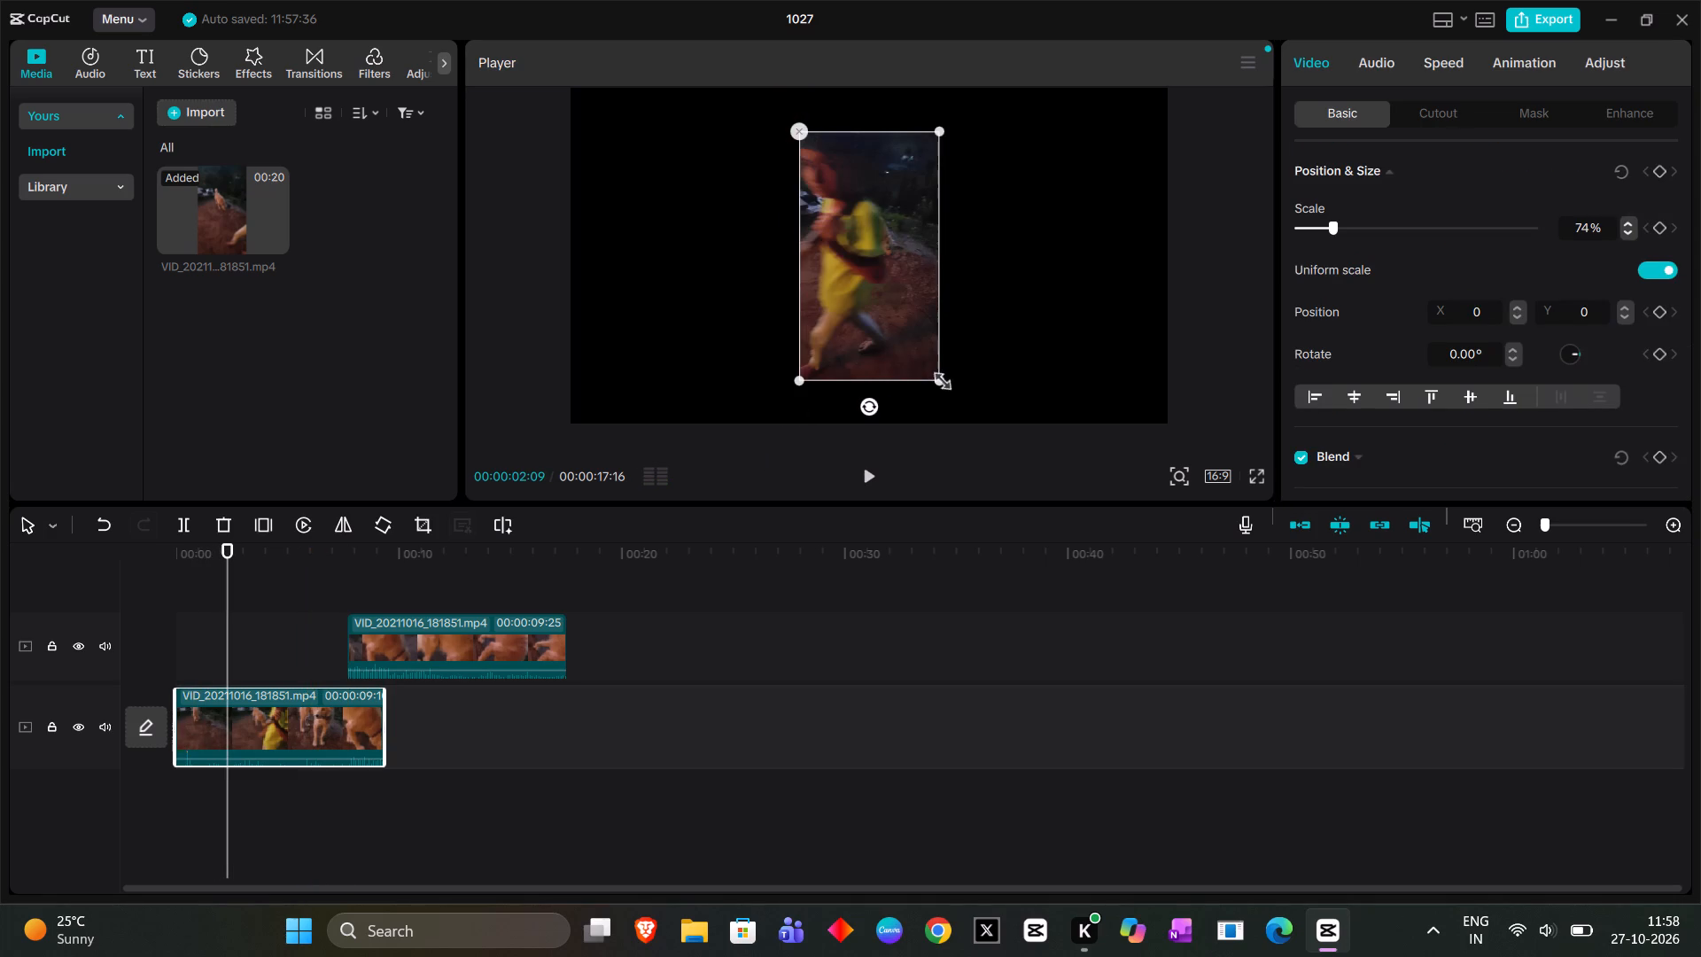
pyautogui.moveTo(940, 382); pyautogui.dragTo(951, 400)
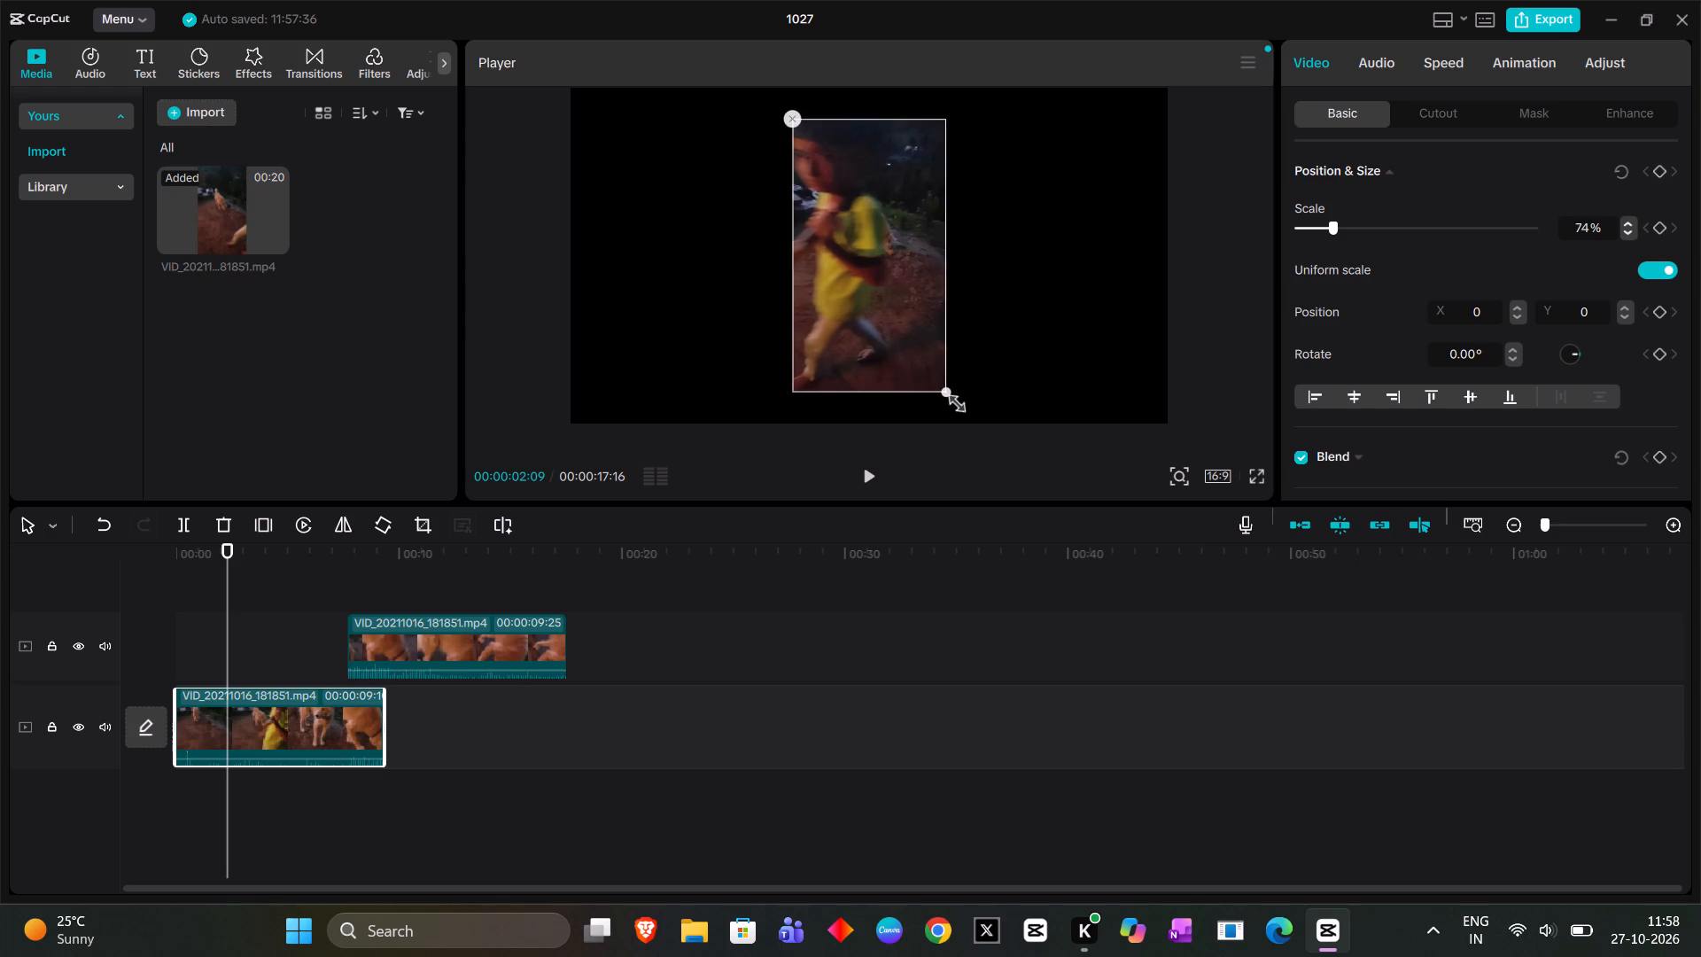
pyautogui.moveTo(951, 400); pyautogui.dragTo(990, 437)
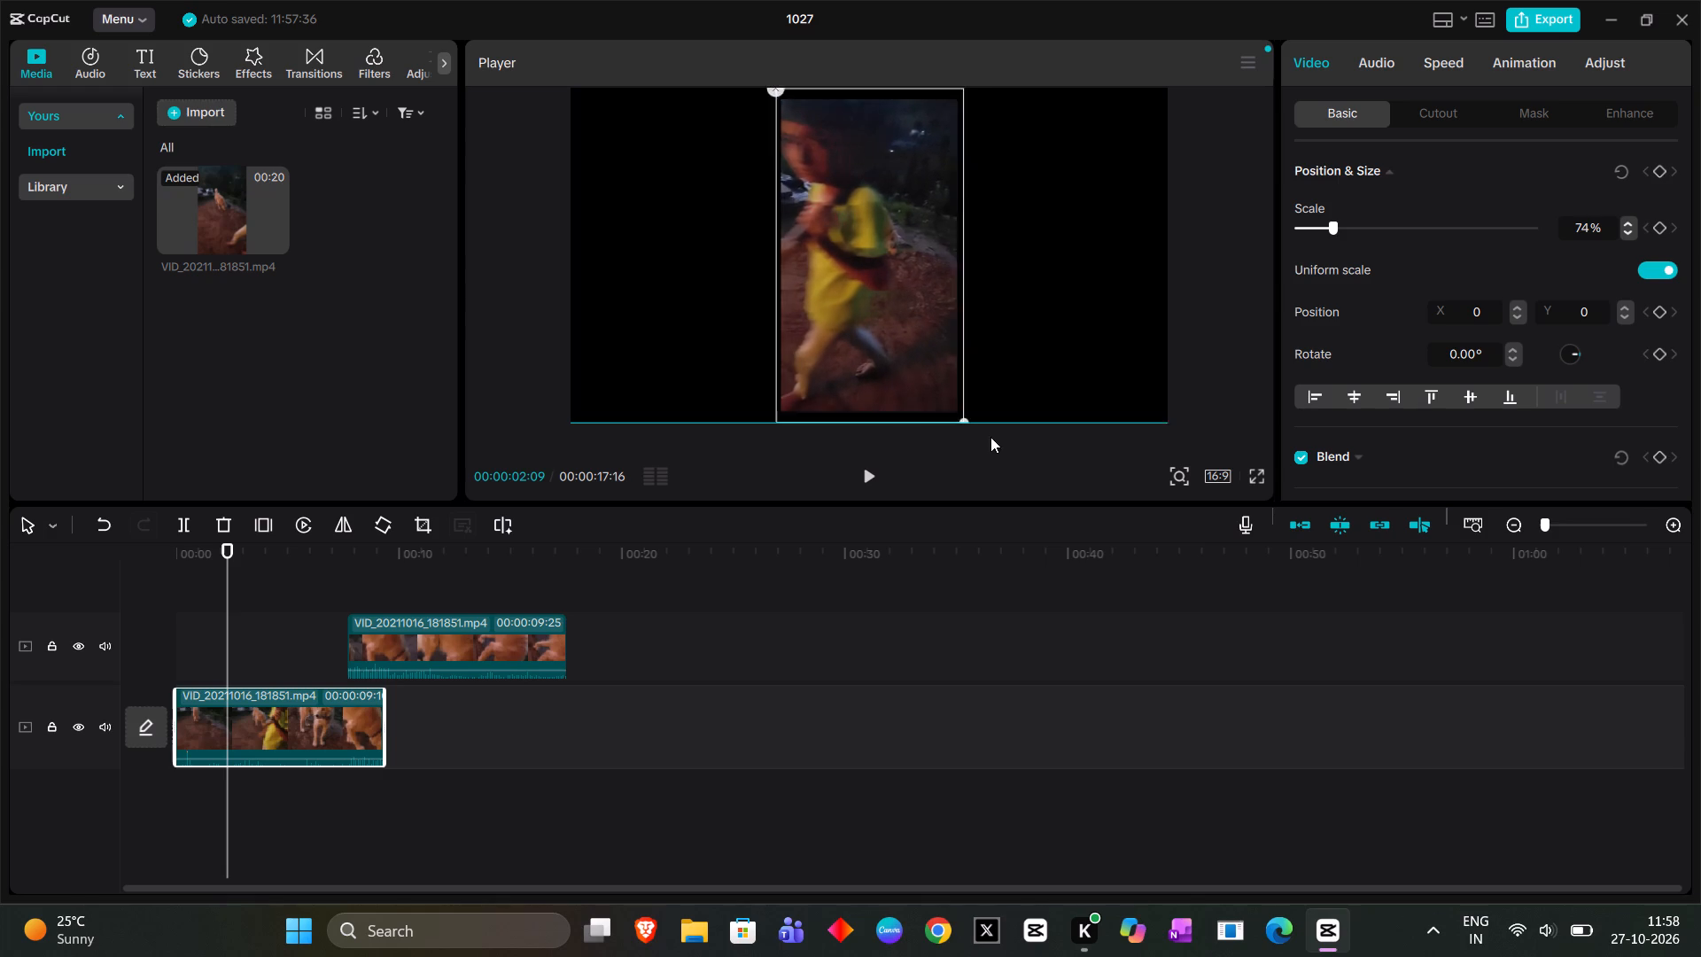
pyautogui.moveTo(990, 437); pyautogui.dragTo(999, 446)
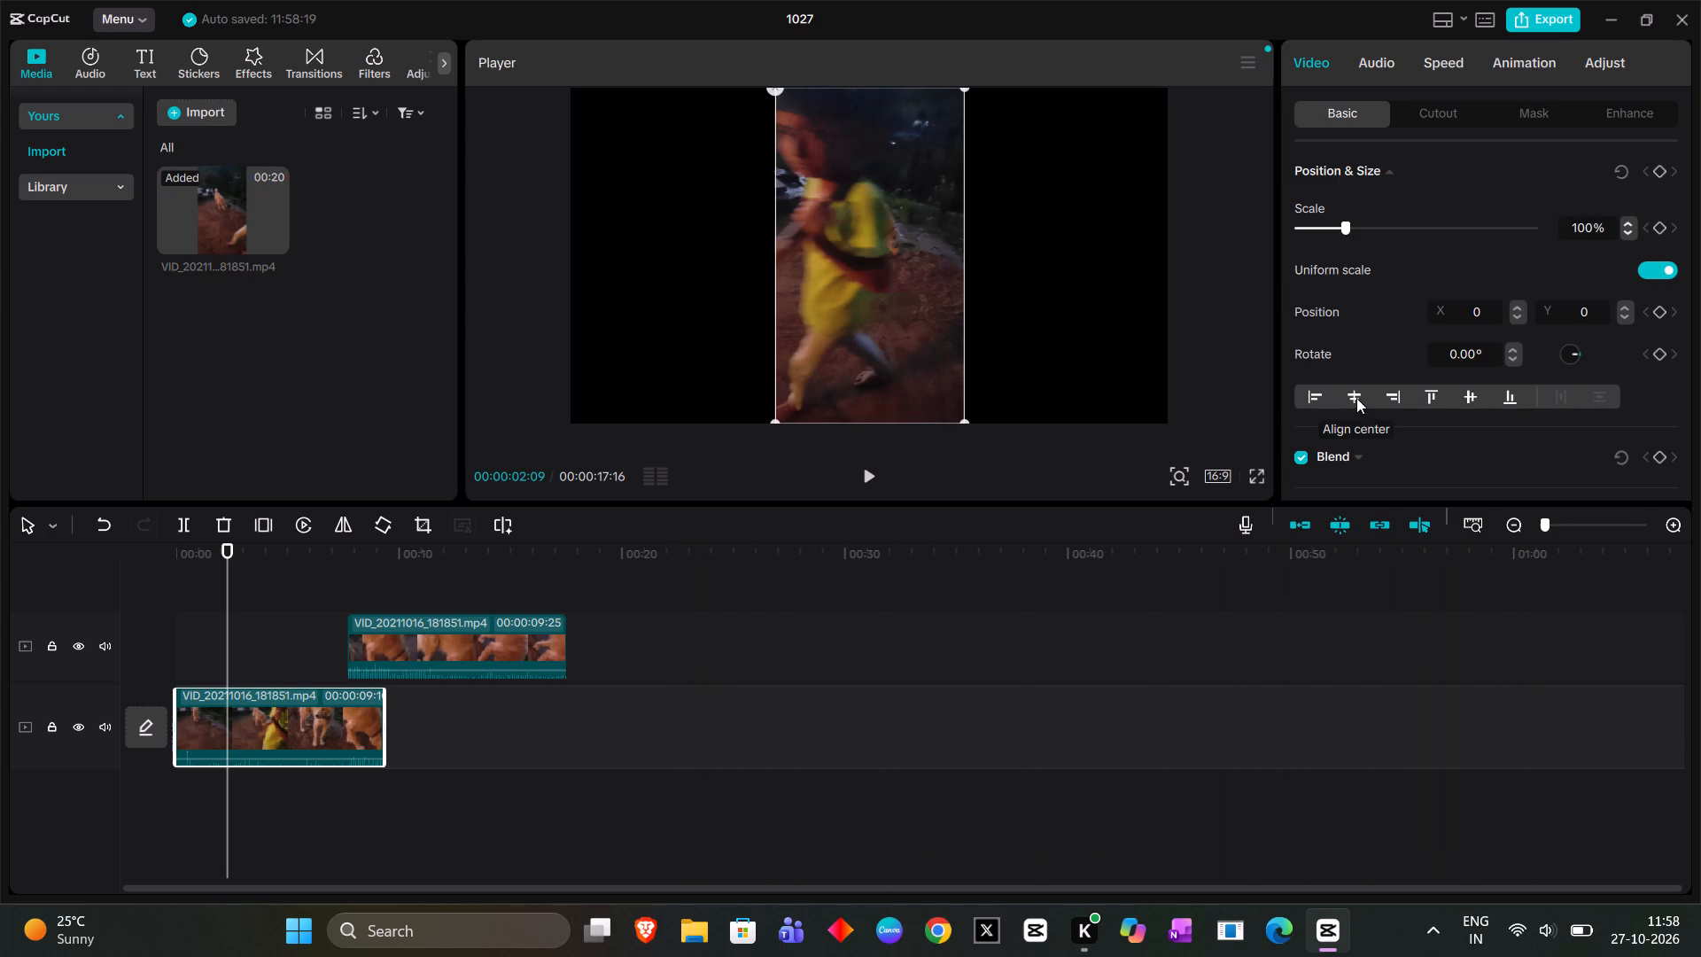
# Align the lower-track segment's picture to the left edge of the video frame at X -1310, vertically centred.
pyautogui.click(1357, 399)
pyautogui.click(1309, 398)
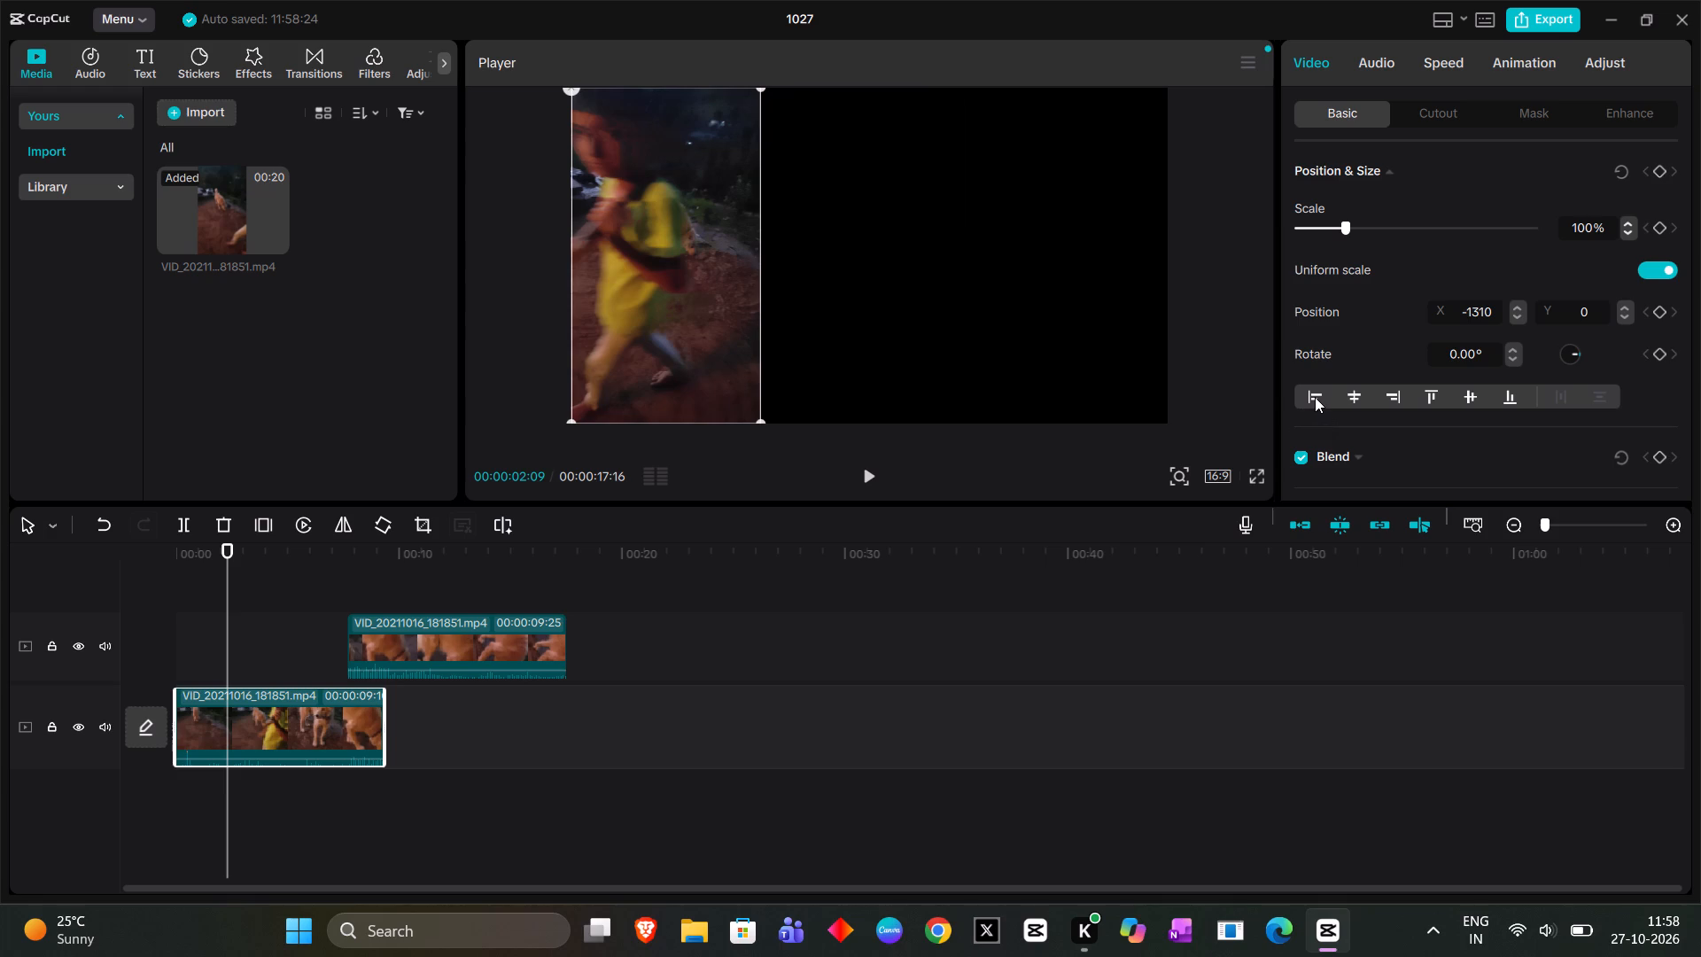
pyautogui.click(1313, 398)
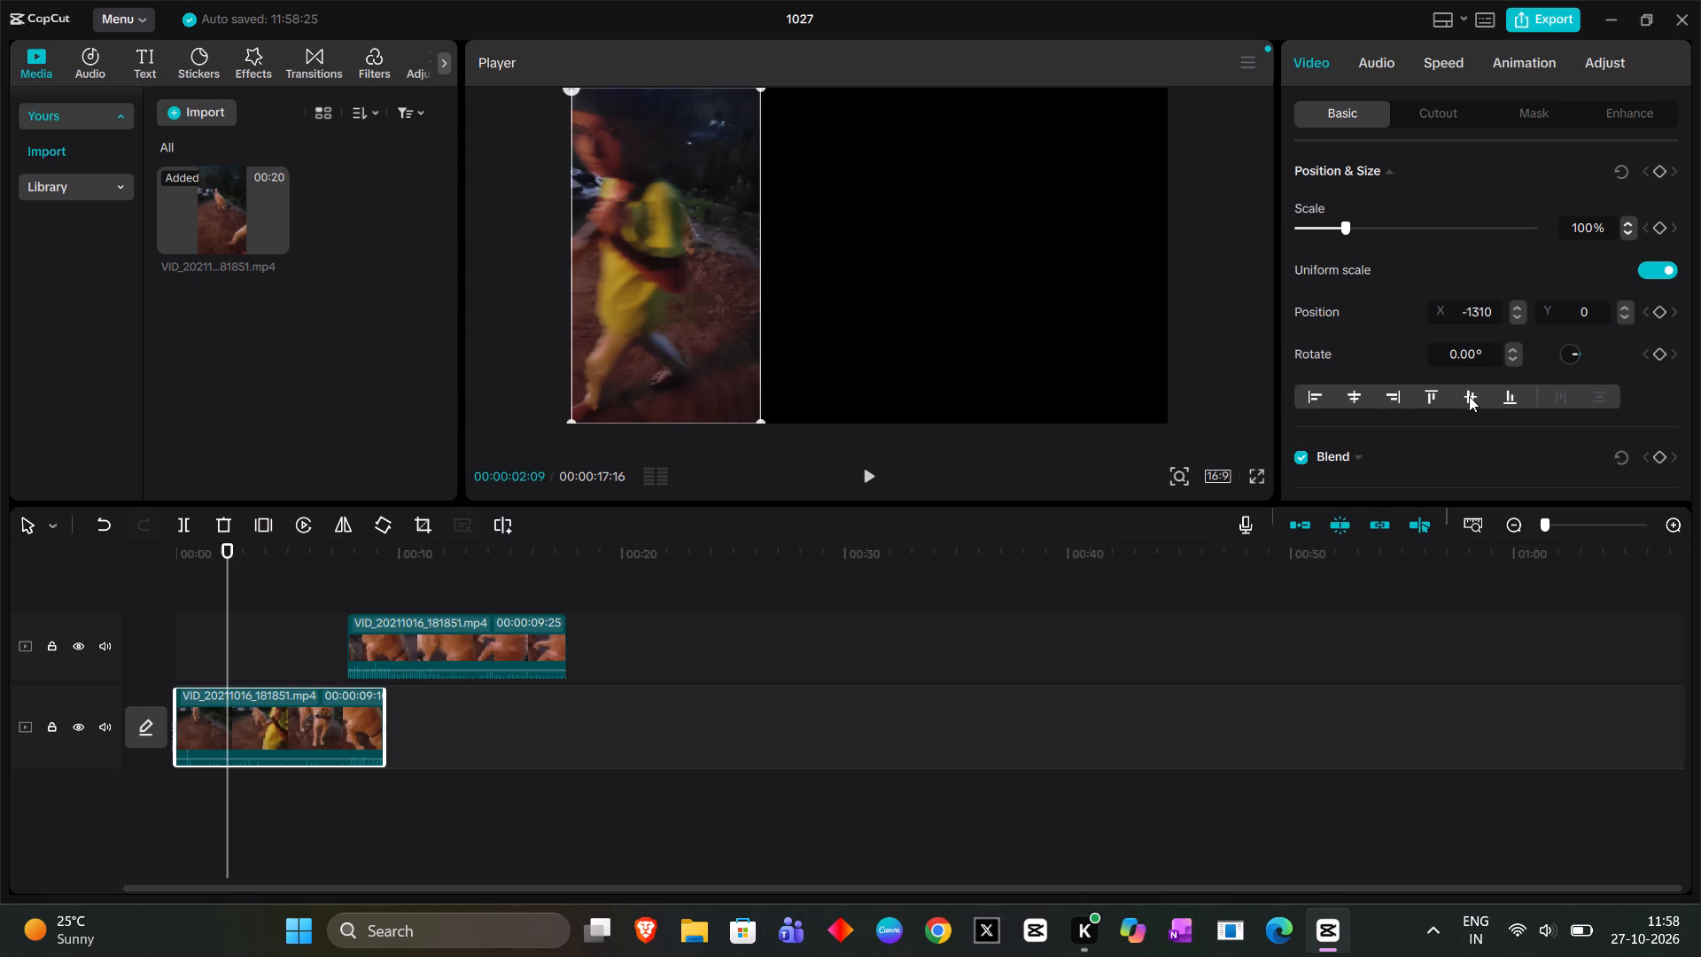
pyautogui.click(1473, 396)
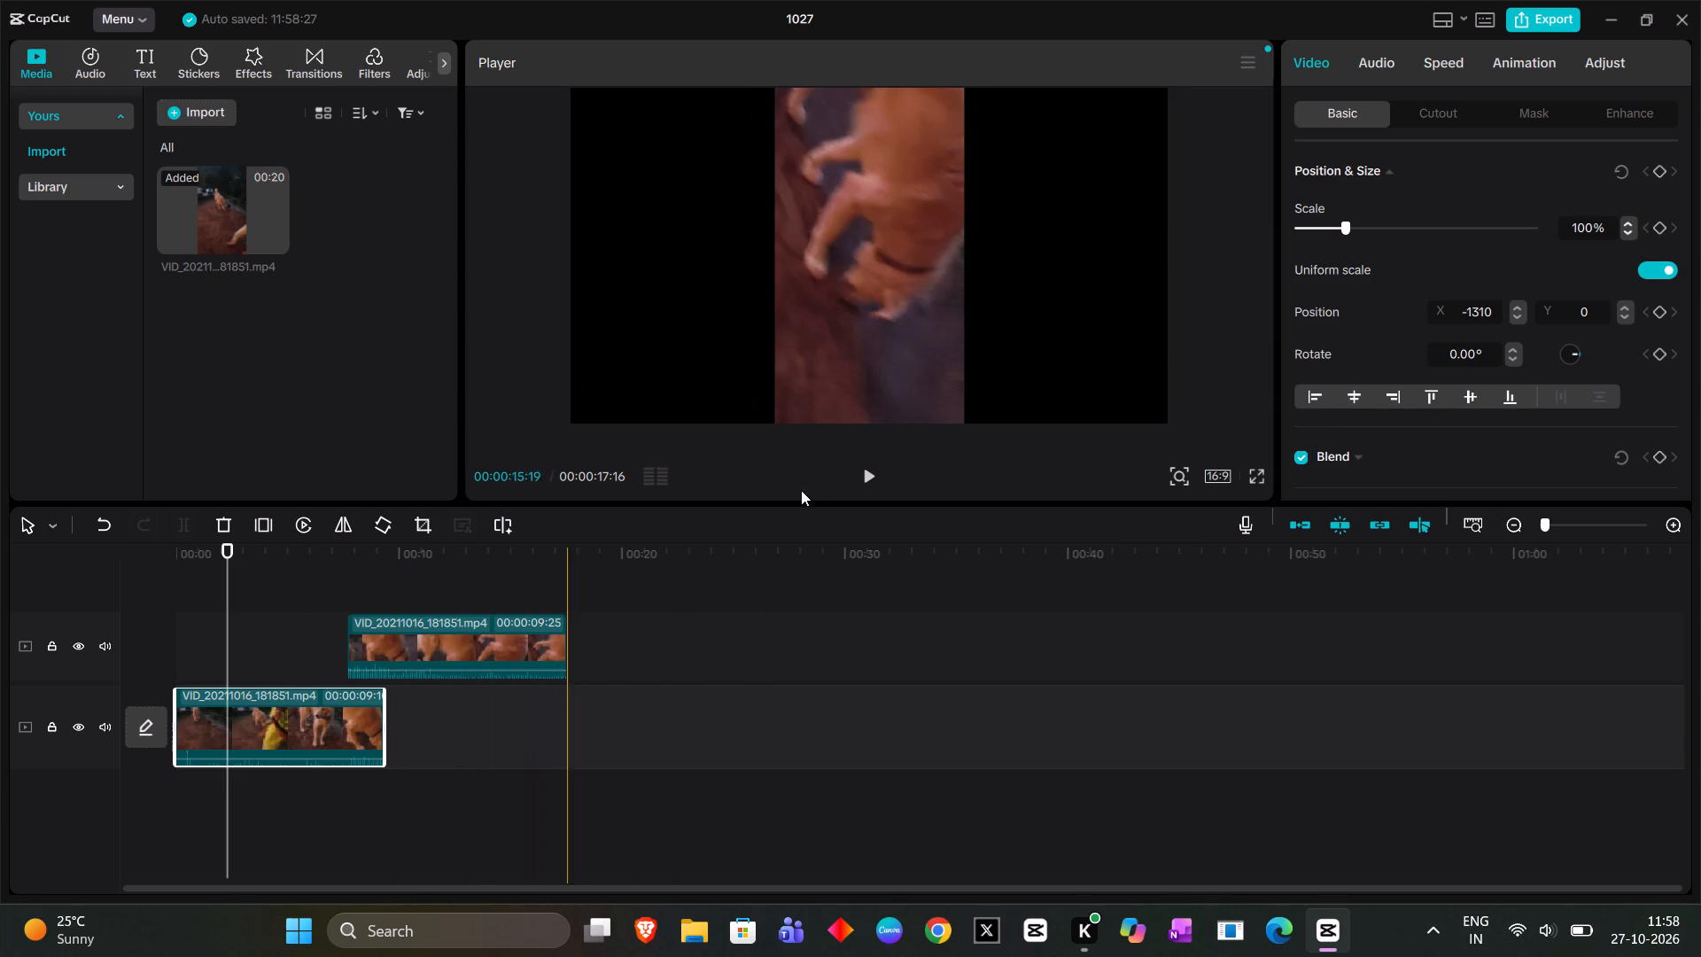
# Align the upper-track segment's picture to the right edge of the video frame at X 1313, applying vertical centring and top alignment.
pyautogui.click(515, 659)
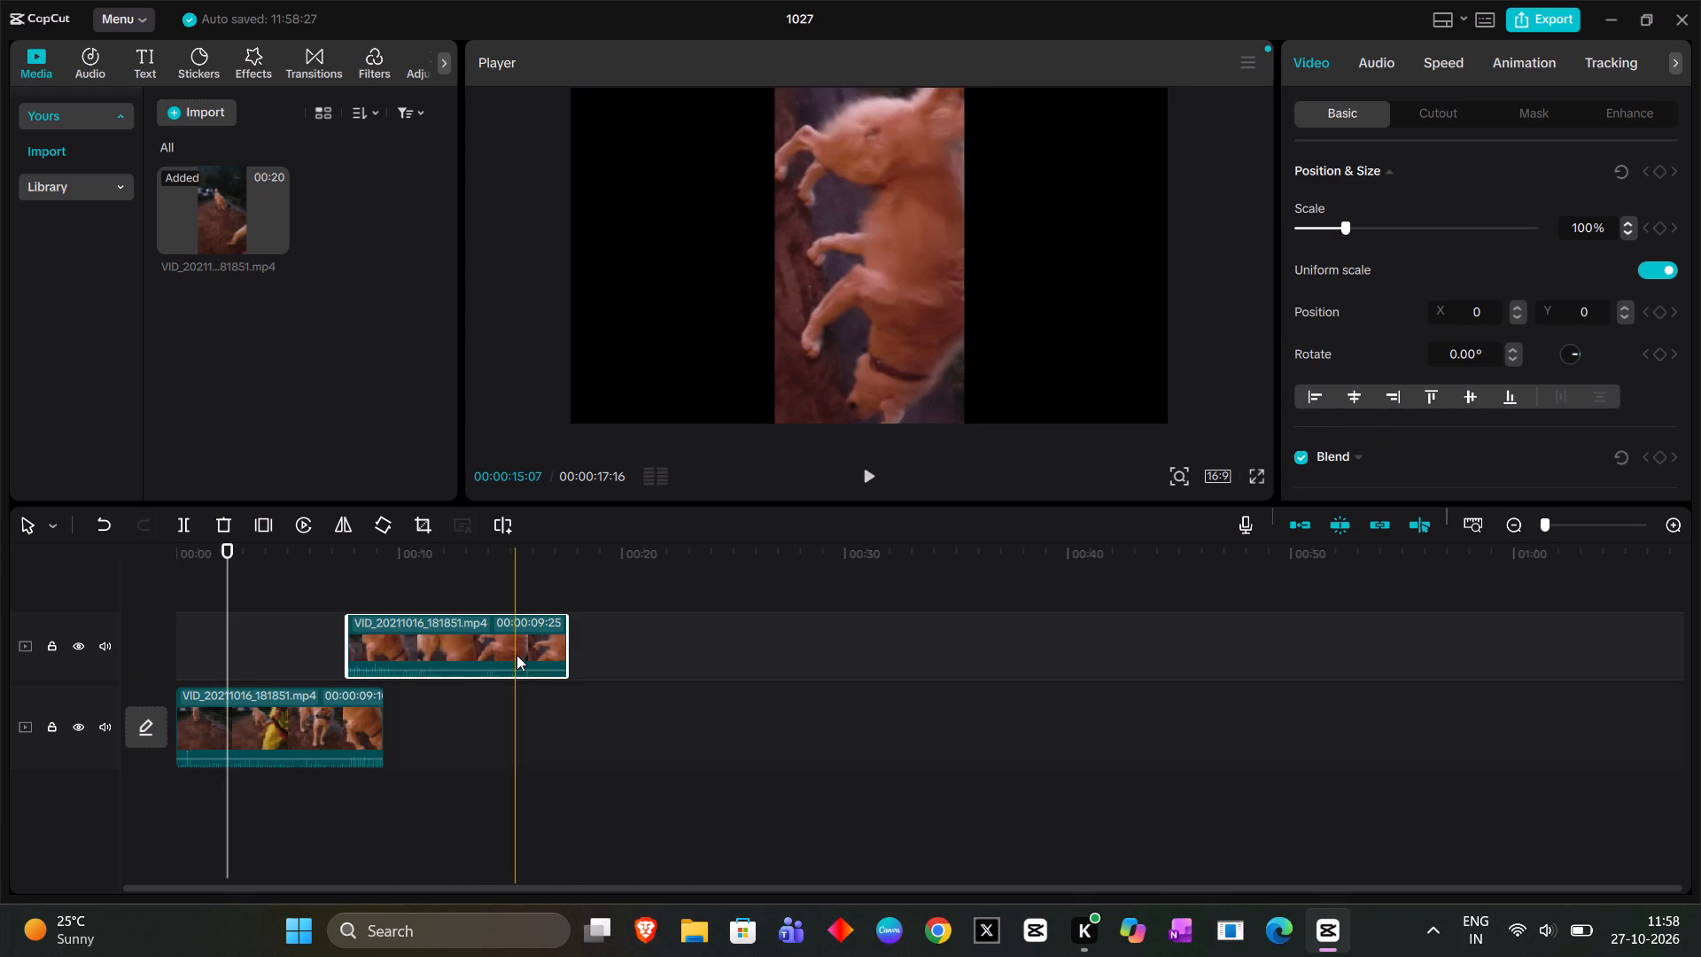
pyautogui.click(1468, 394)
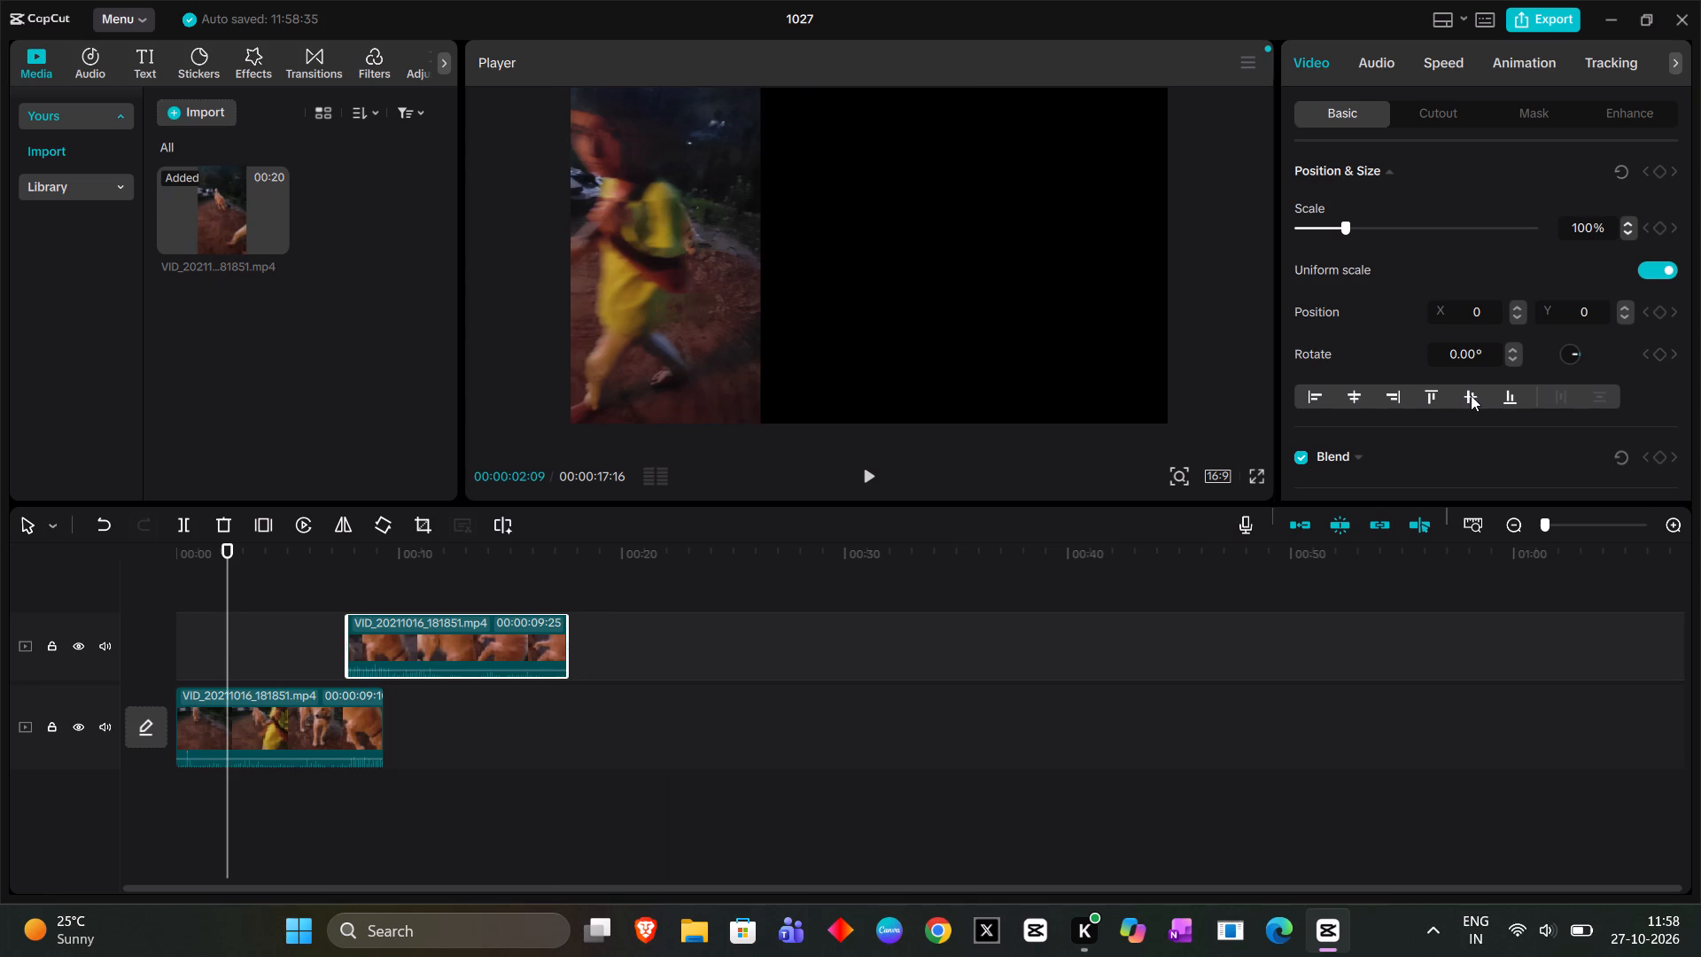
pyautogui.click(1472, 395)
pyautogui.click(1392, 395)
pyautogui.click(1392, 395)
pyautogui.click(1465, 392)
pyautogui.click(1465, 391)
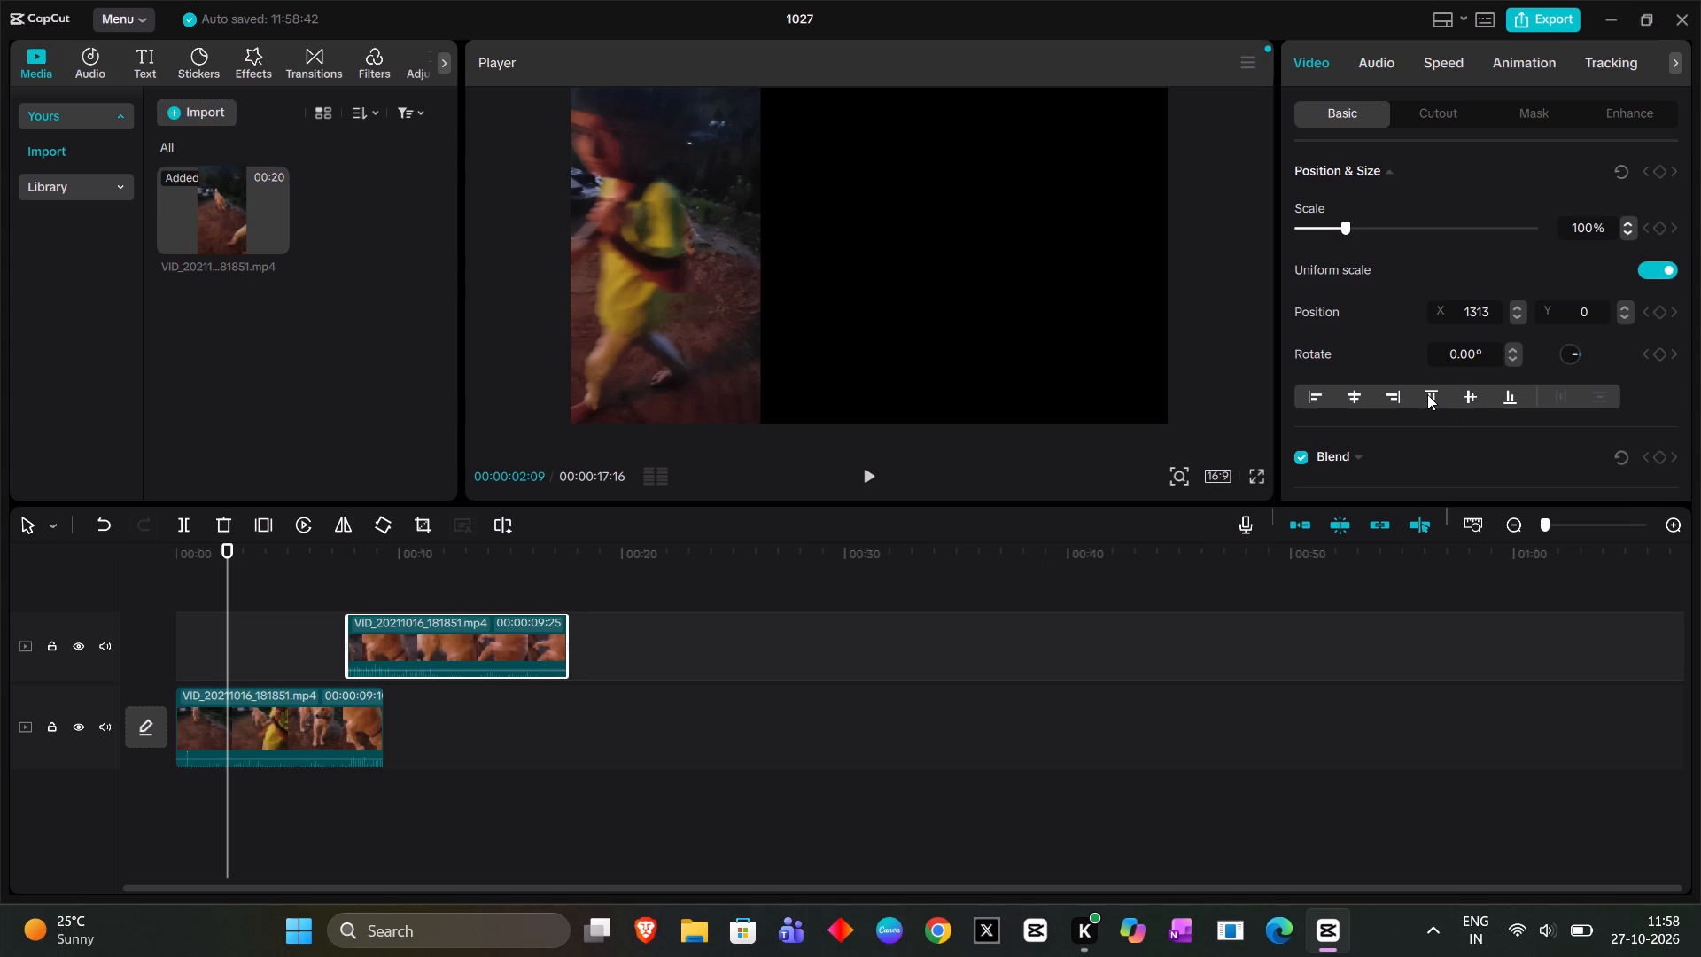
pyautogui.click(1427, 394)
# Move the upper-track segment to the start of the timeline so it runs alongside the lower-track segment.
pyautogui.click(194, 717)
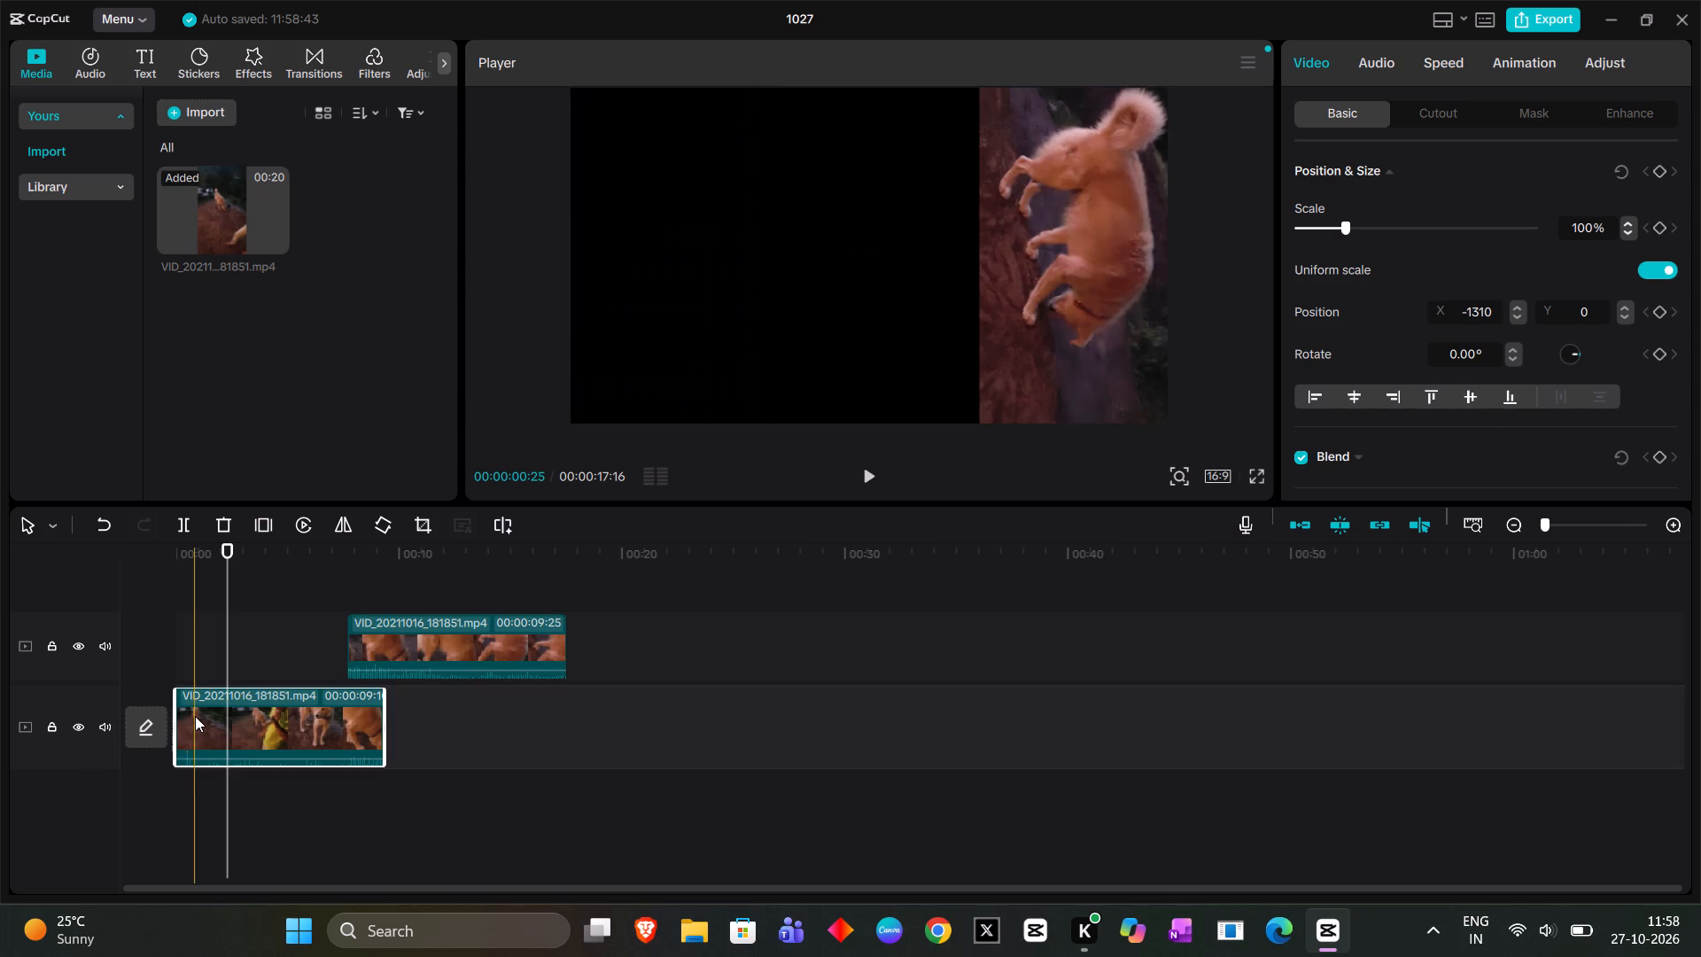
pyautogui.click(493, 665)
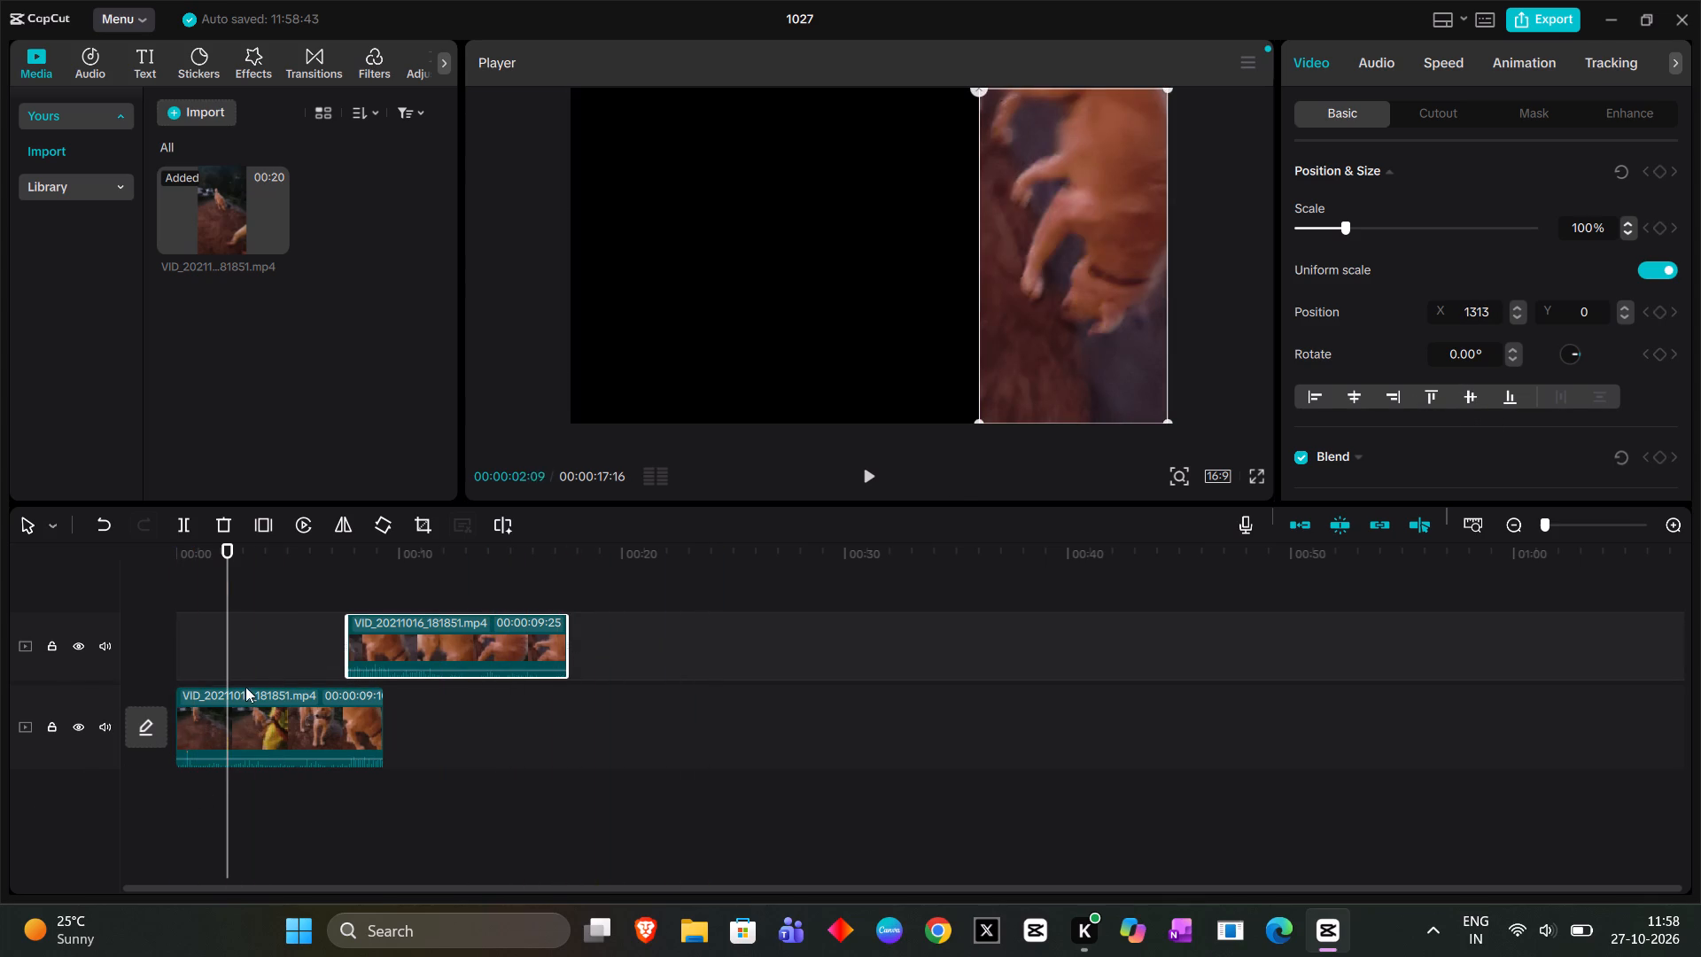
pyautogui.click(426, 651)
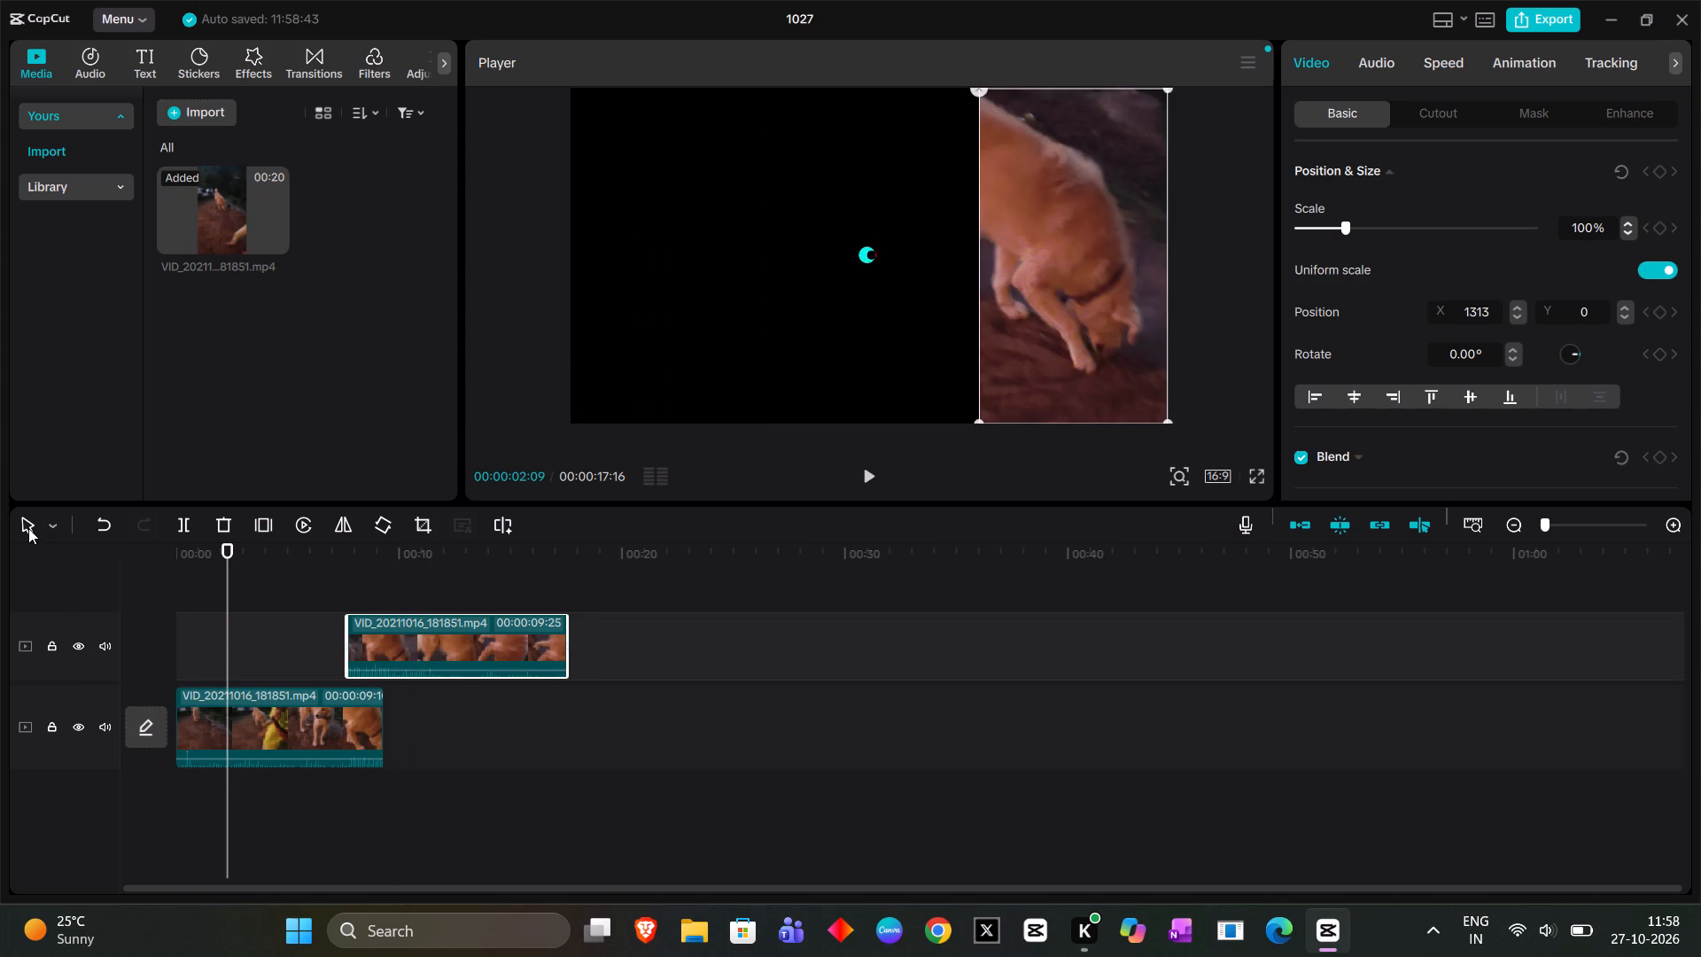
pyautogui.click(28, 528)
pyautogui.moveTo(35, 562); pyautogui.dragTo(43, 575)
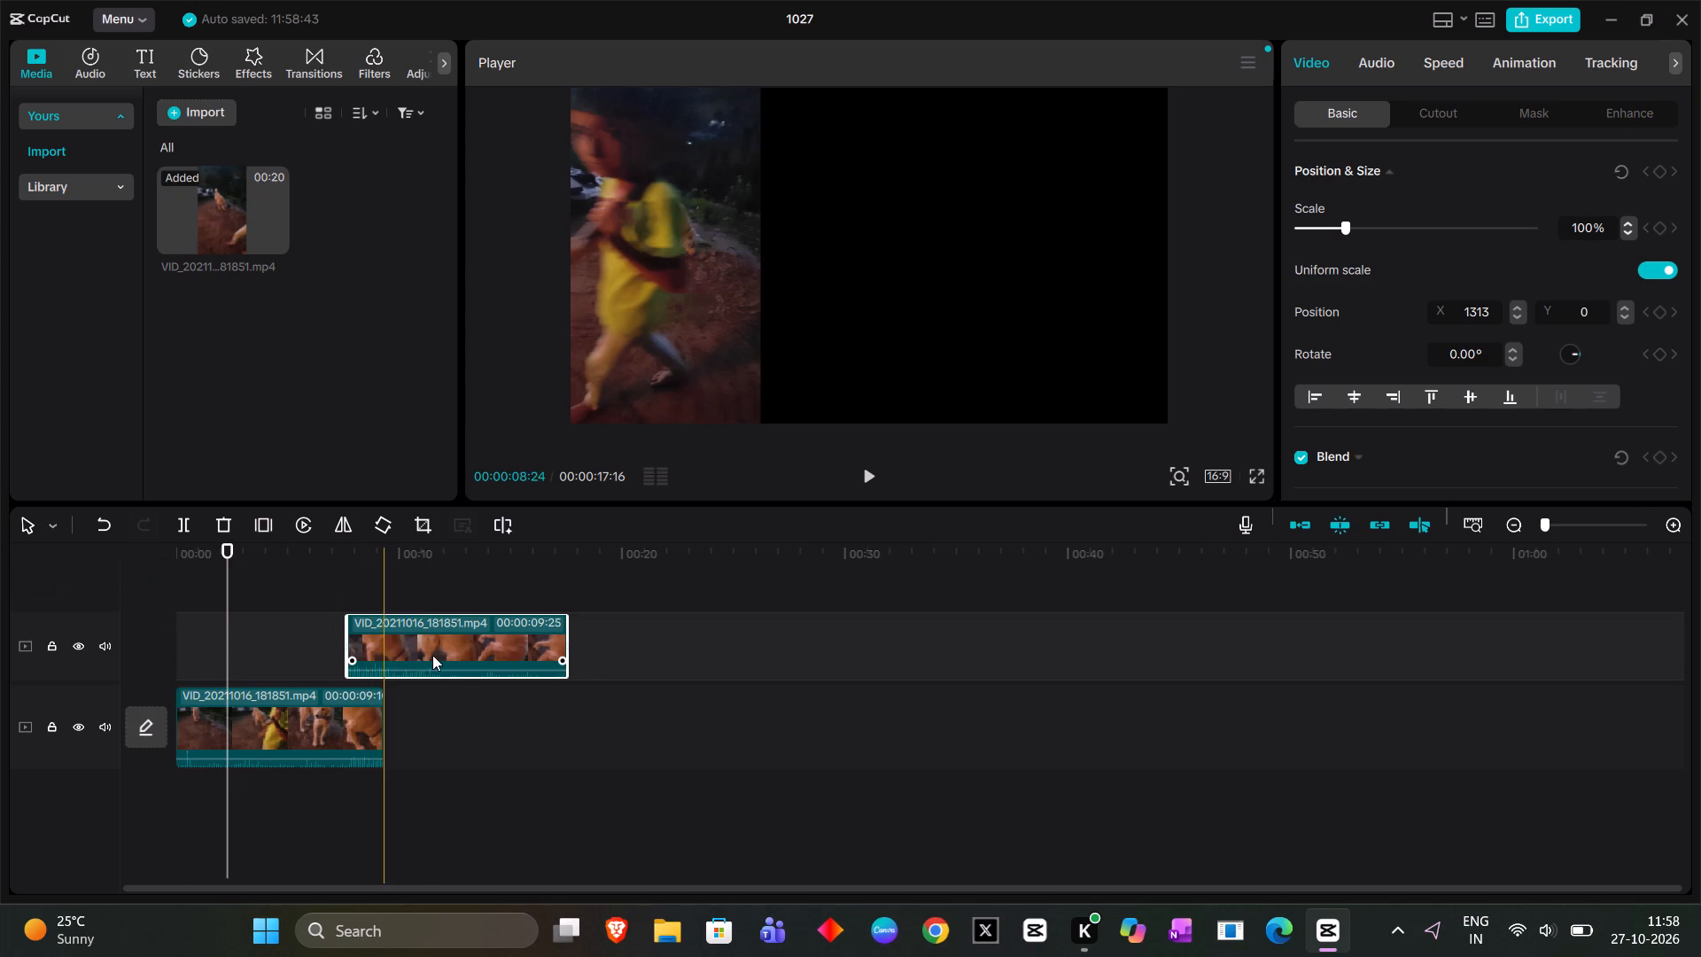
pyautogui.click(437, 646)
pyautogui.moveTo(436, 643); pyautogui.dragTo(403, 643)
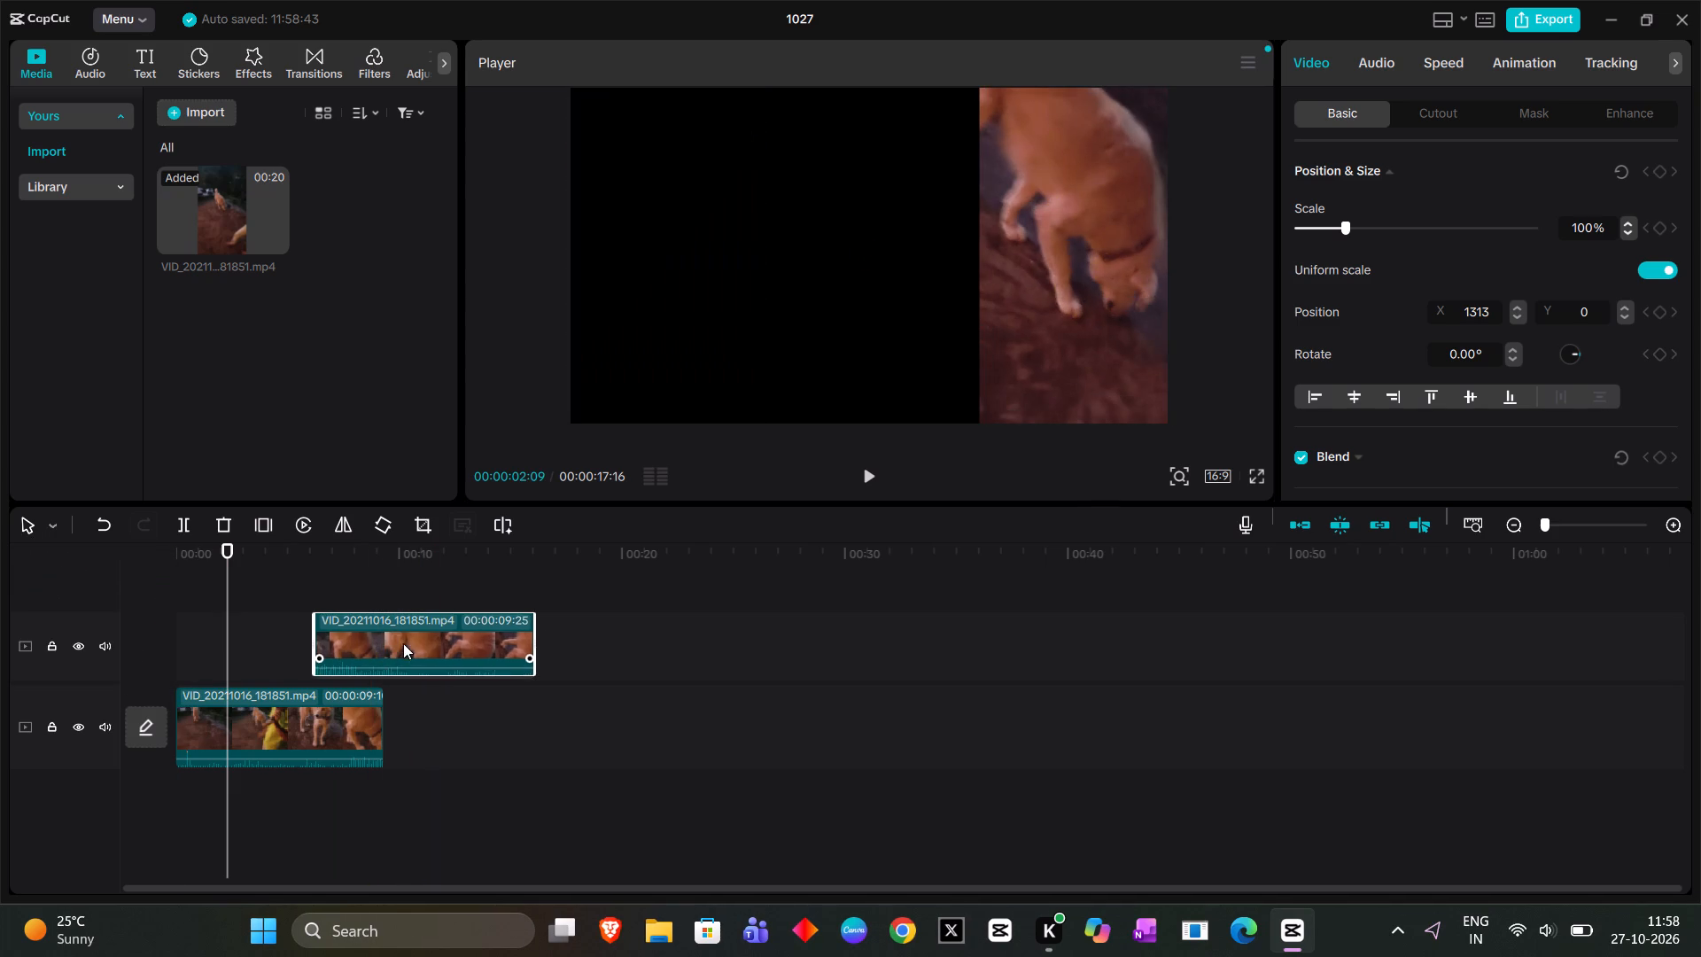
pyautogui.moveTo(403, 643); pyautogui.dragTo(269, 640)
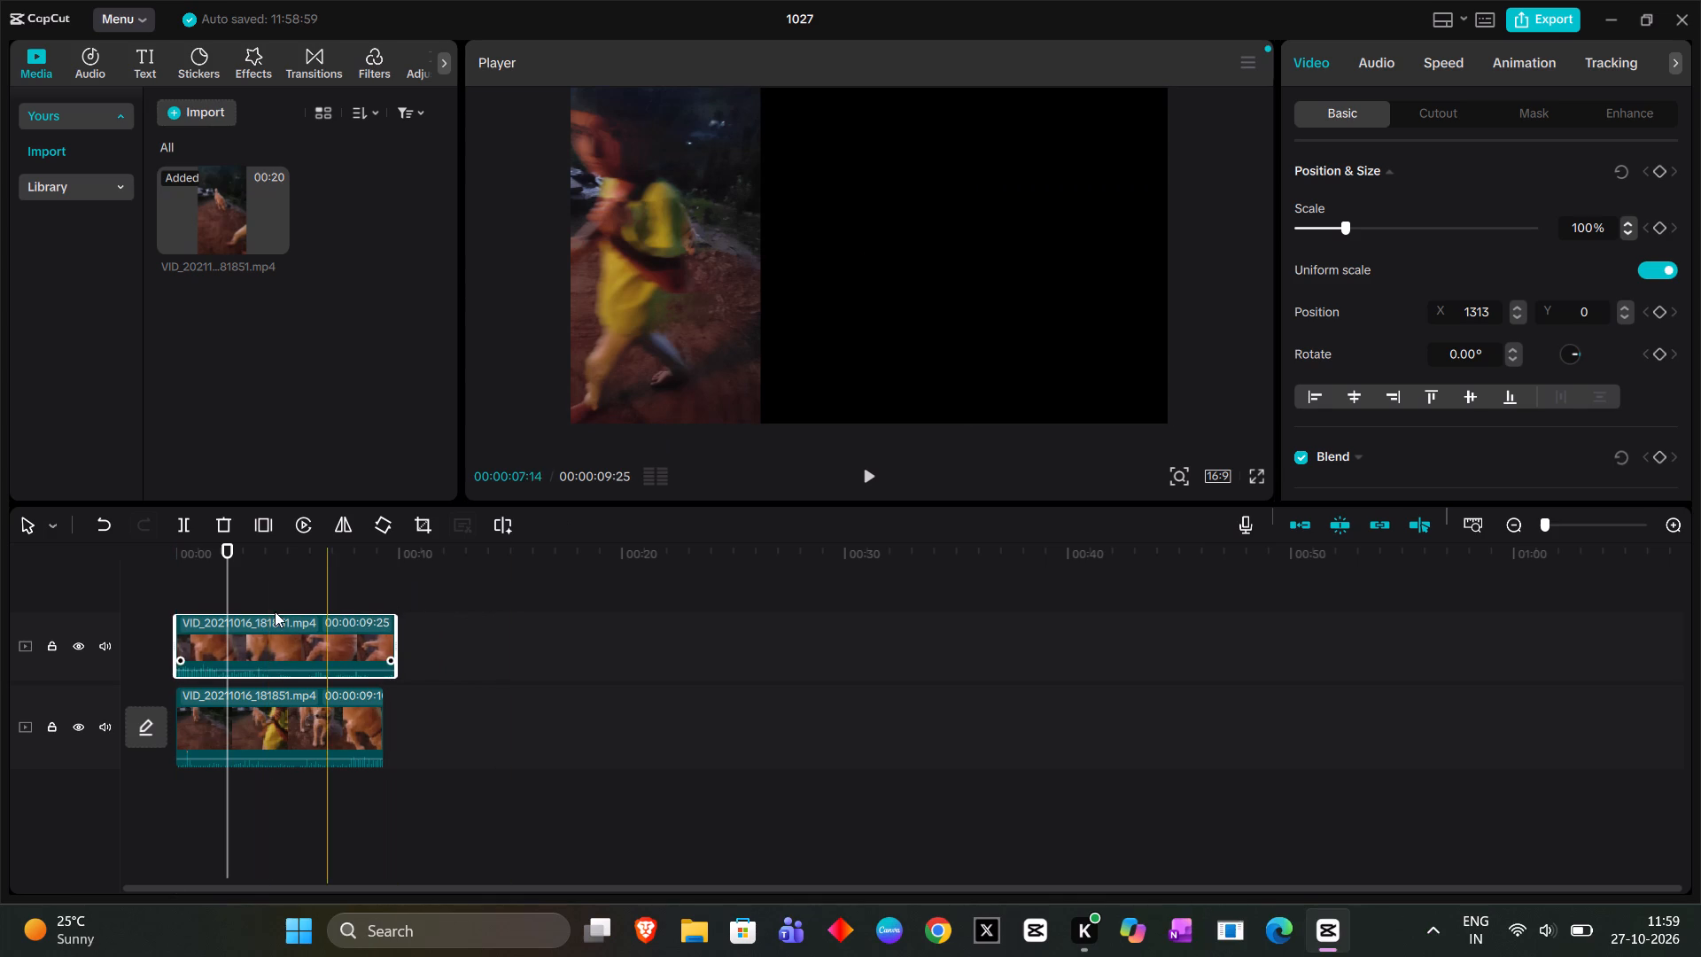
# Play the timeline from 00:00:00:00 to review both segments side by side.
pyautogui.moveTo(228, 550); pyautogui.dragTo(152, 561)
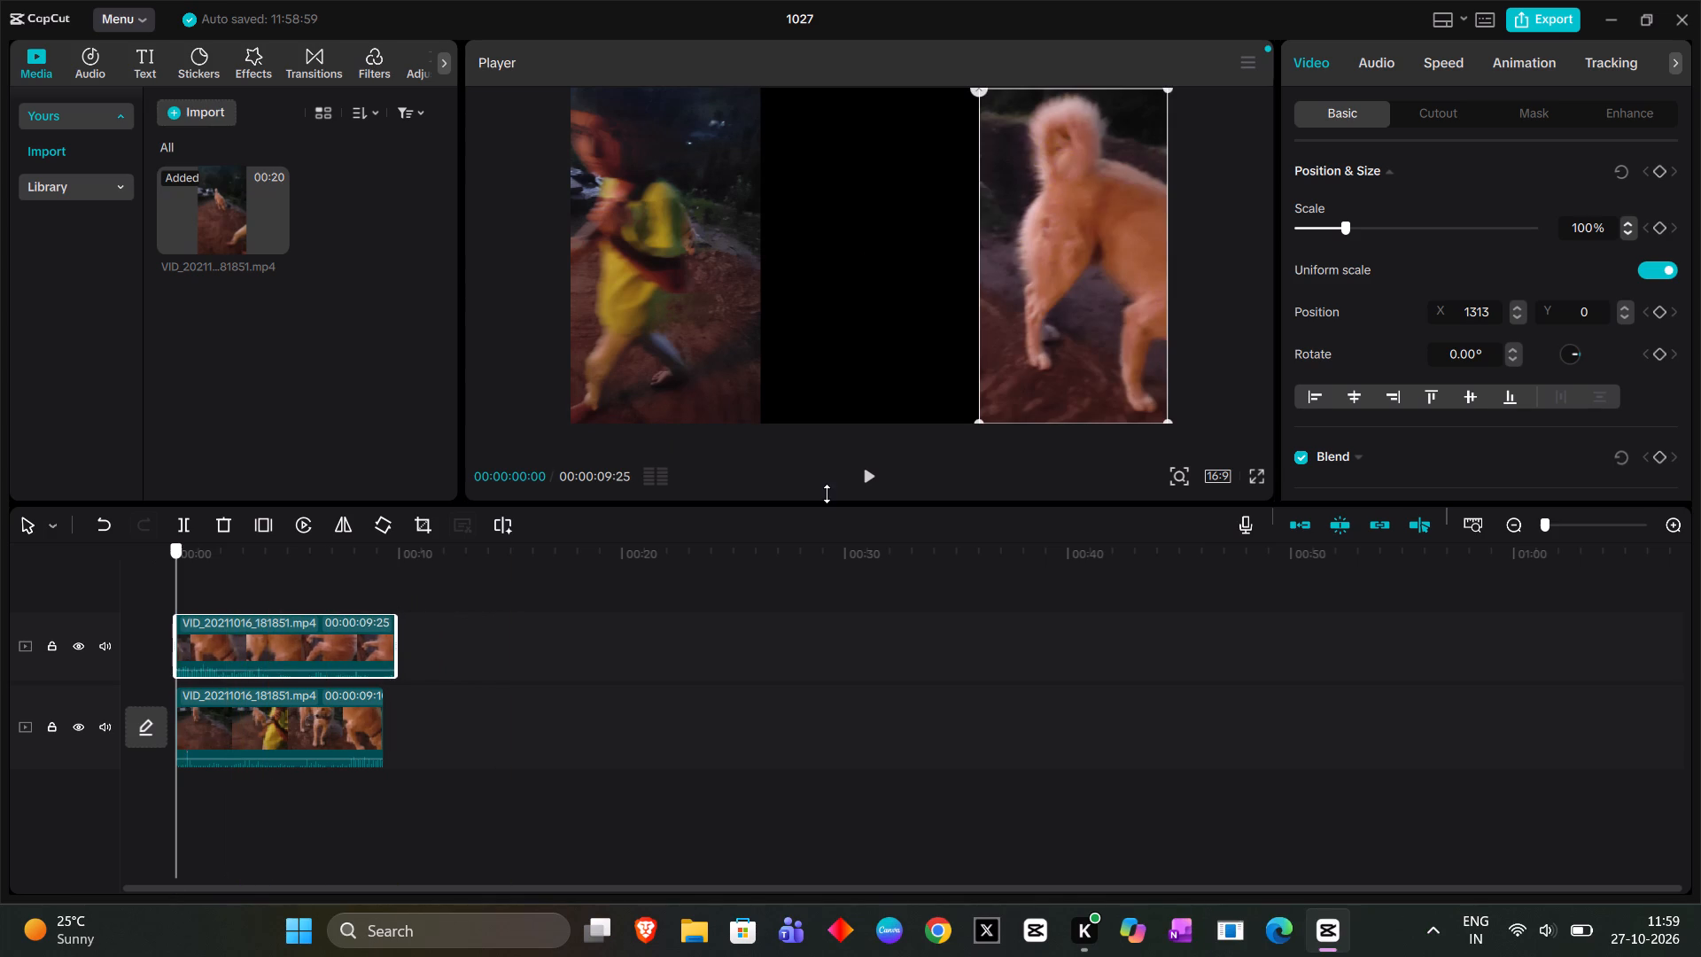
pyautogui.click(864, 474)
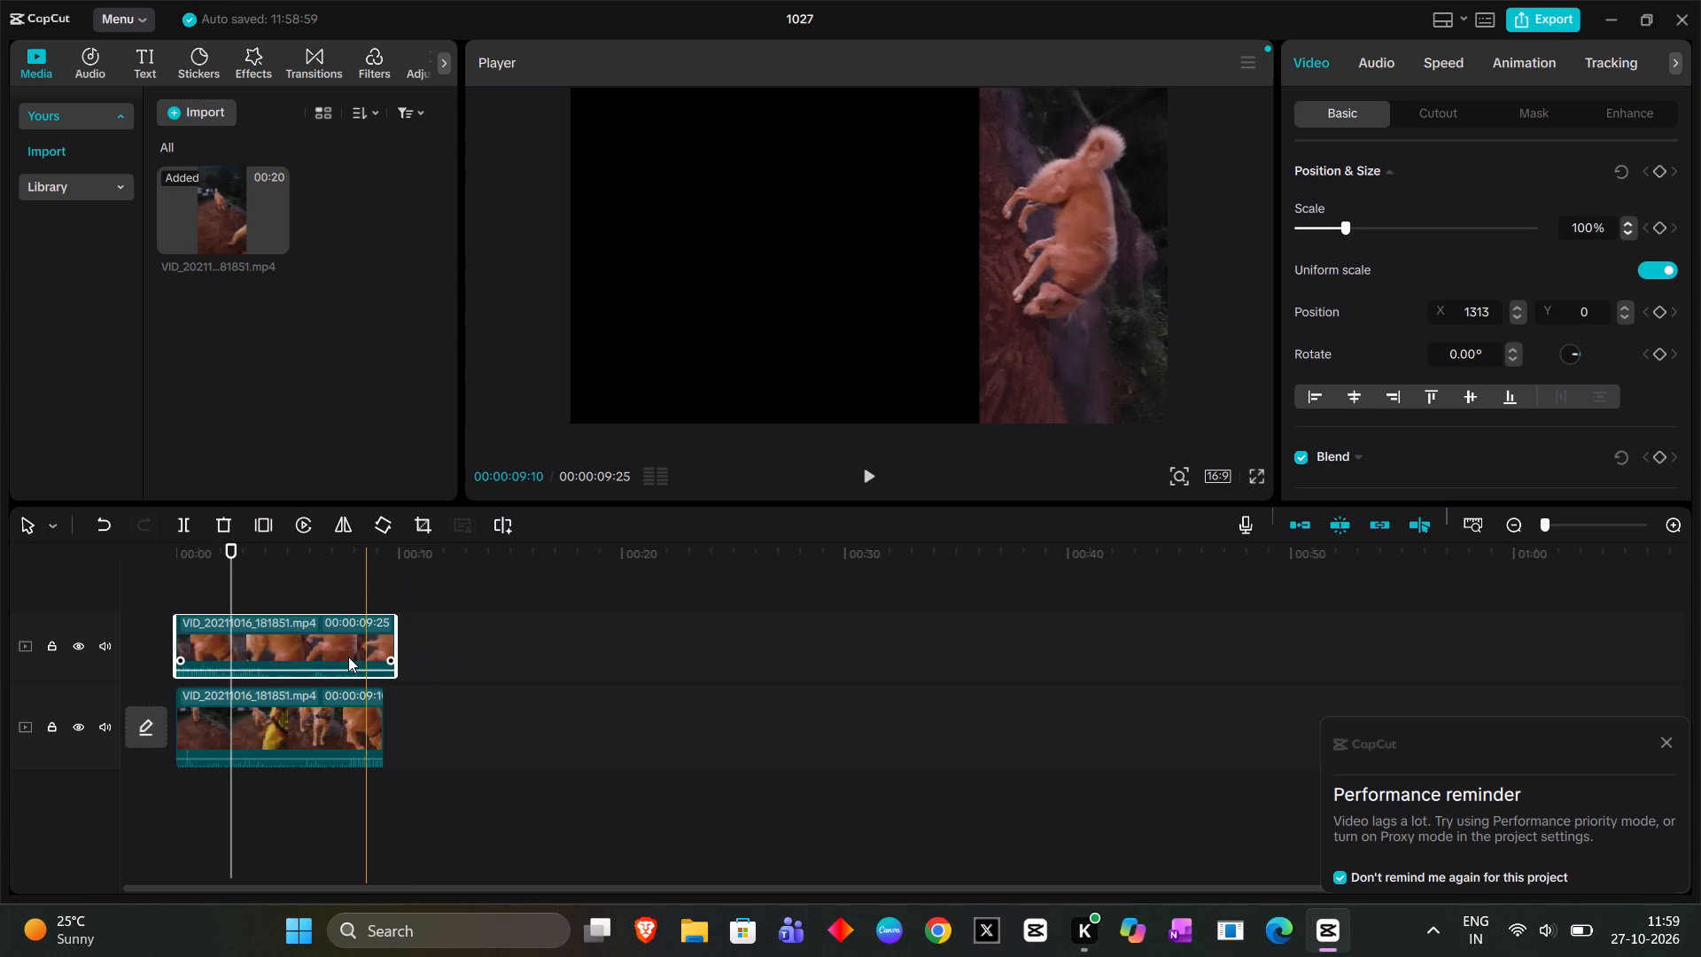
# Copy the upper-track segment.
pyautogui.rightClick(331, 628)
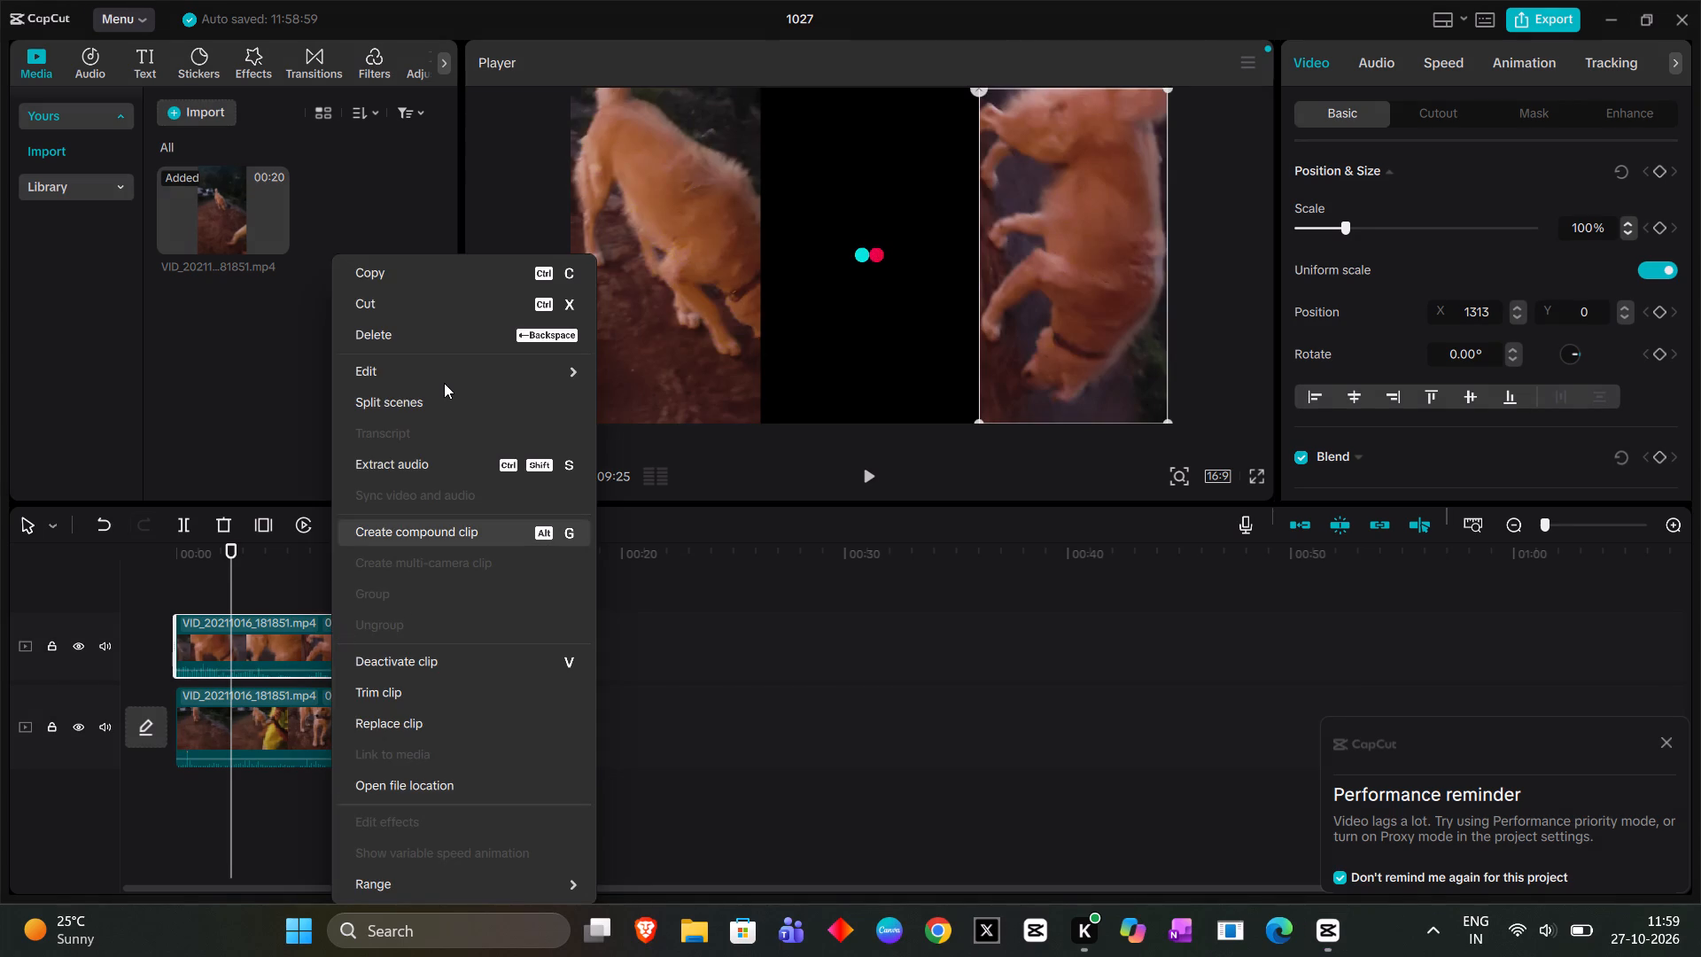
pyautogui.click(466, 273)
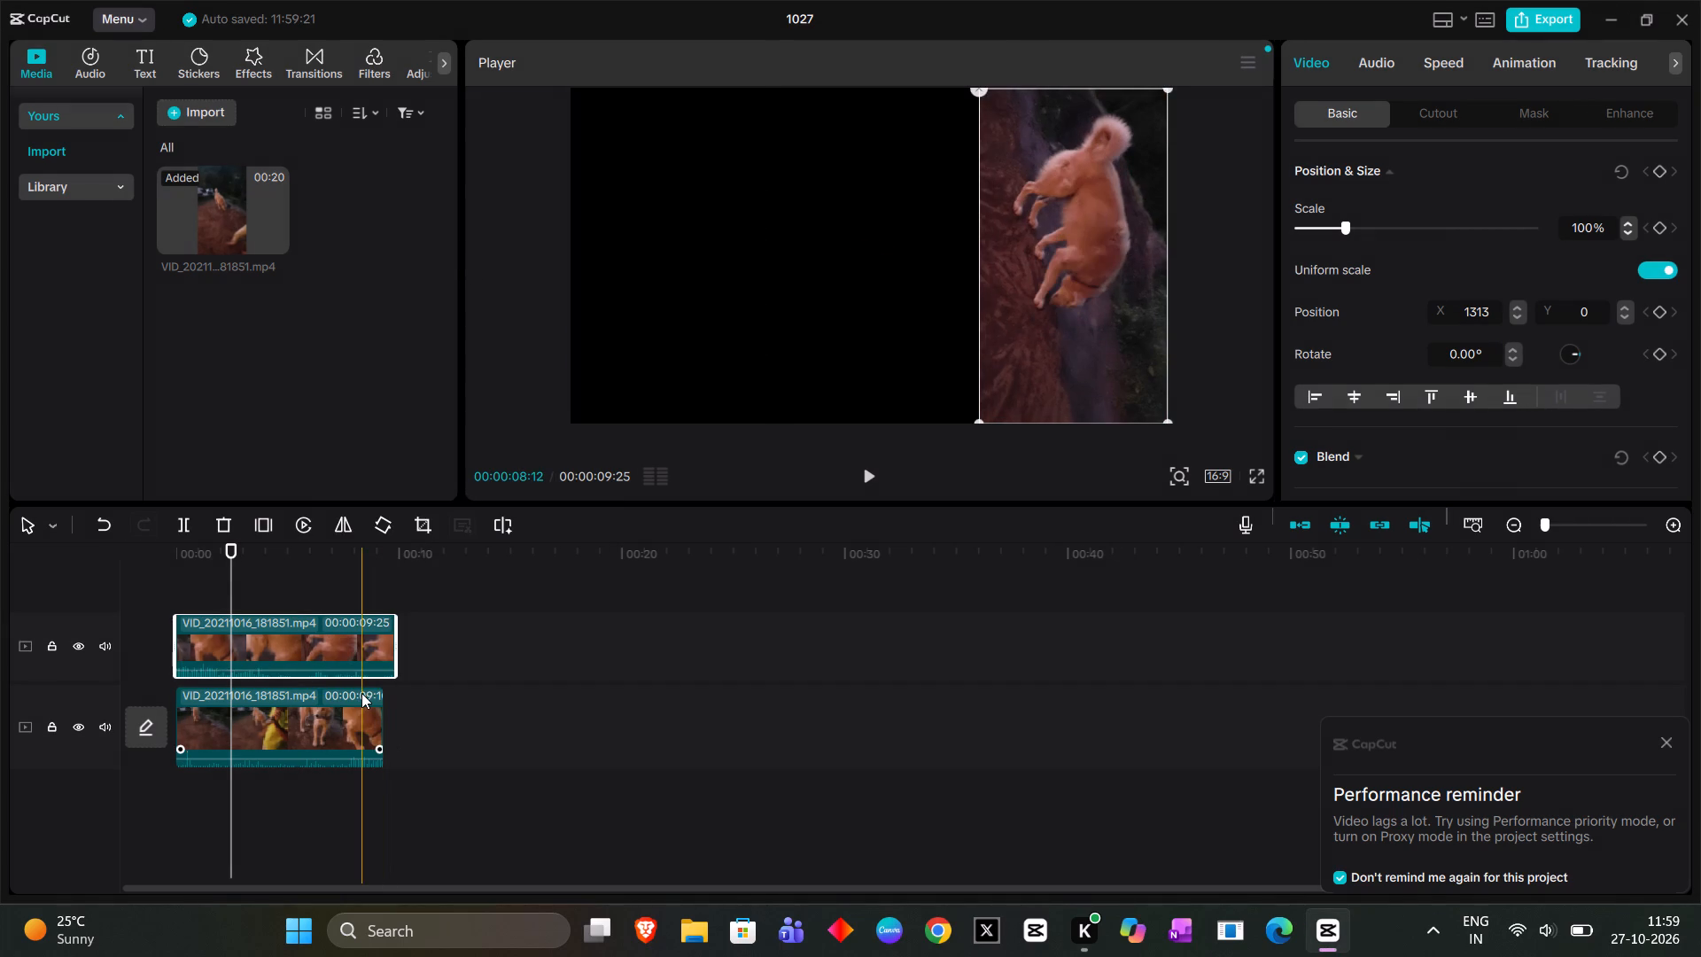
pyautogui.click(382, 645)
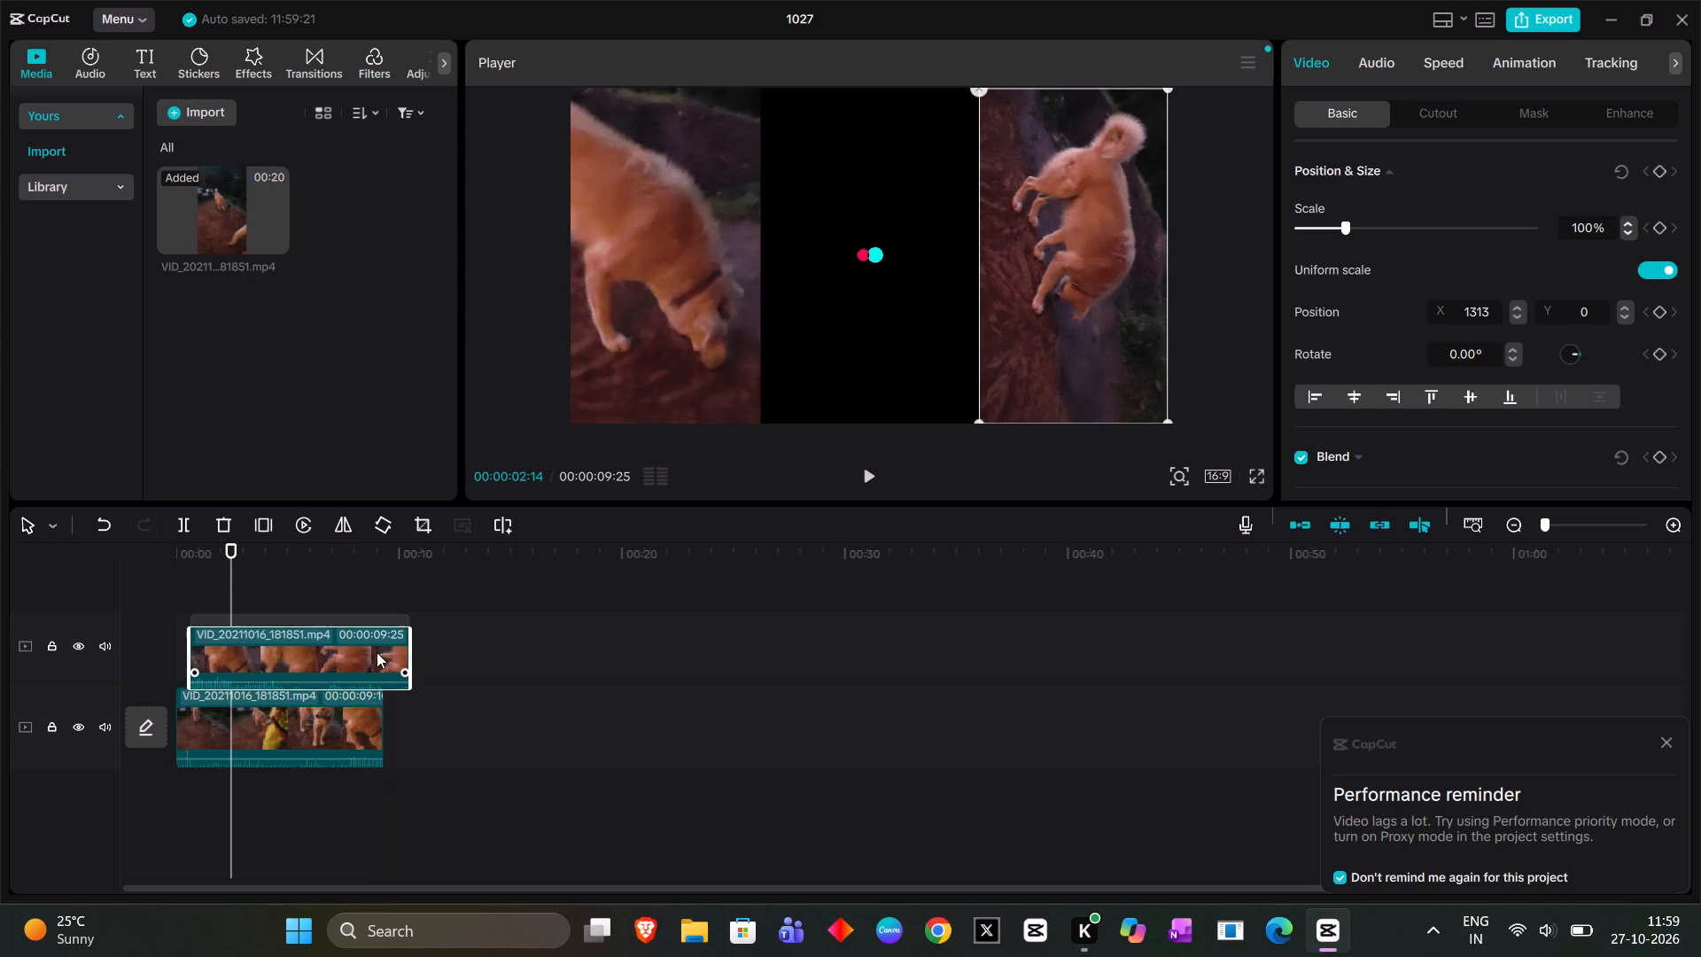
# Resume playback from 00:00:02:14 to review the side-by-side footage, and stop at about 00:00:09:00.
pyautogui.click(866, 470)
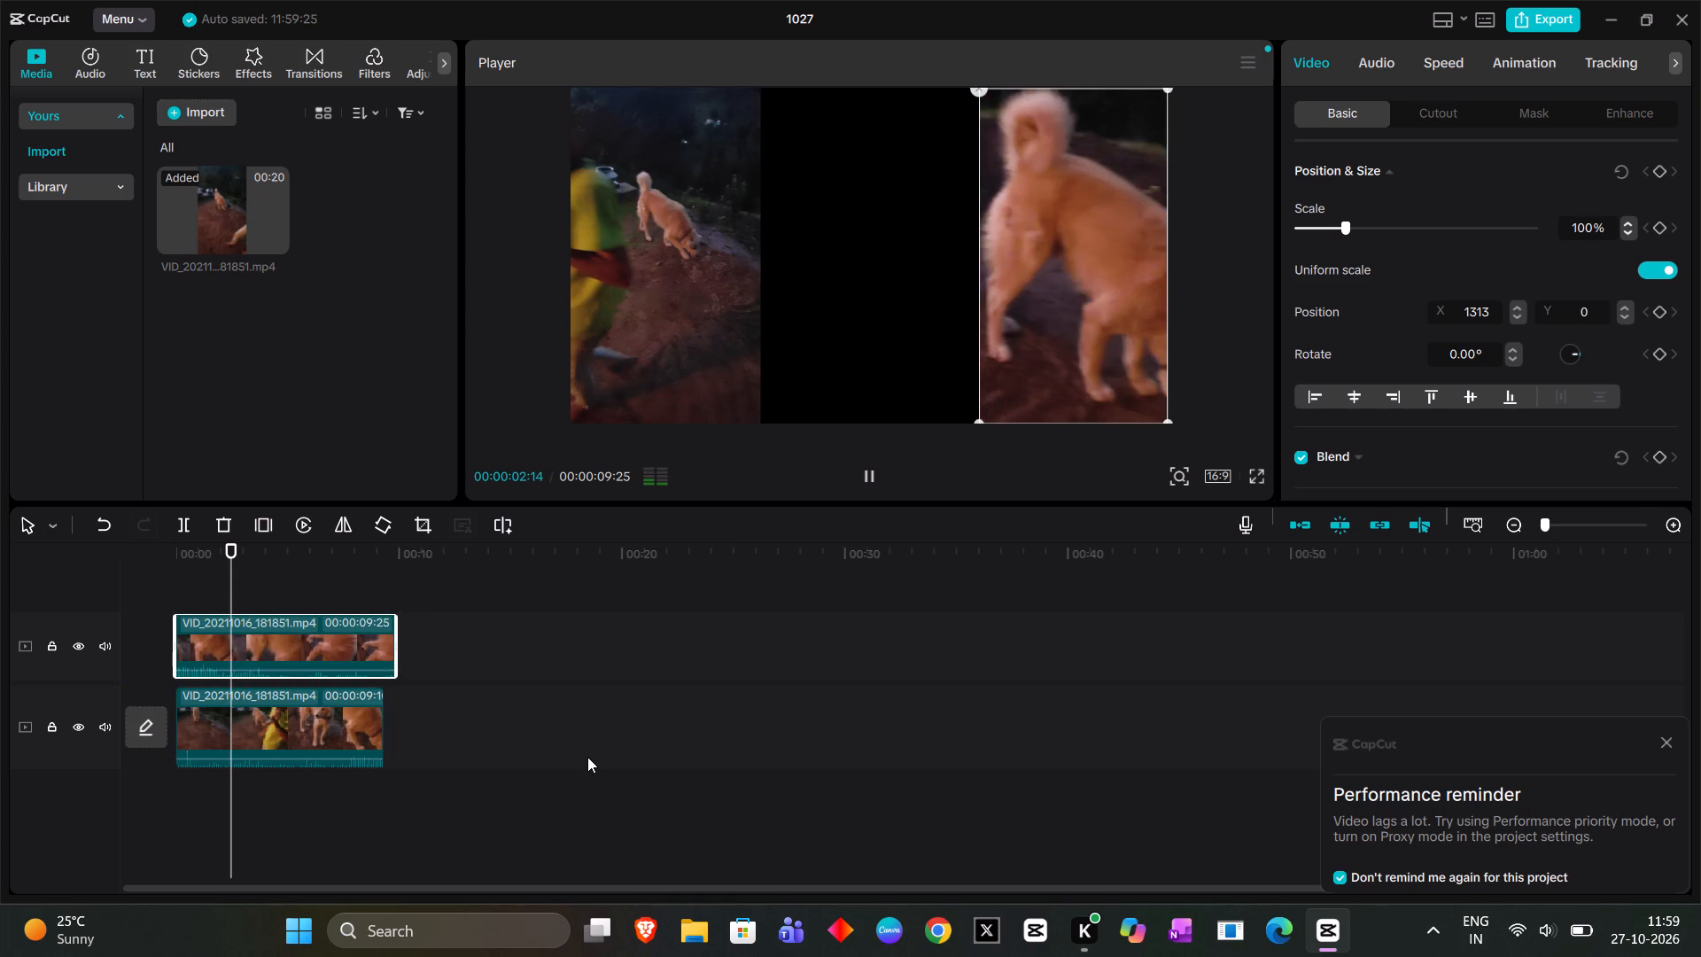
pyautogui.click(659, 481)
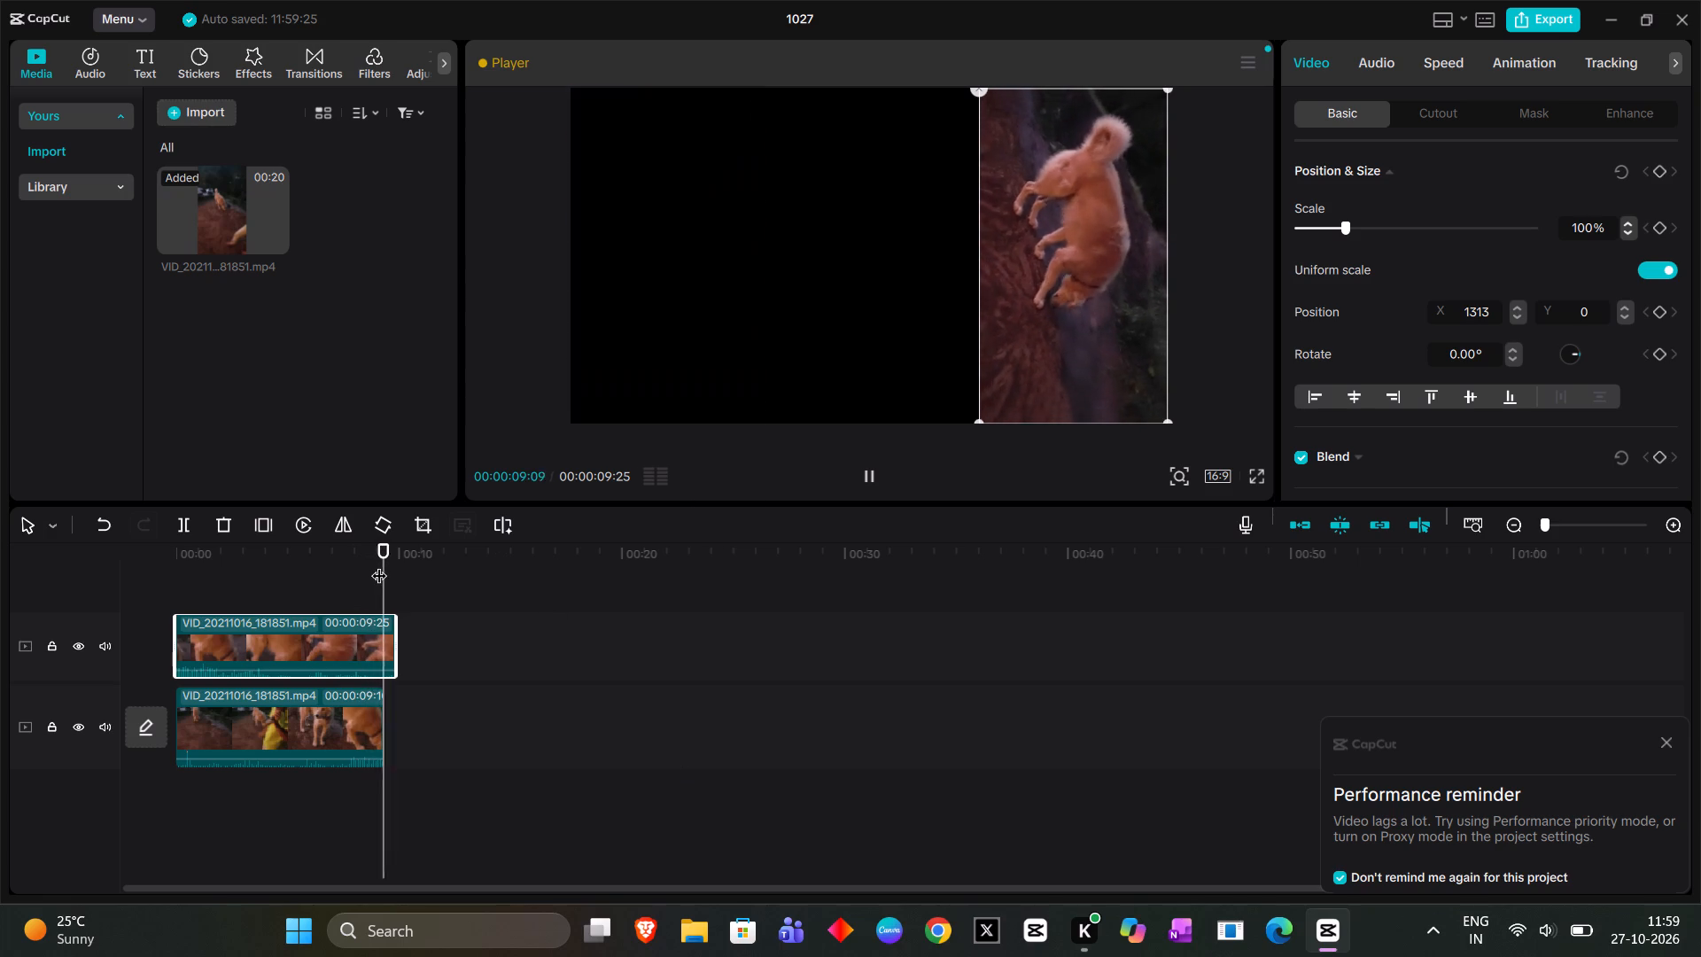
pyautogui.click(373, 564)
pyautogui.click(361, 564)
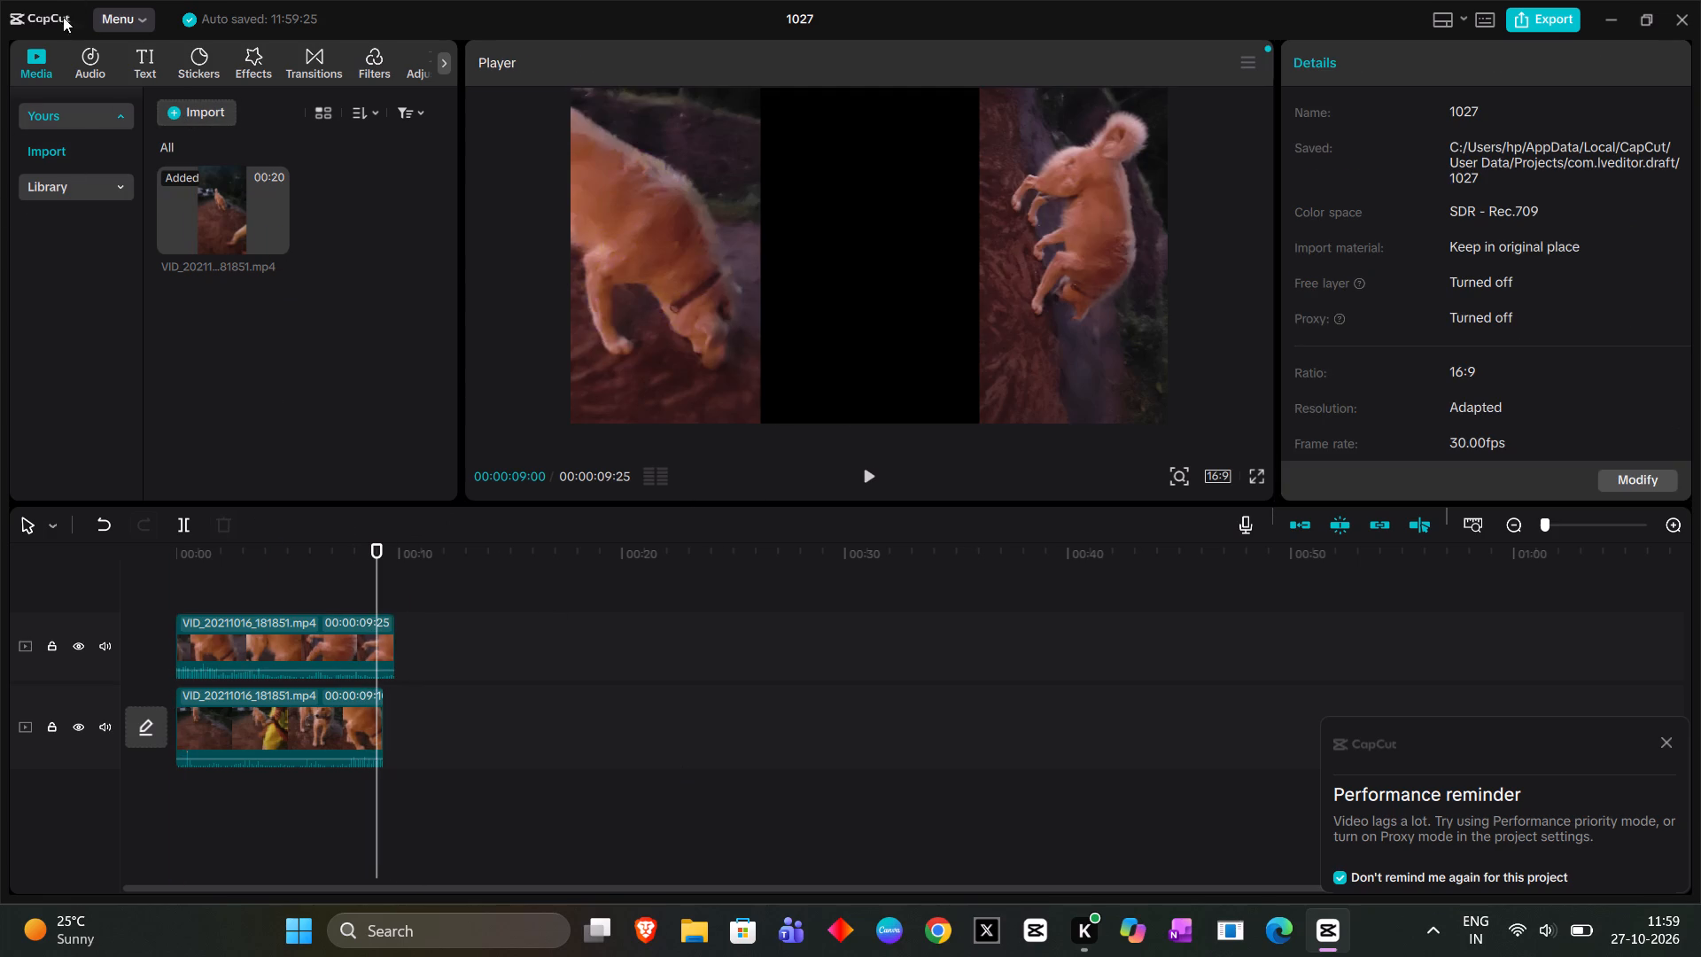
# Turn on multiple-clip selection for the timeline and place the playhead at about 00:00:01:28.
pyautogui.rightClick(498, 635)
pyautogui.rightClick(497, 634)
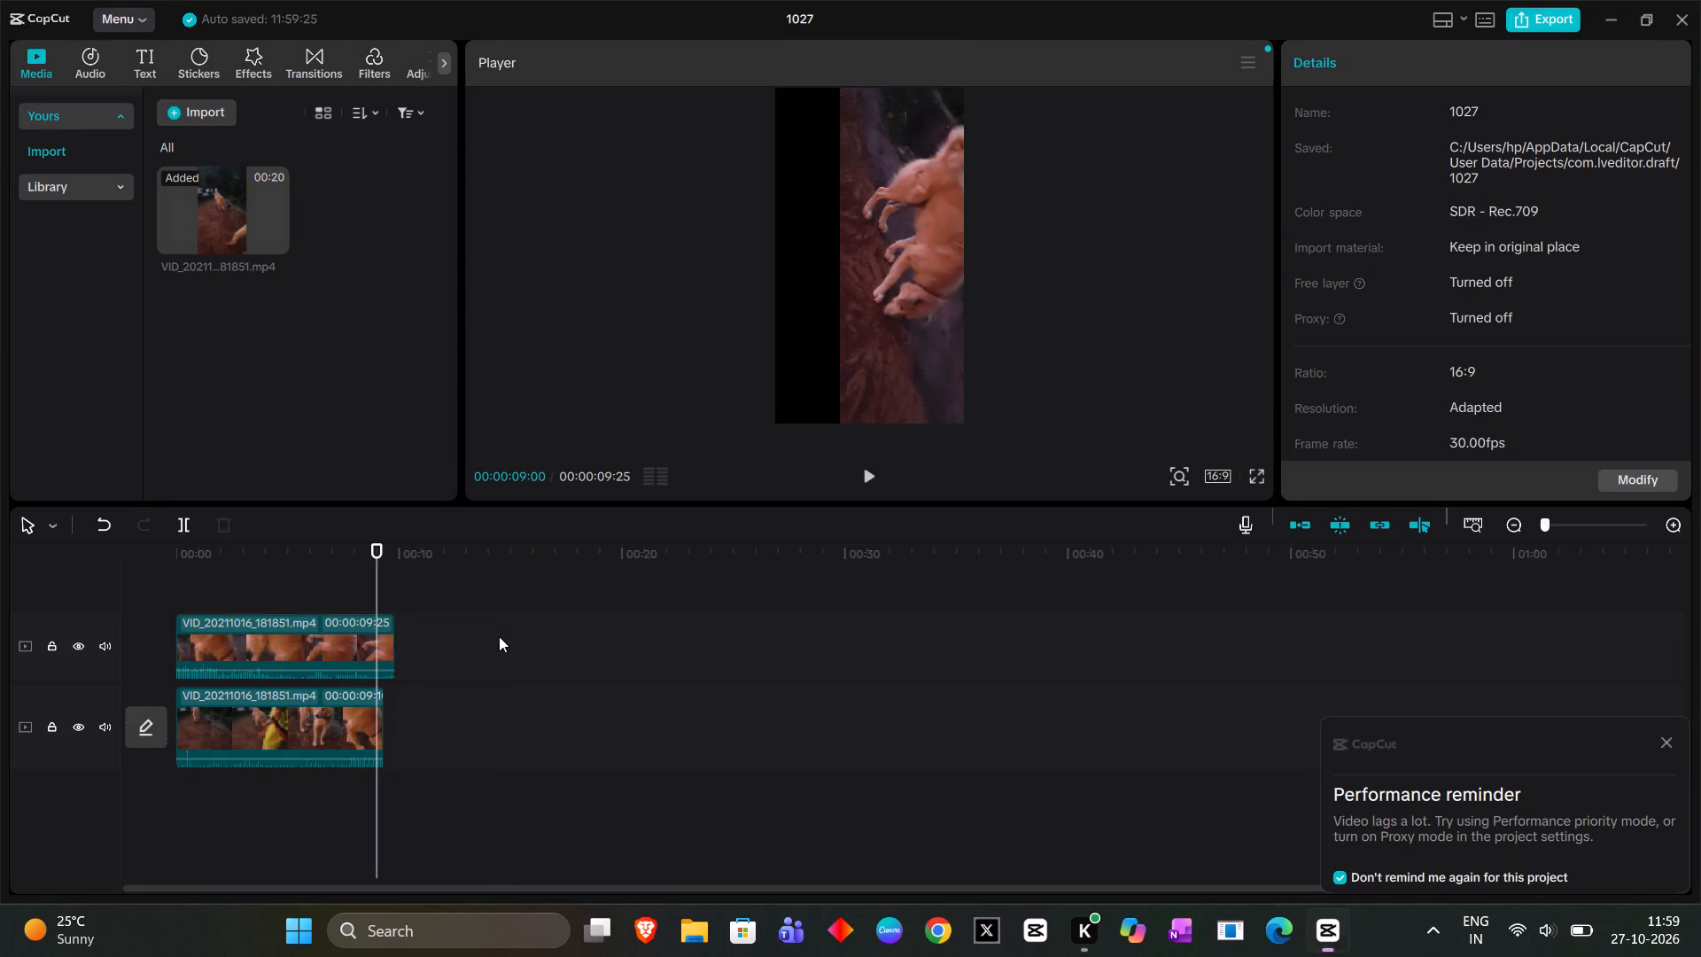
pyautogui.rightClick(499, 636)
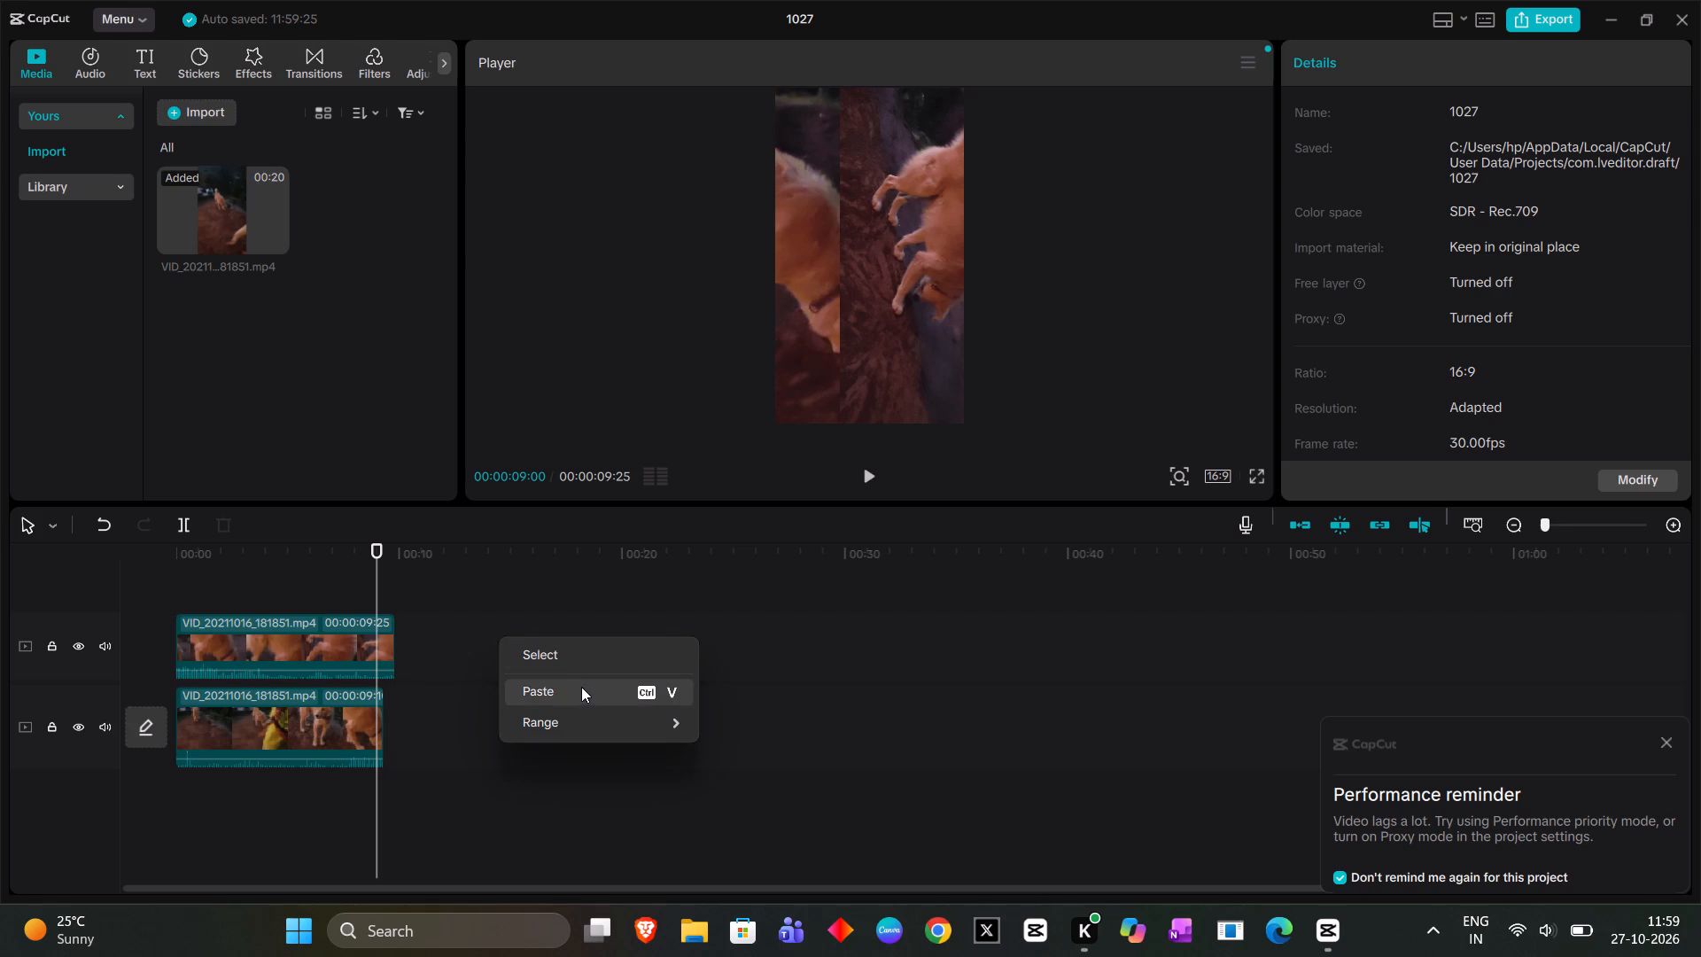
pyautogui.click(597, 644)
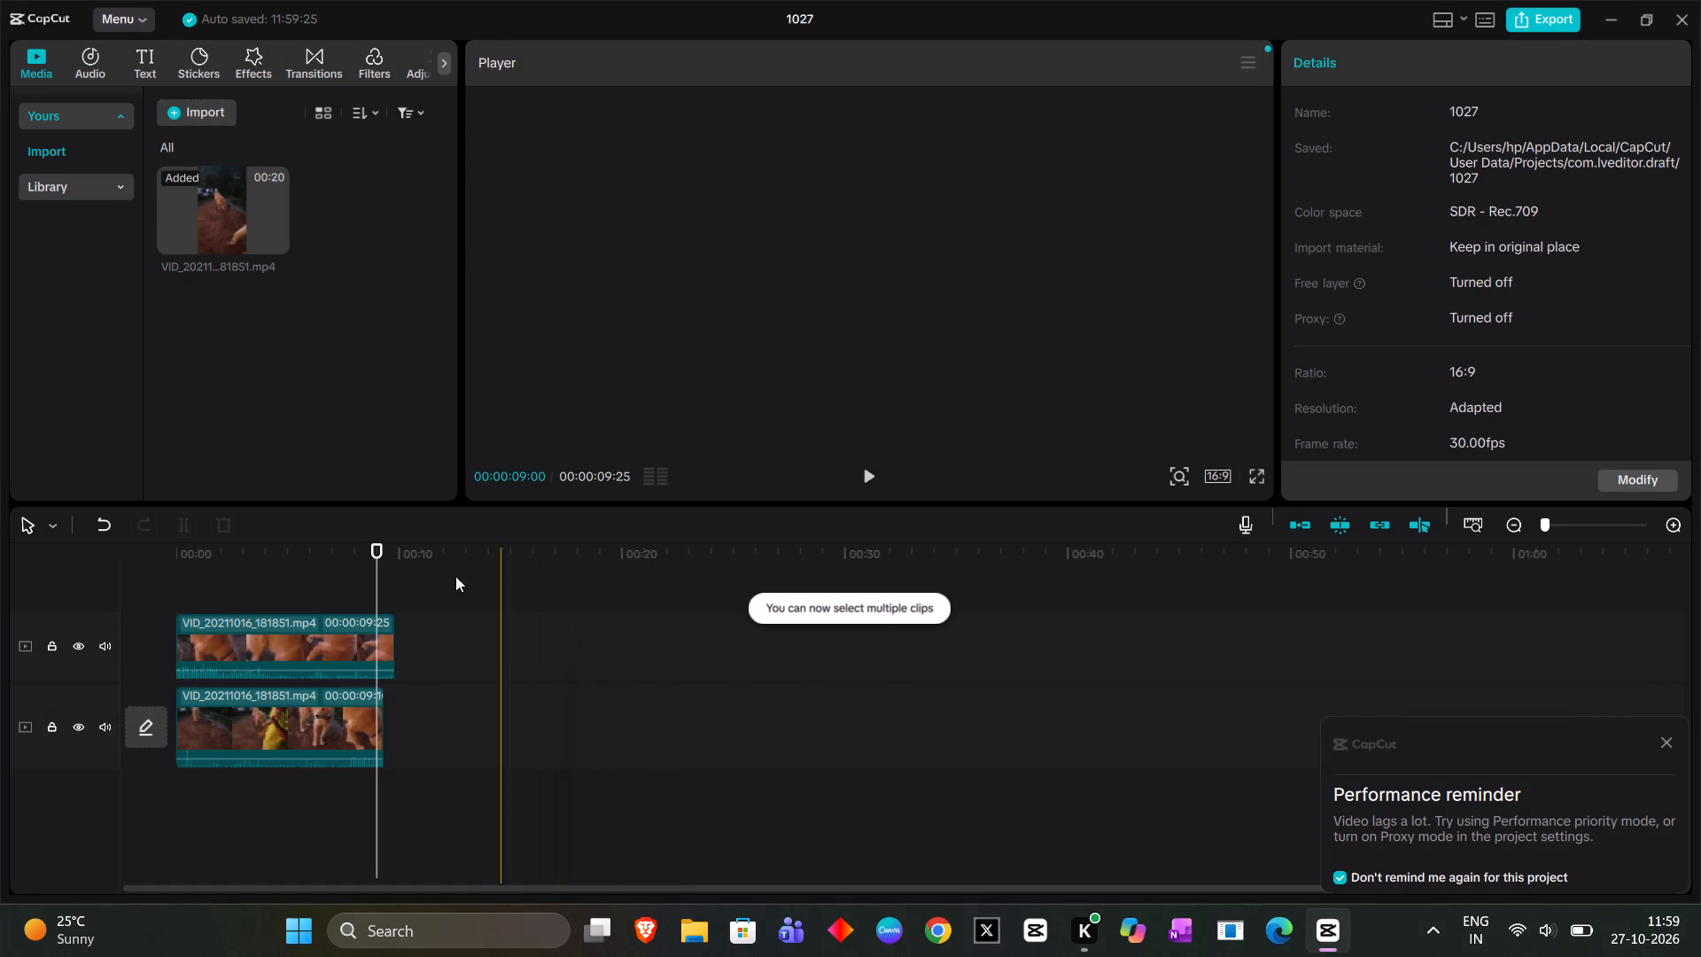
pyautogui.click(220, 586)
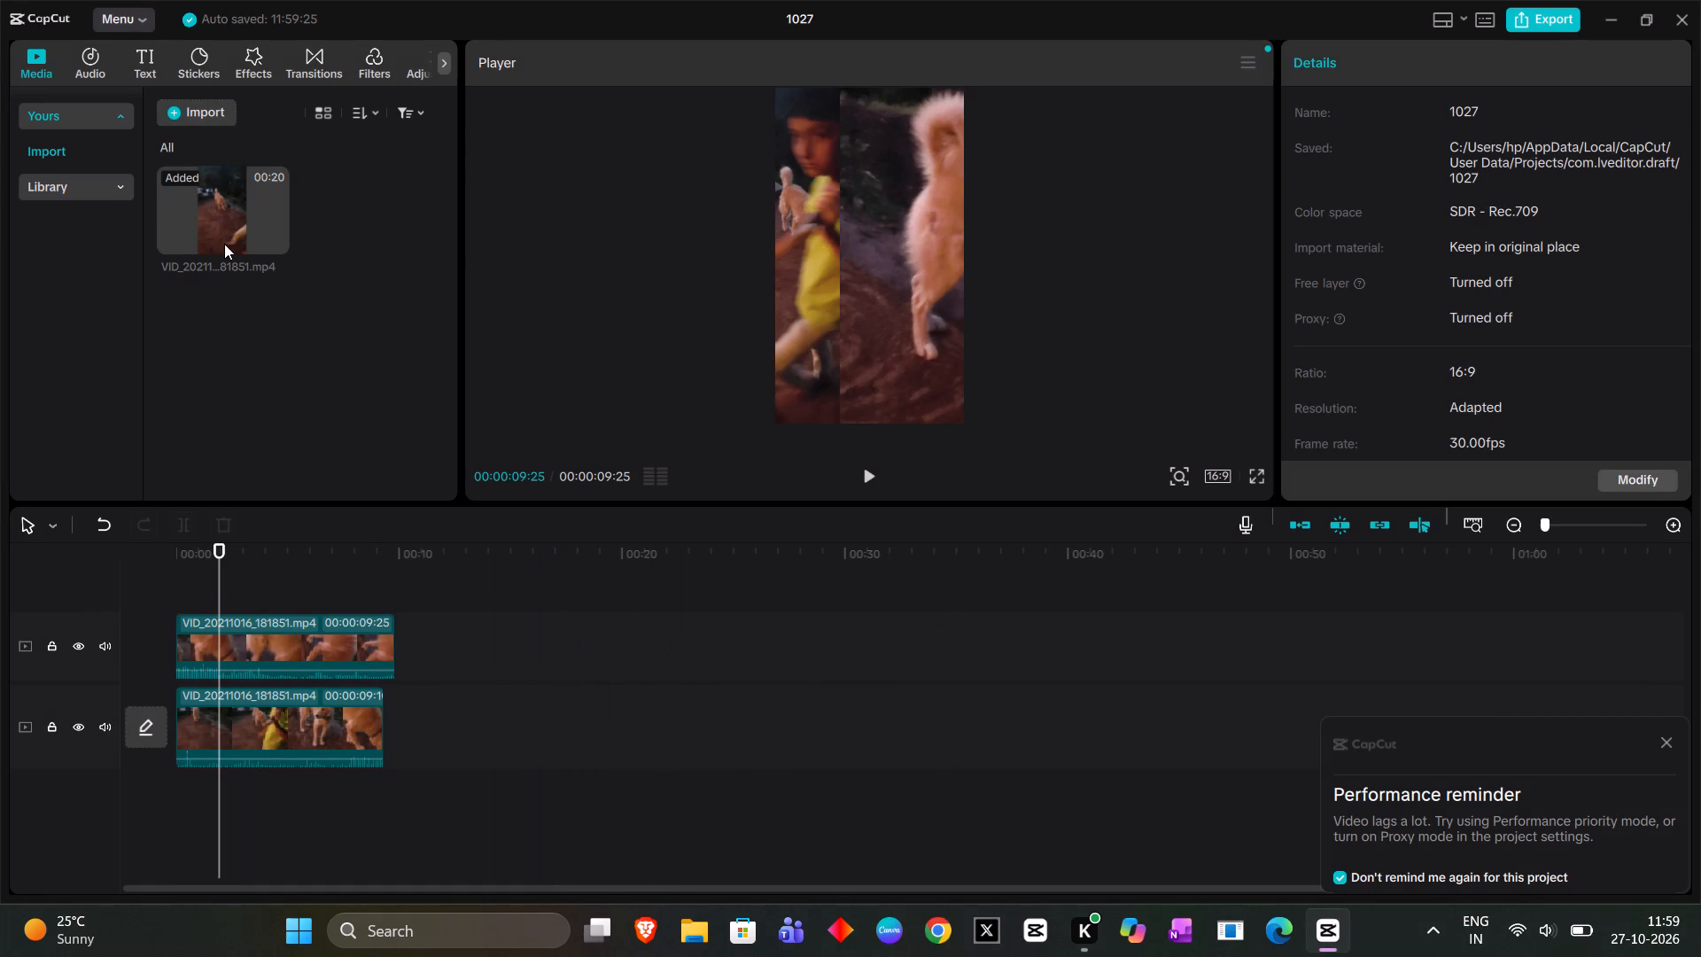
# Check the media Library section and return to the imported media.
pyautogui.click(86, 186)
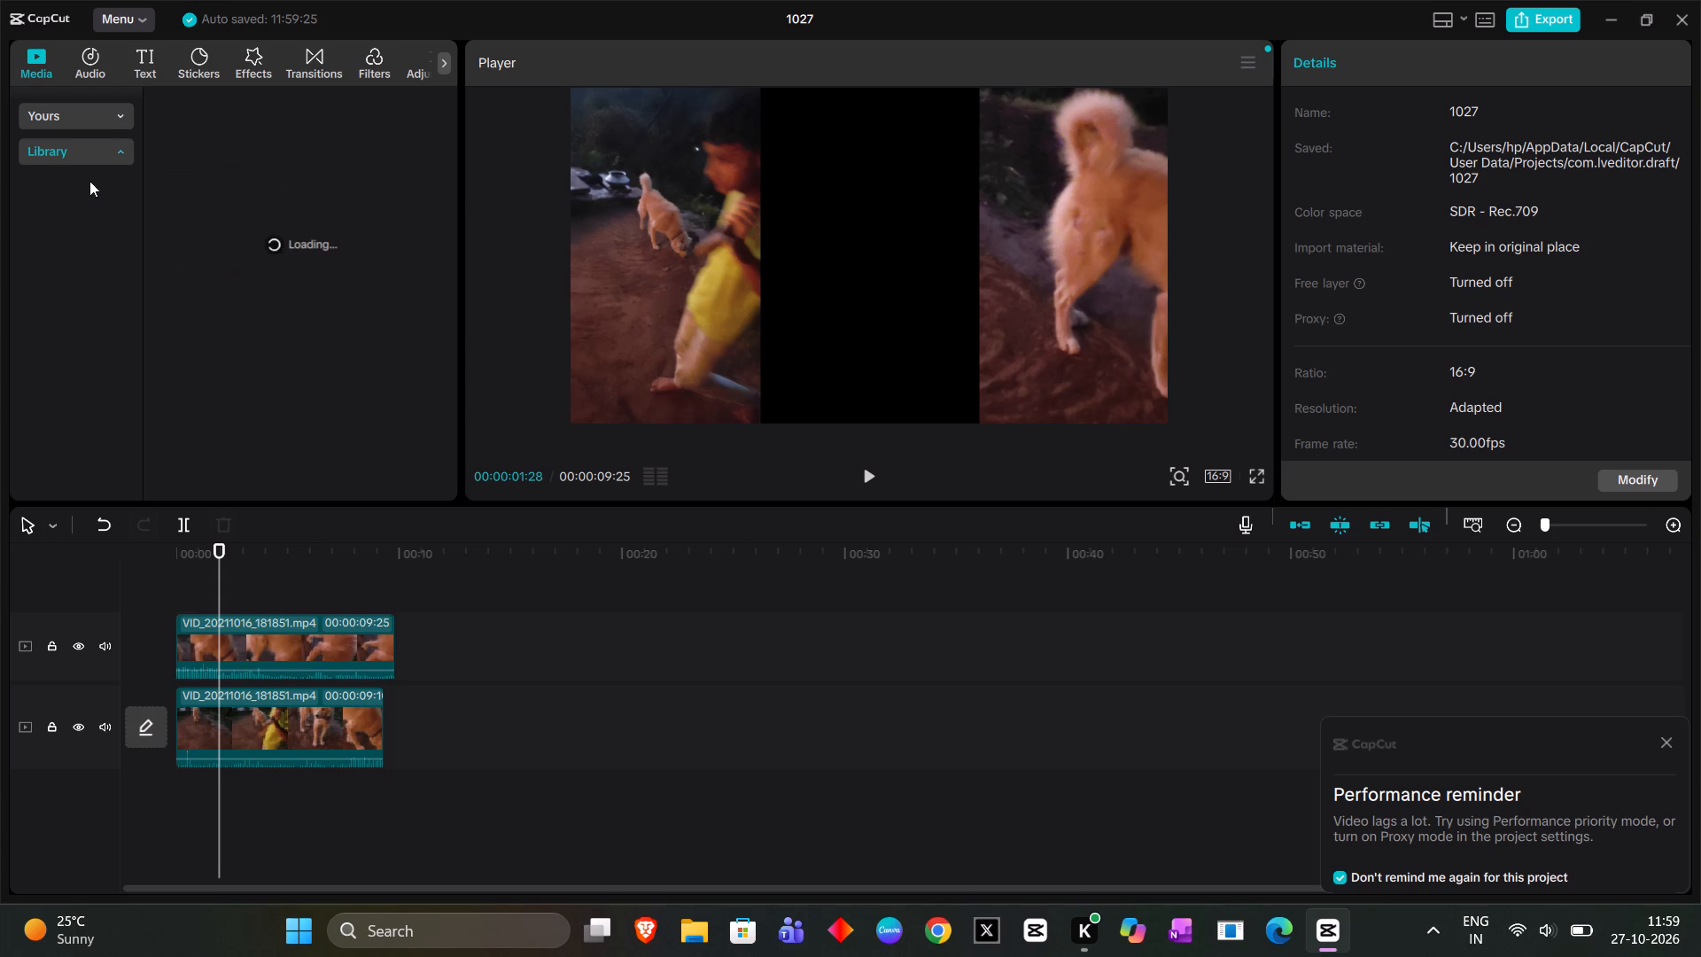
pyautogui.click(120, 151)
pyautogui.click(97, 158)
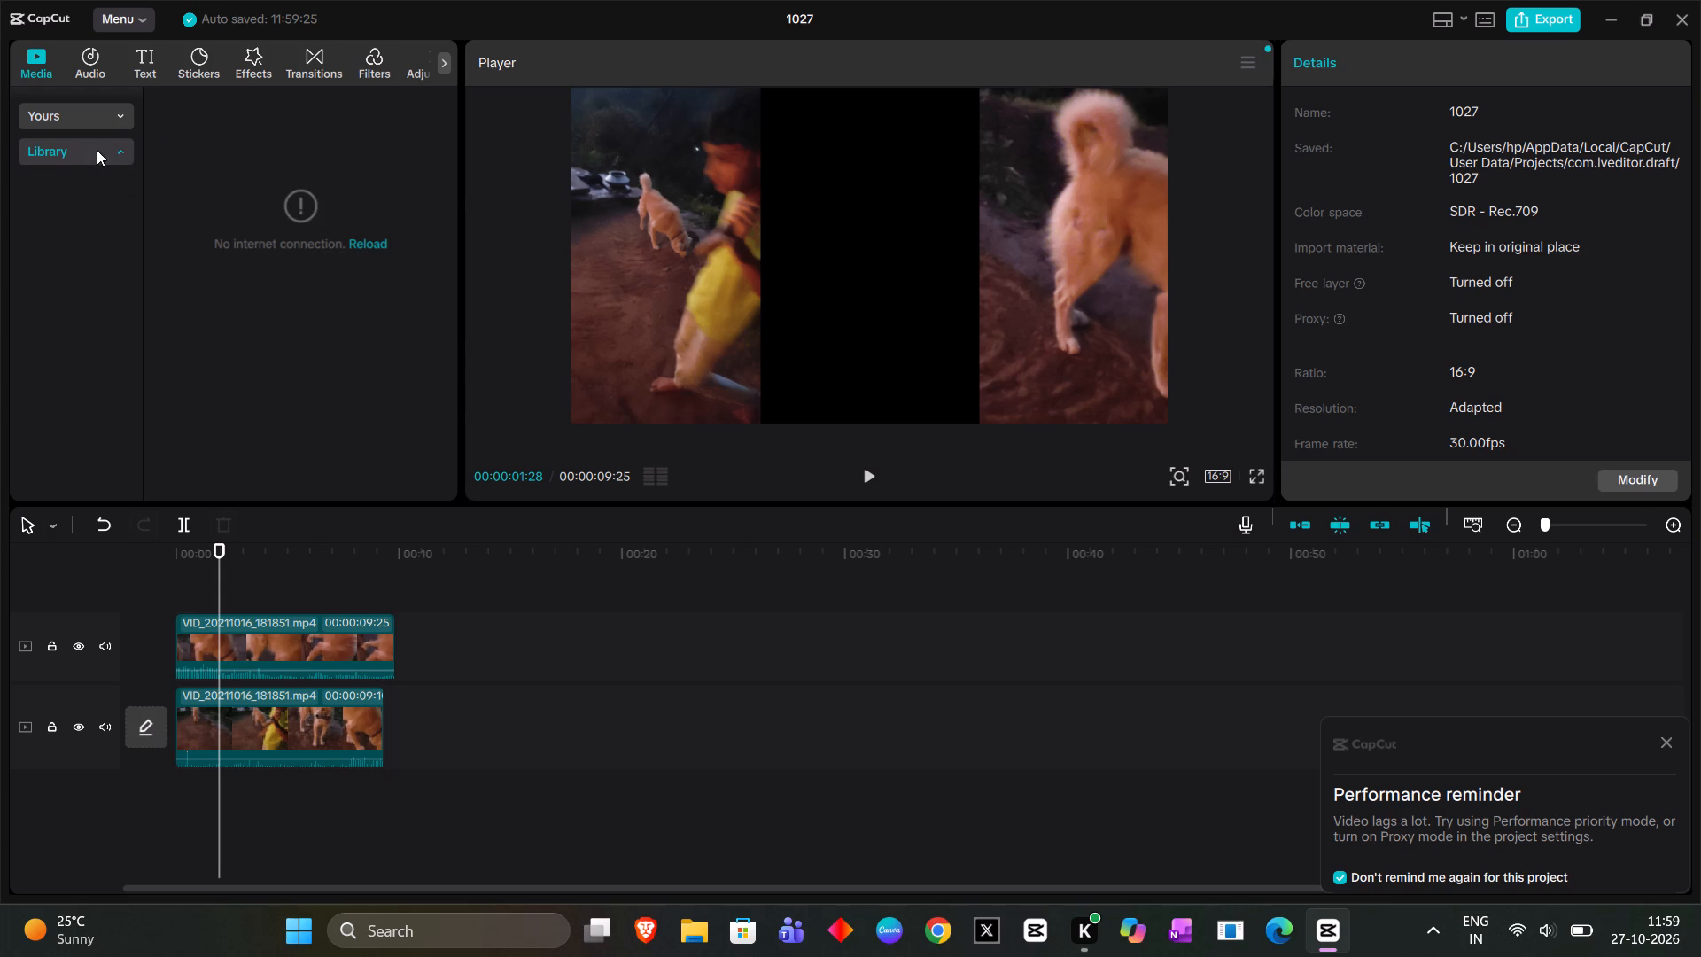
pyautogui.click(97, 145)
pyautogui.click(107, 101)
pyautogui.click(105, 114)
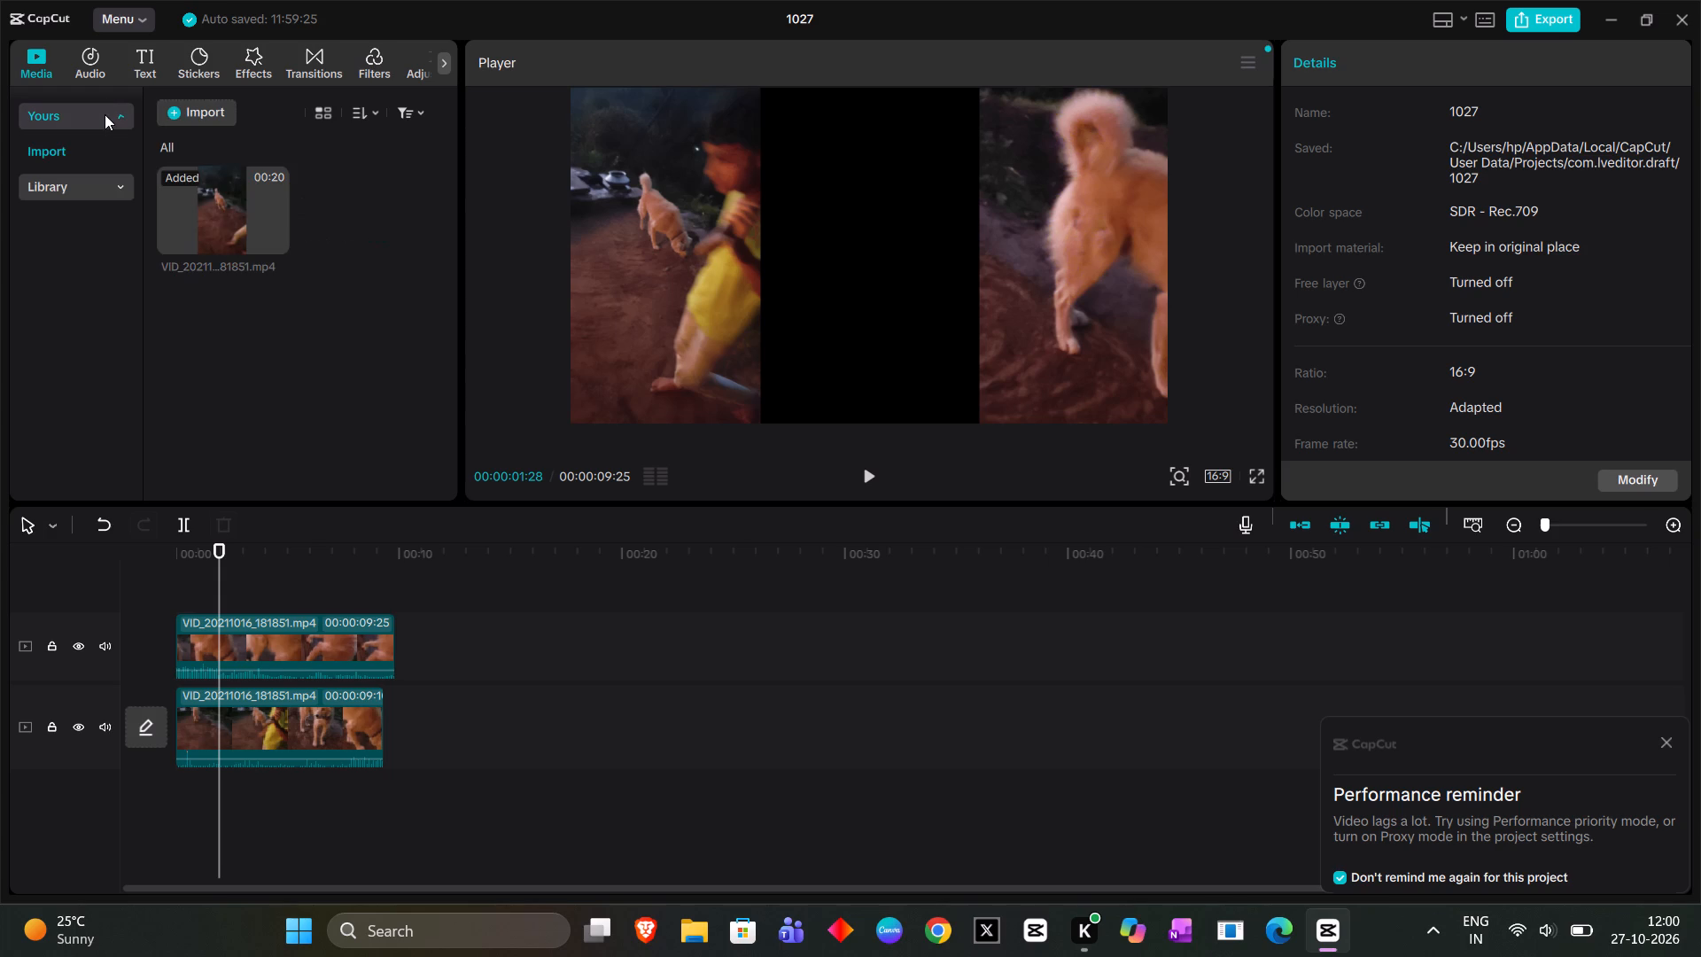
pyautogui.click(52, 152)
pyautogui.doubleClick(54, 151)
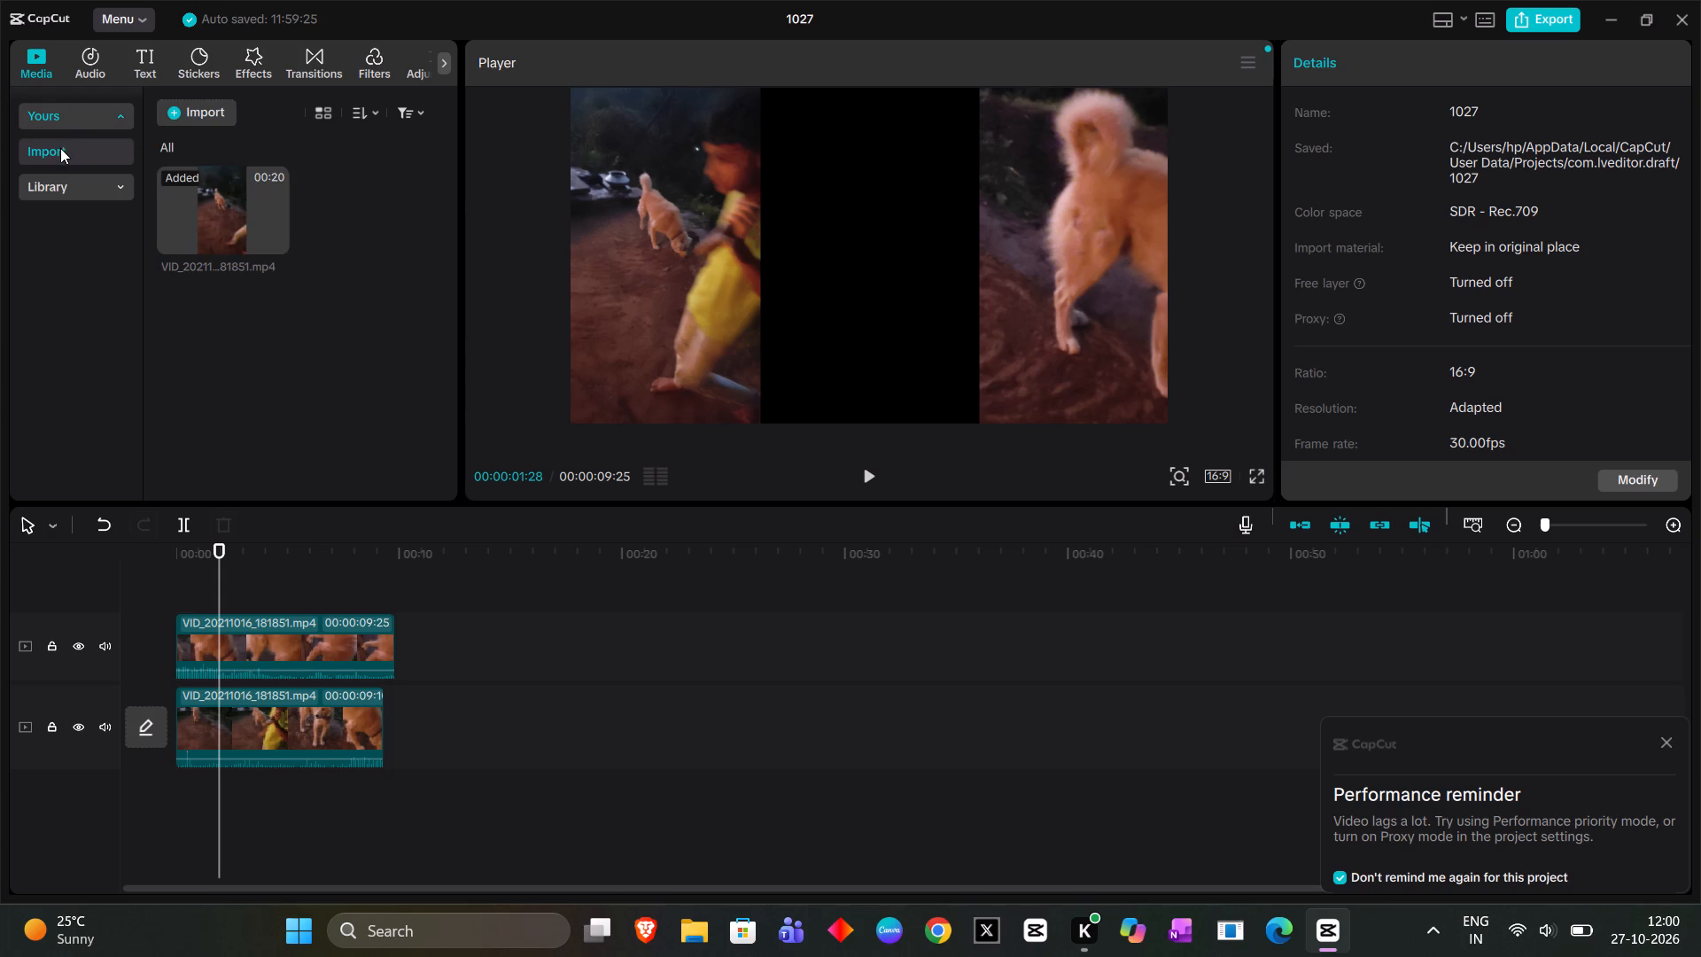
pyautogui.click(57, 148)
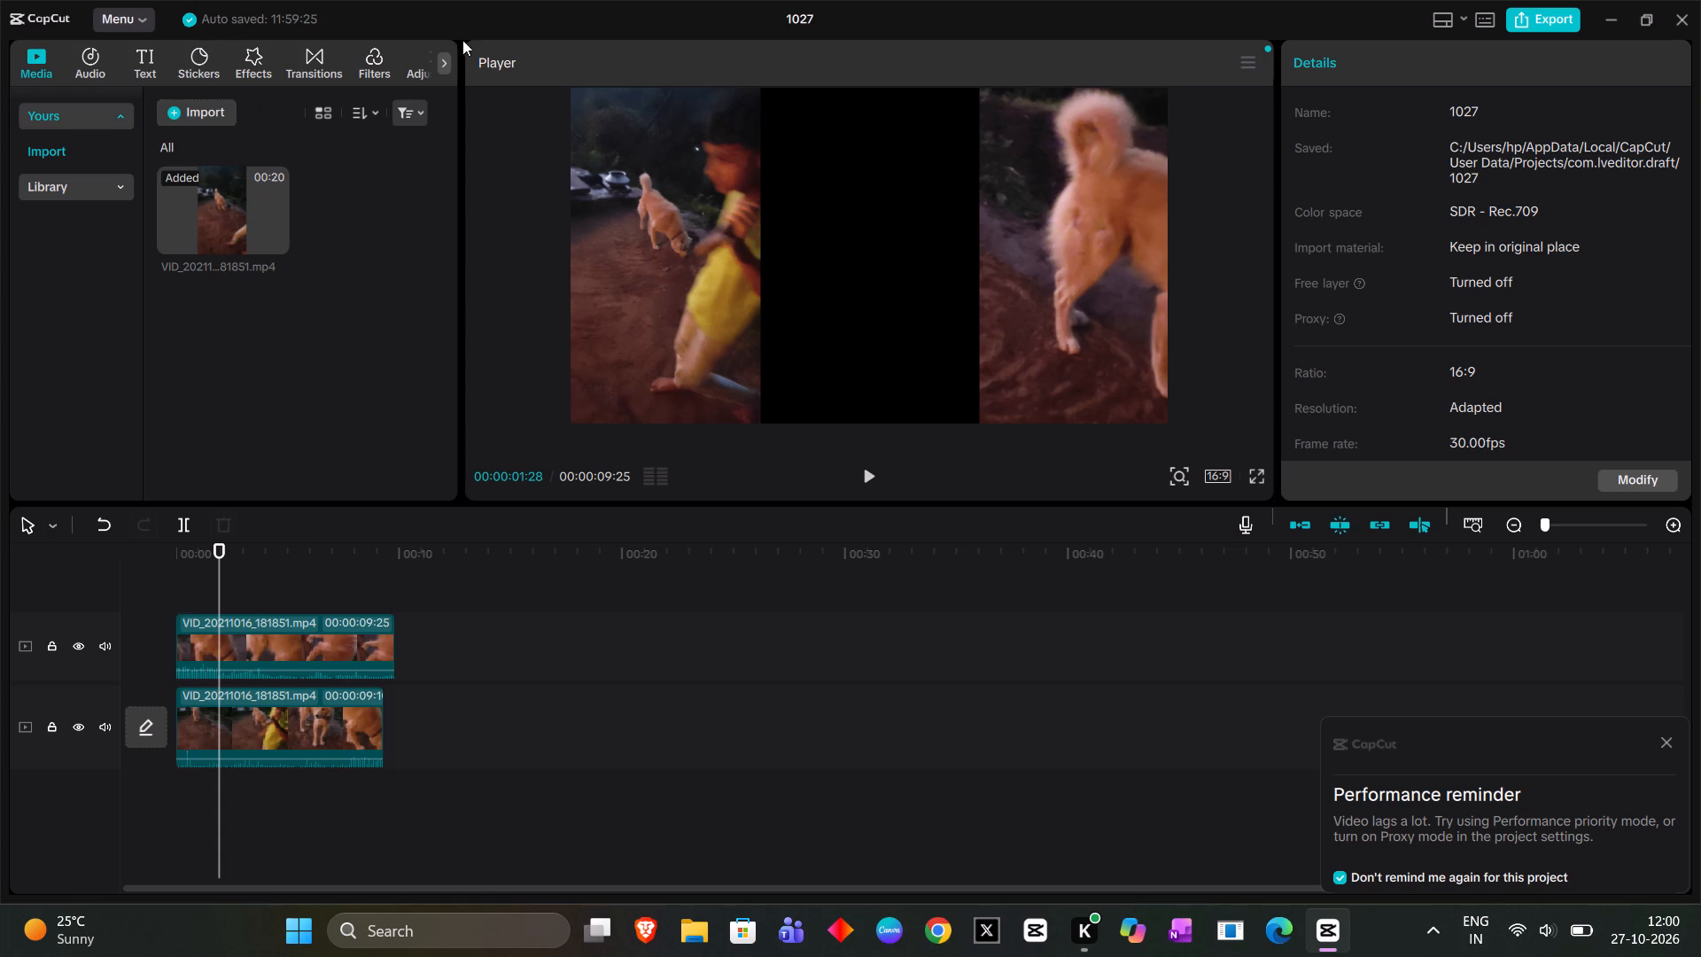
# Add three custom adjustment layers at 00:00:01:28, stacked on separate tracks above the video segments.
pyautogui.moveTo(445, 71); pyautogui.dragTo(485, 74)
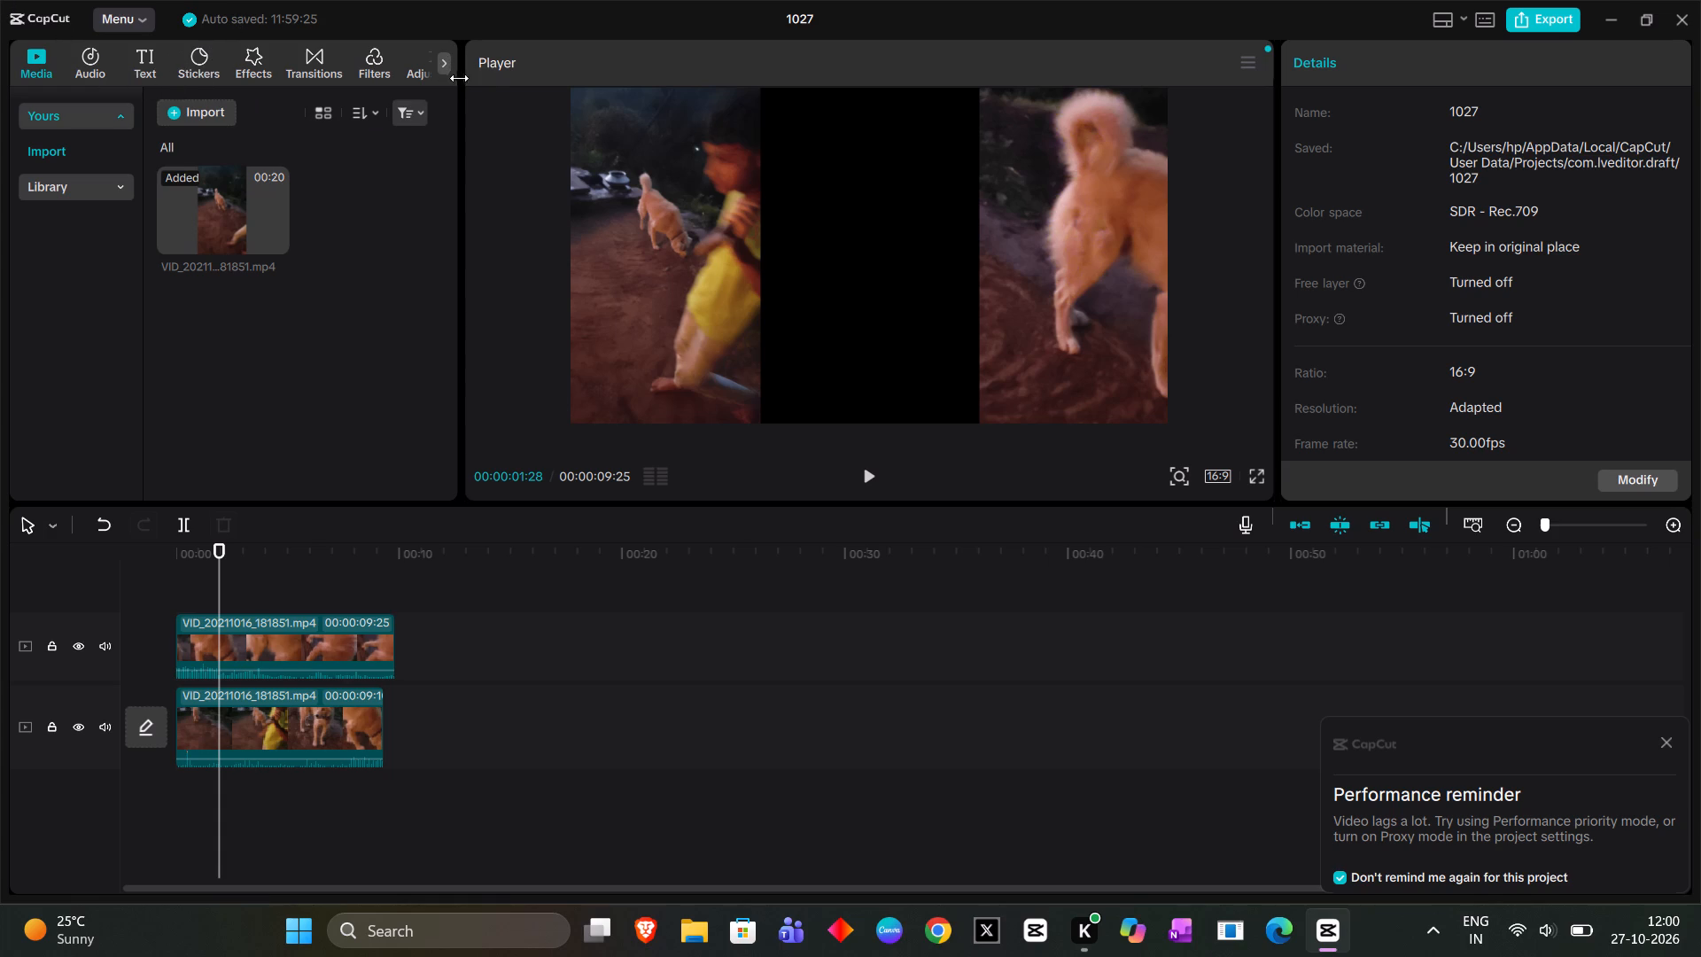
pyautogui.click(447, 64)
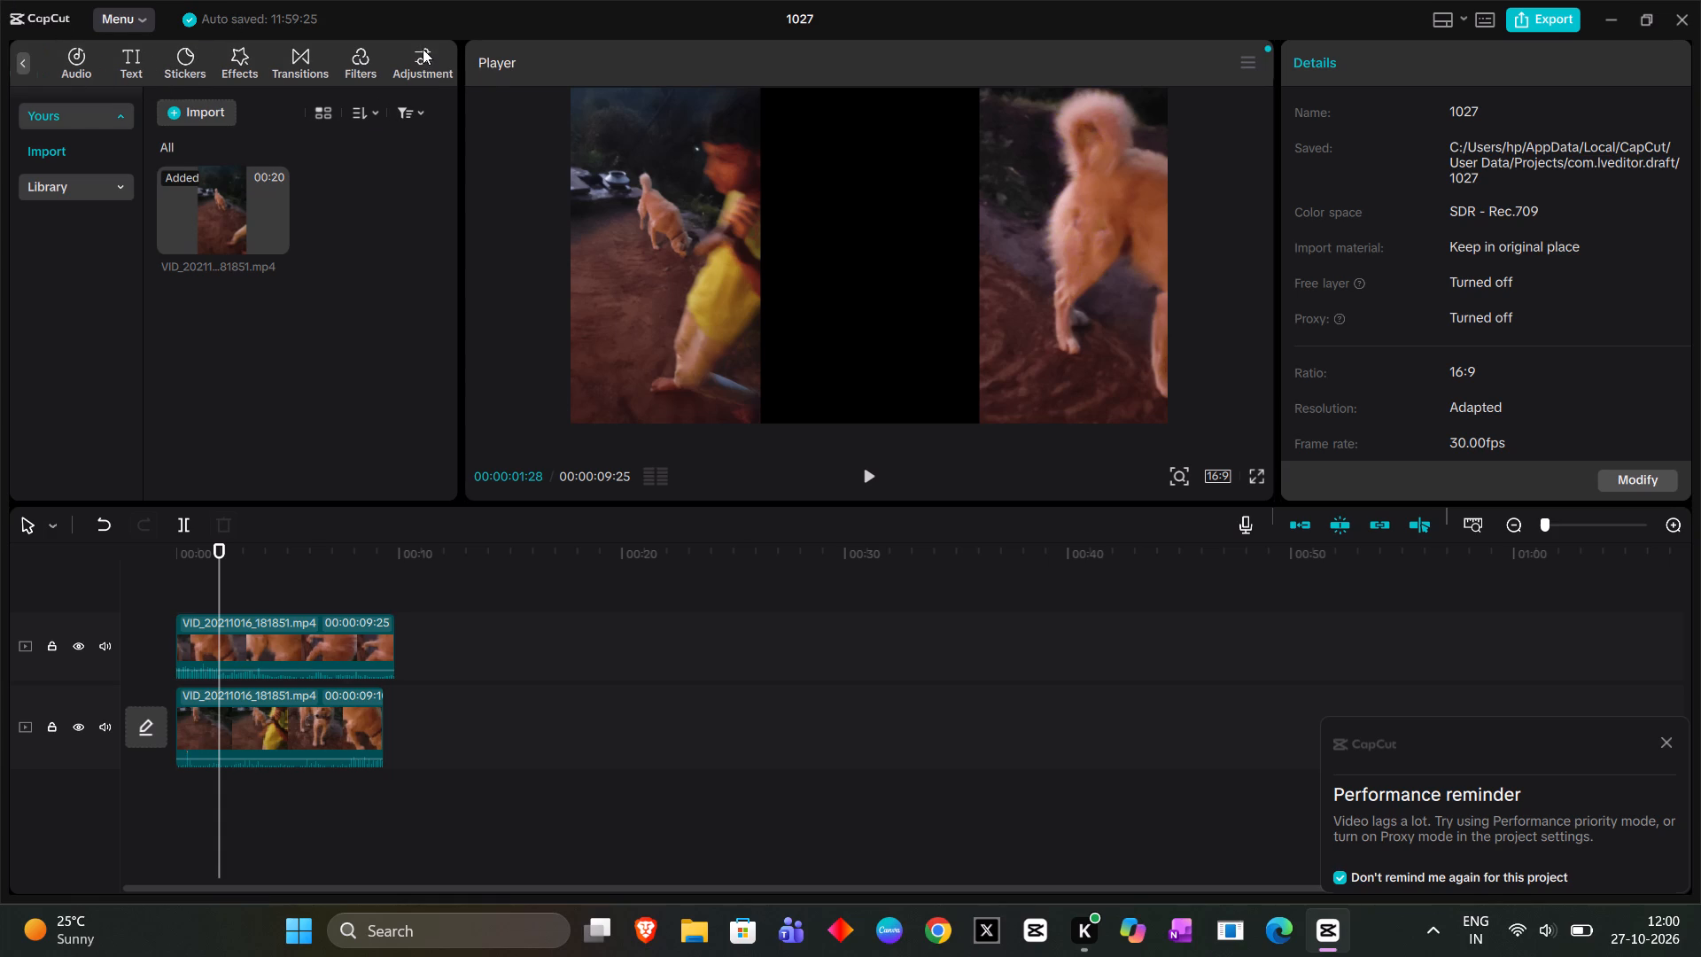
pyautogui.click(423, 49)
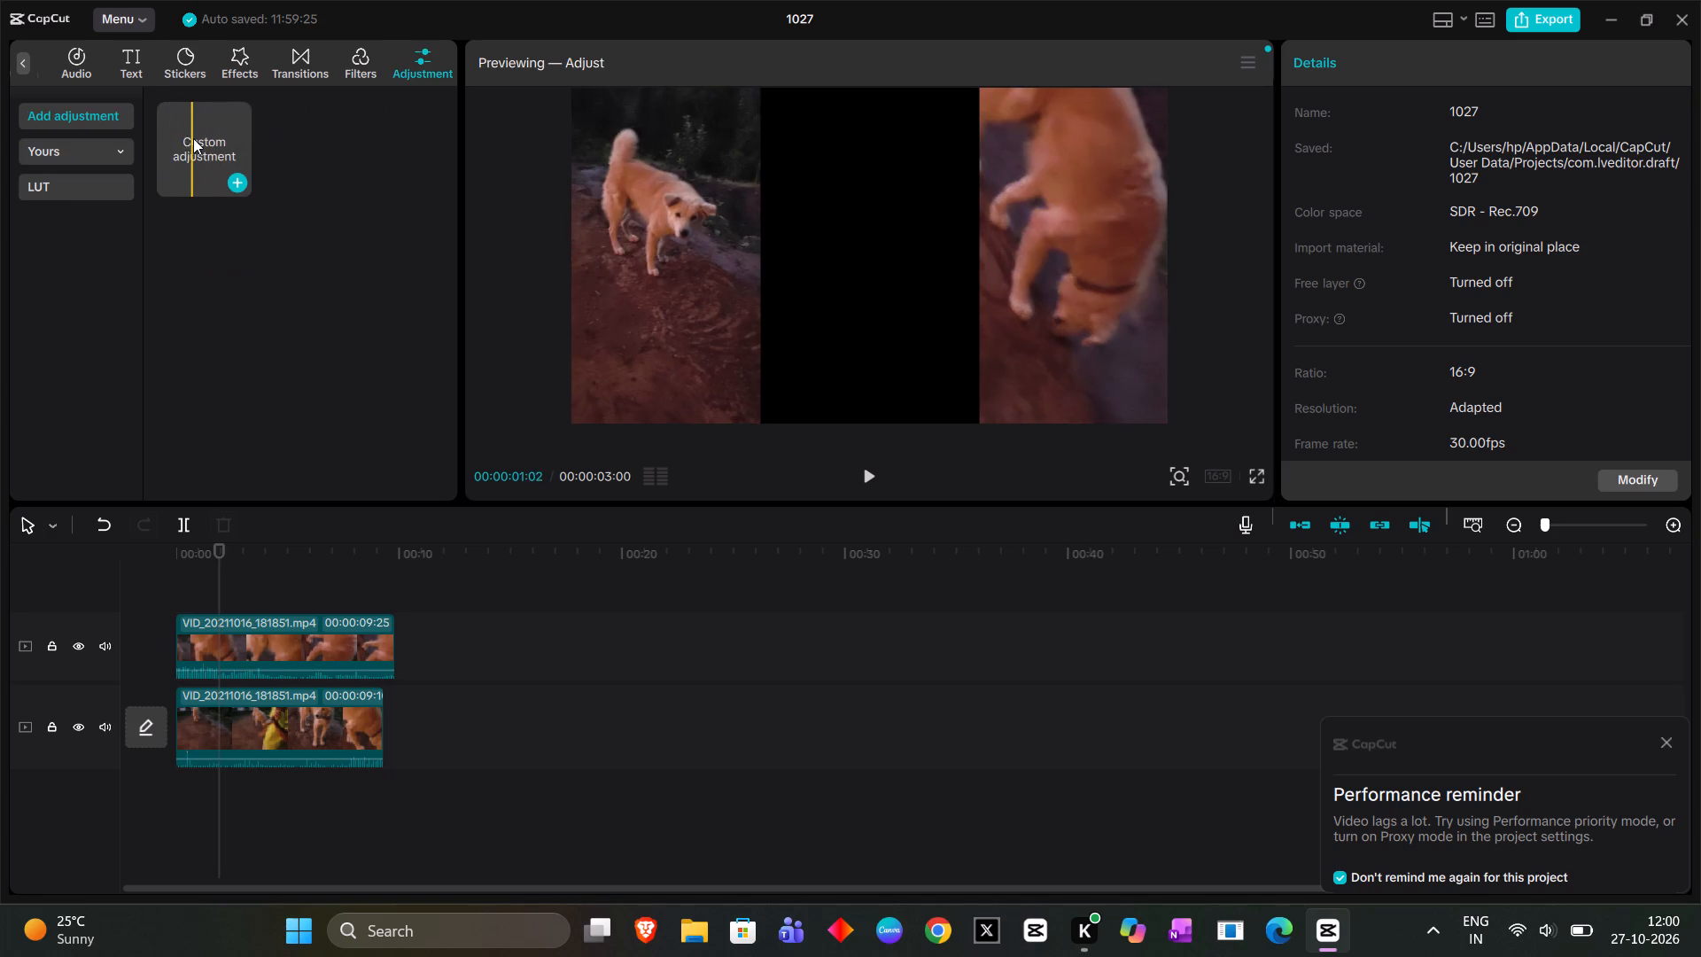
pyautogui.click(43, 147)
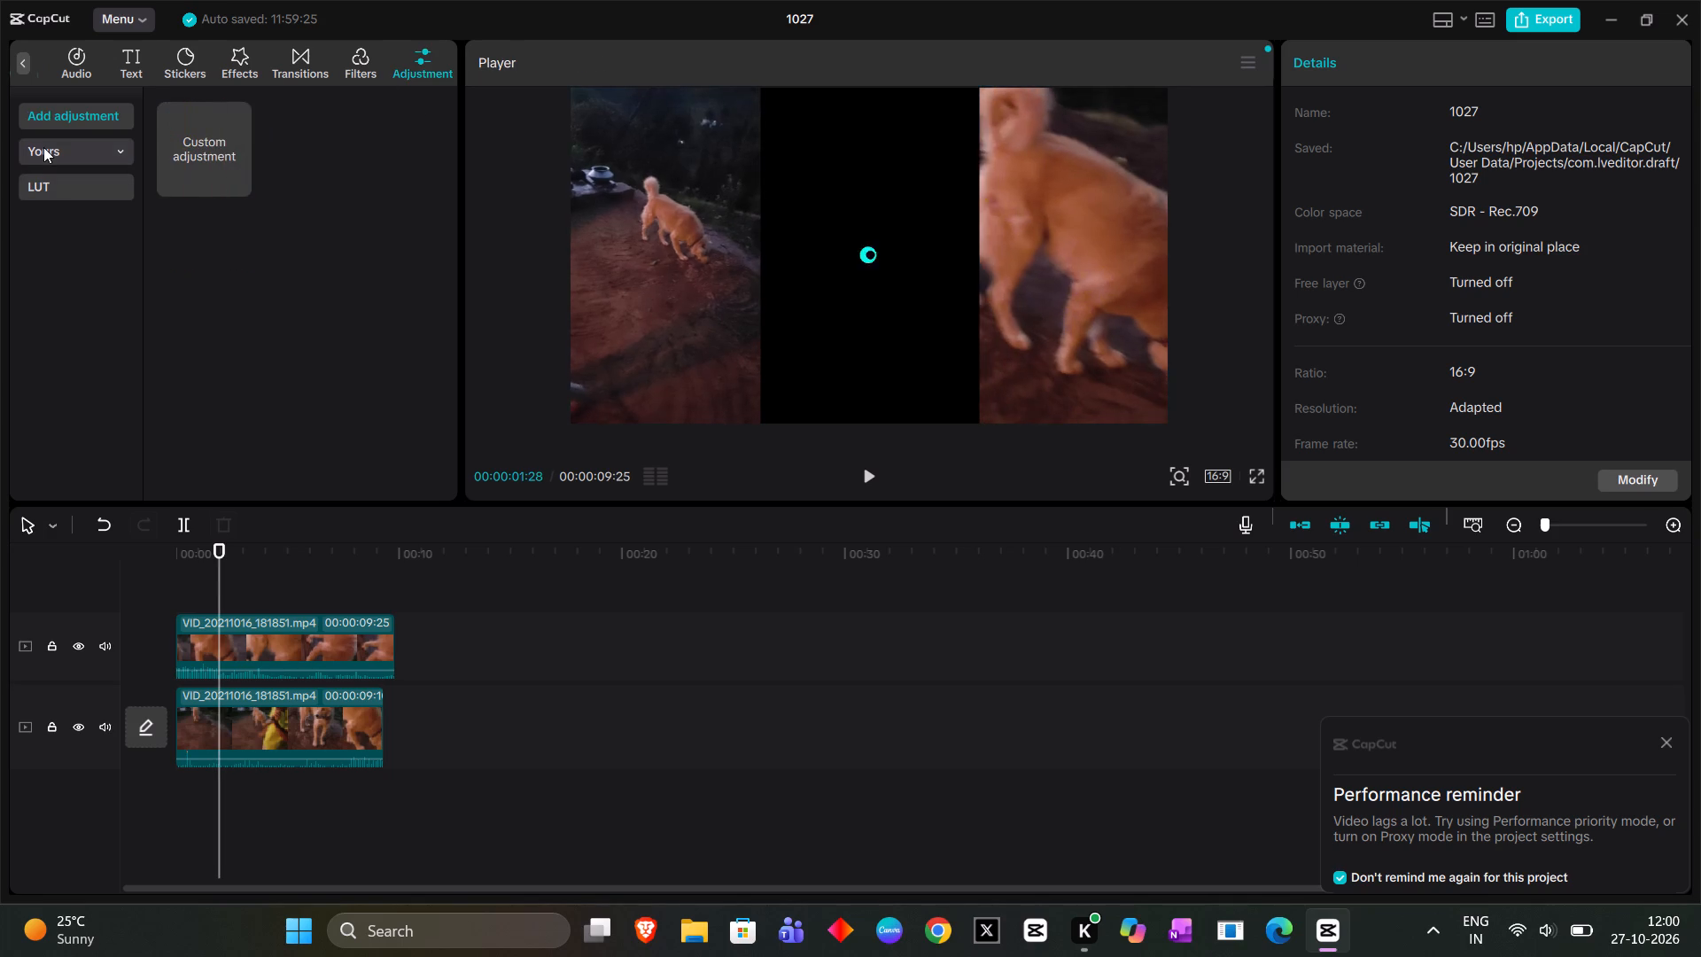
pyautogui.click(45, 147)
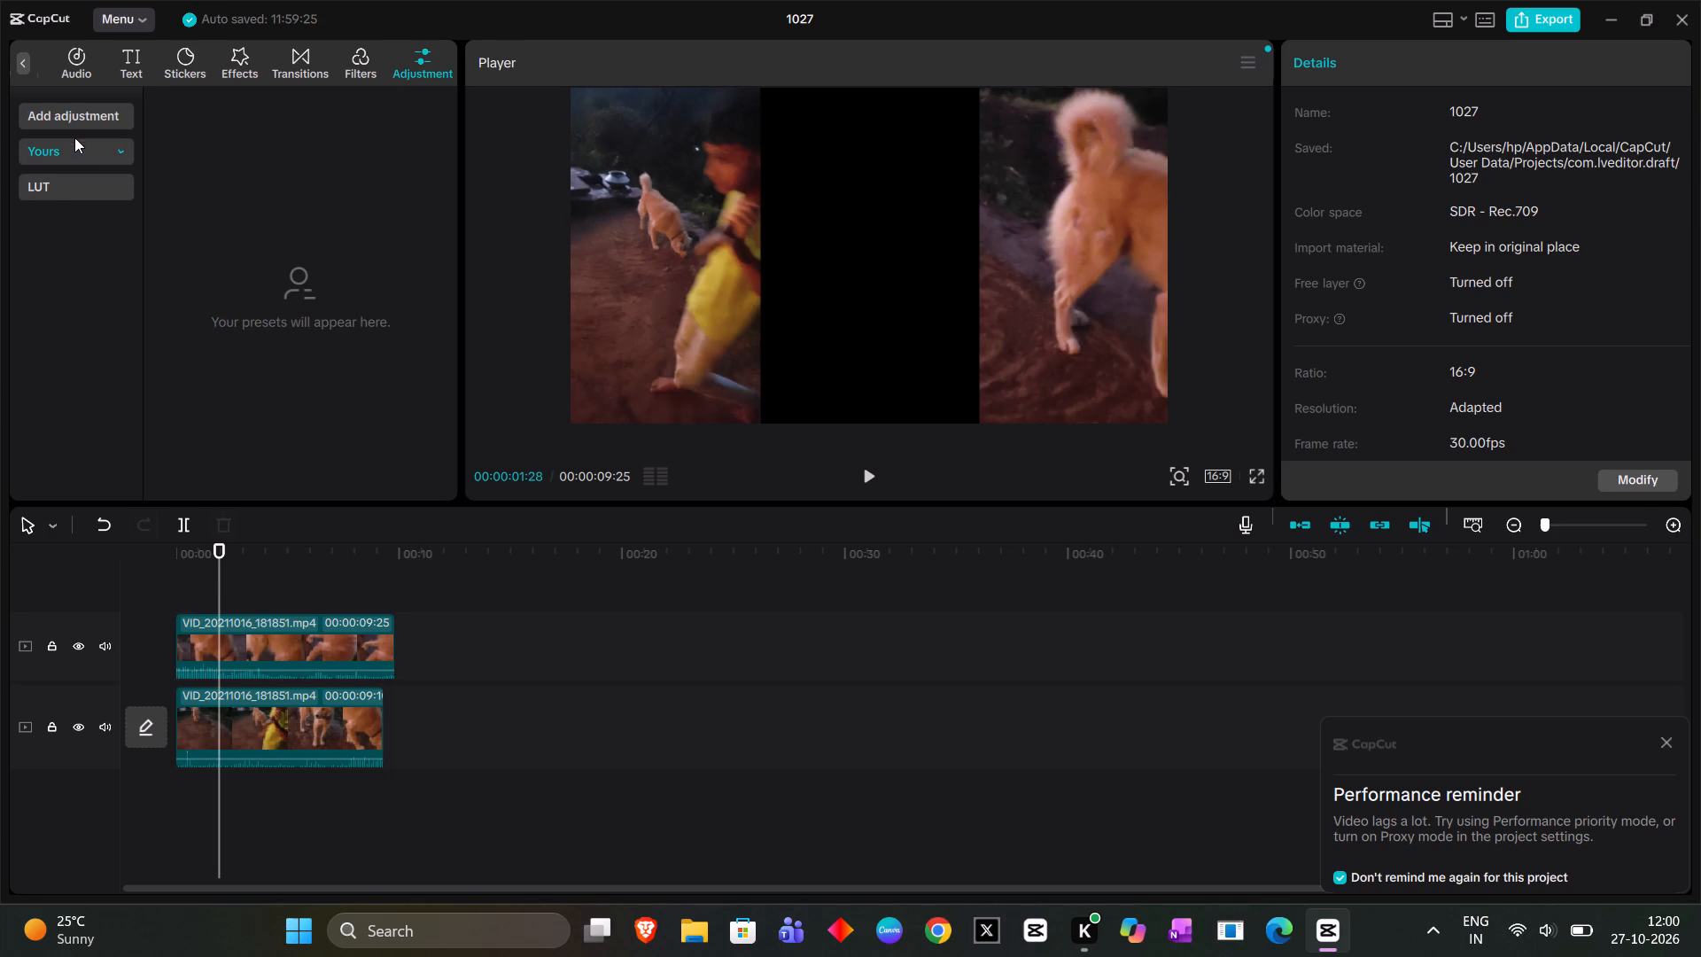
pyautogui.click(72, 114)
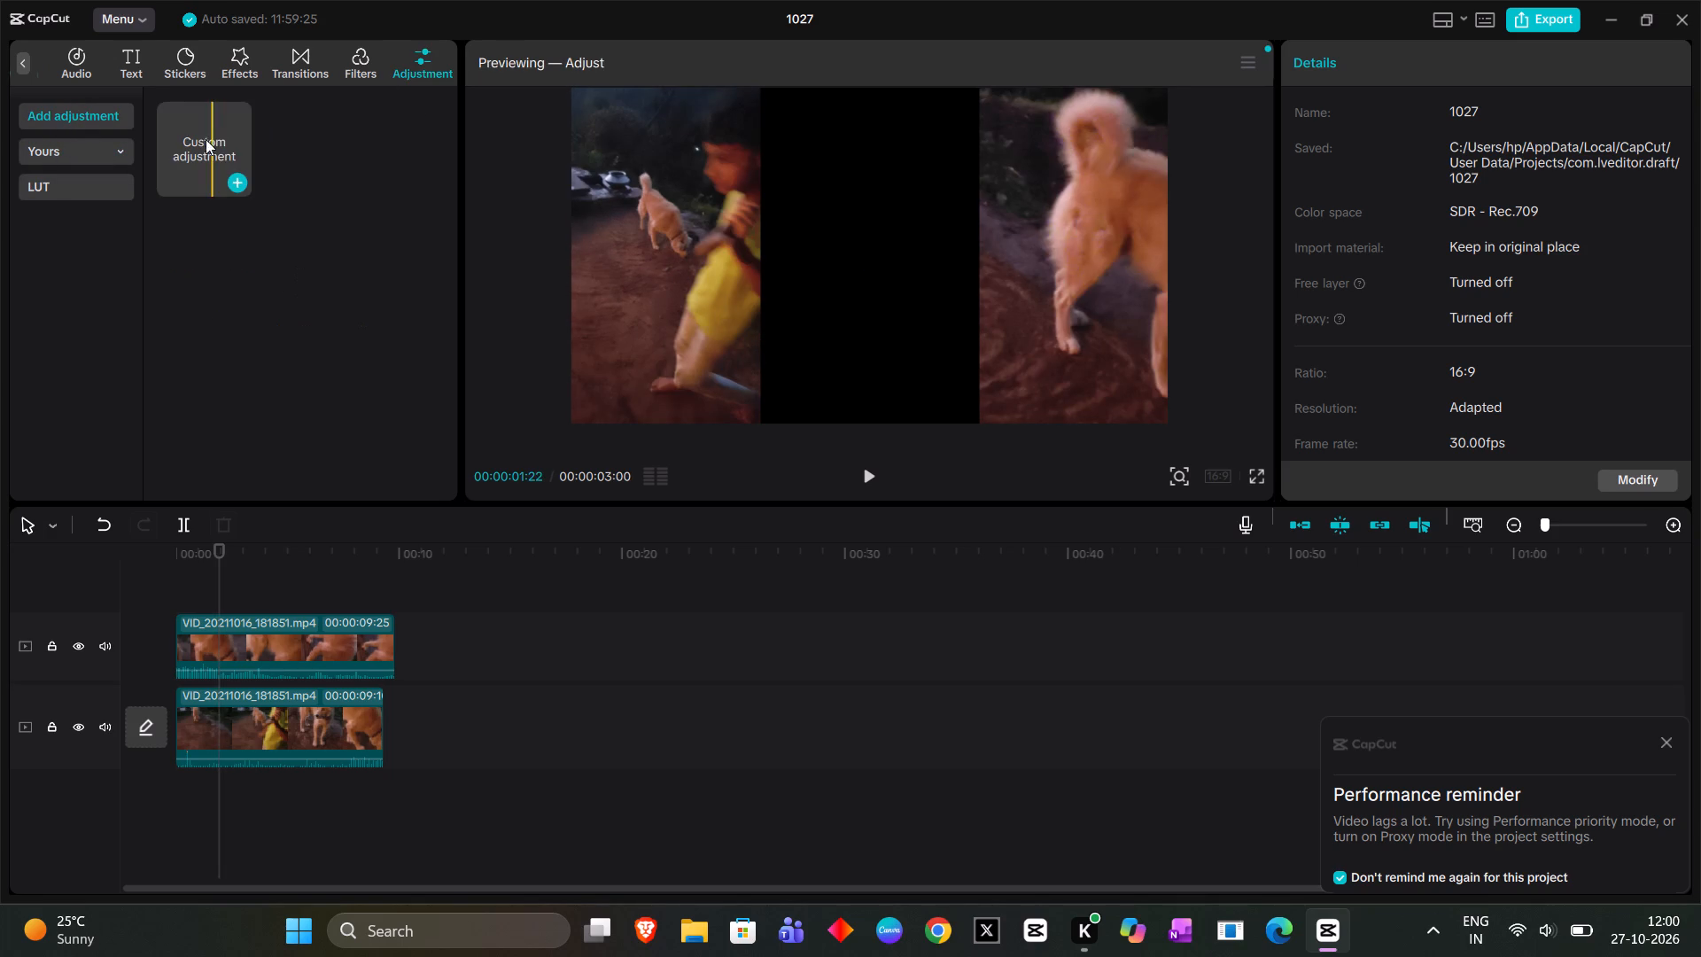
pyautogui.click(210, 138)
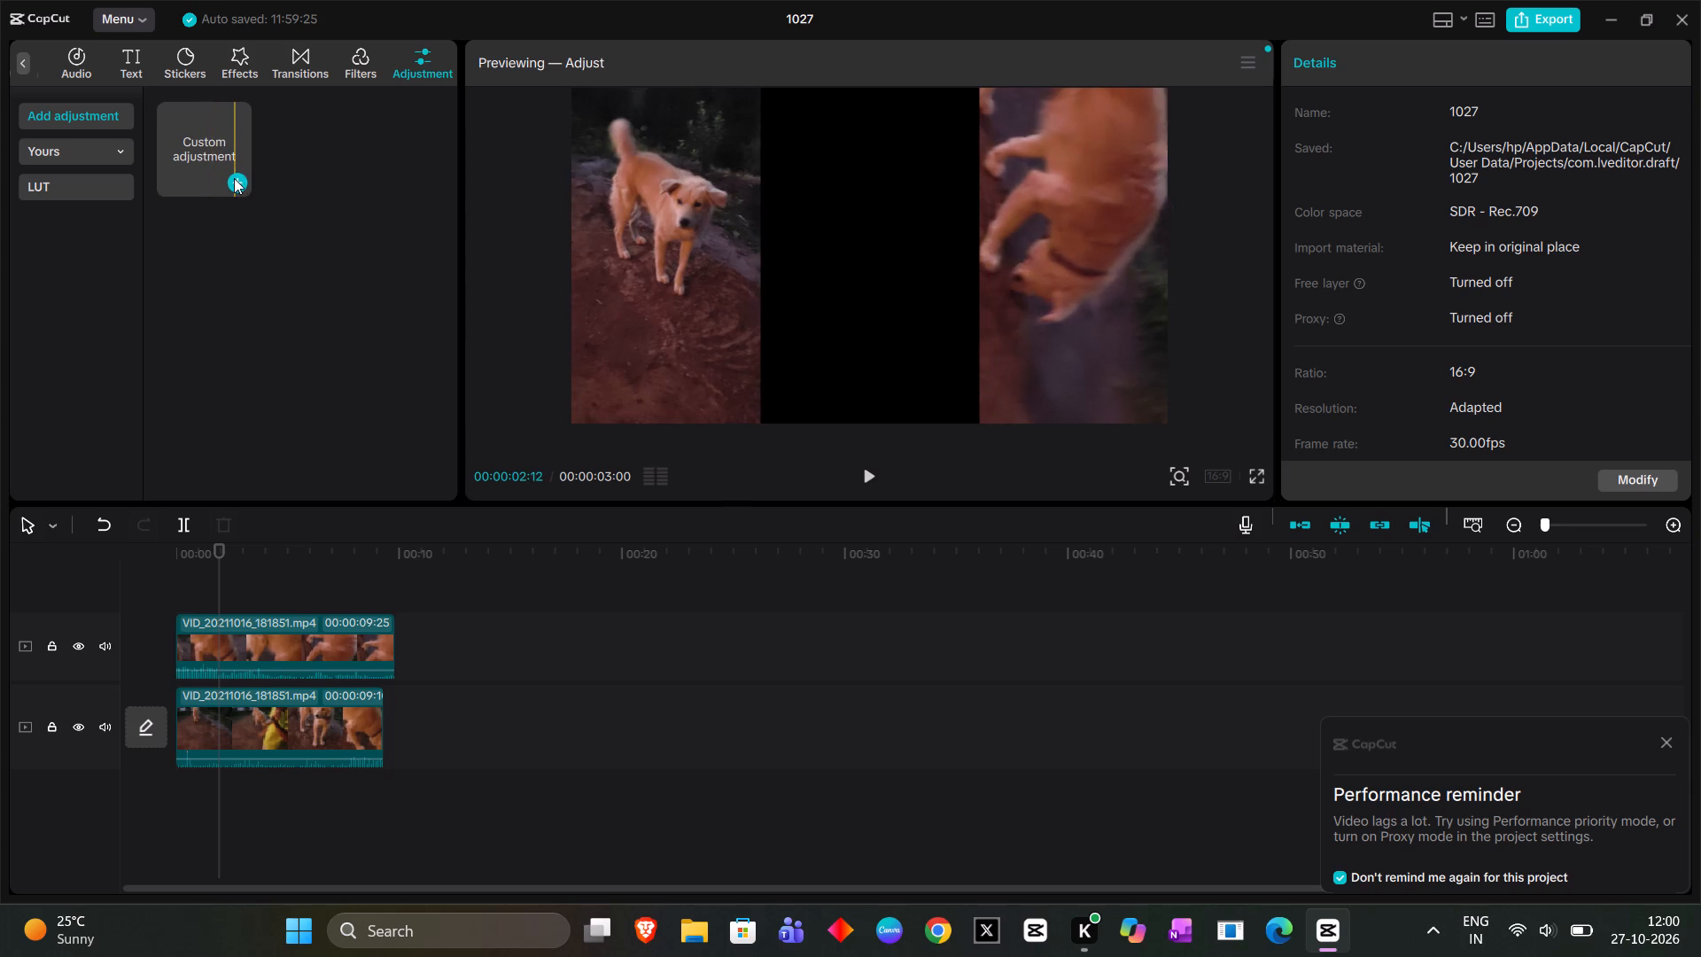
pyautogui.click(234, 178)
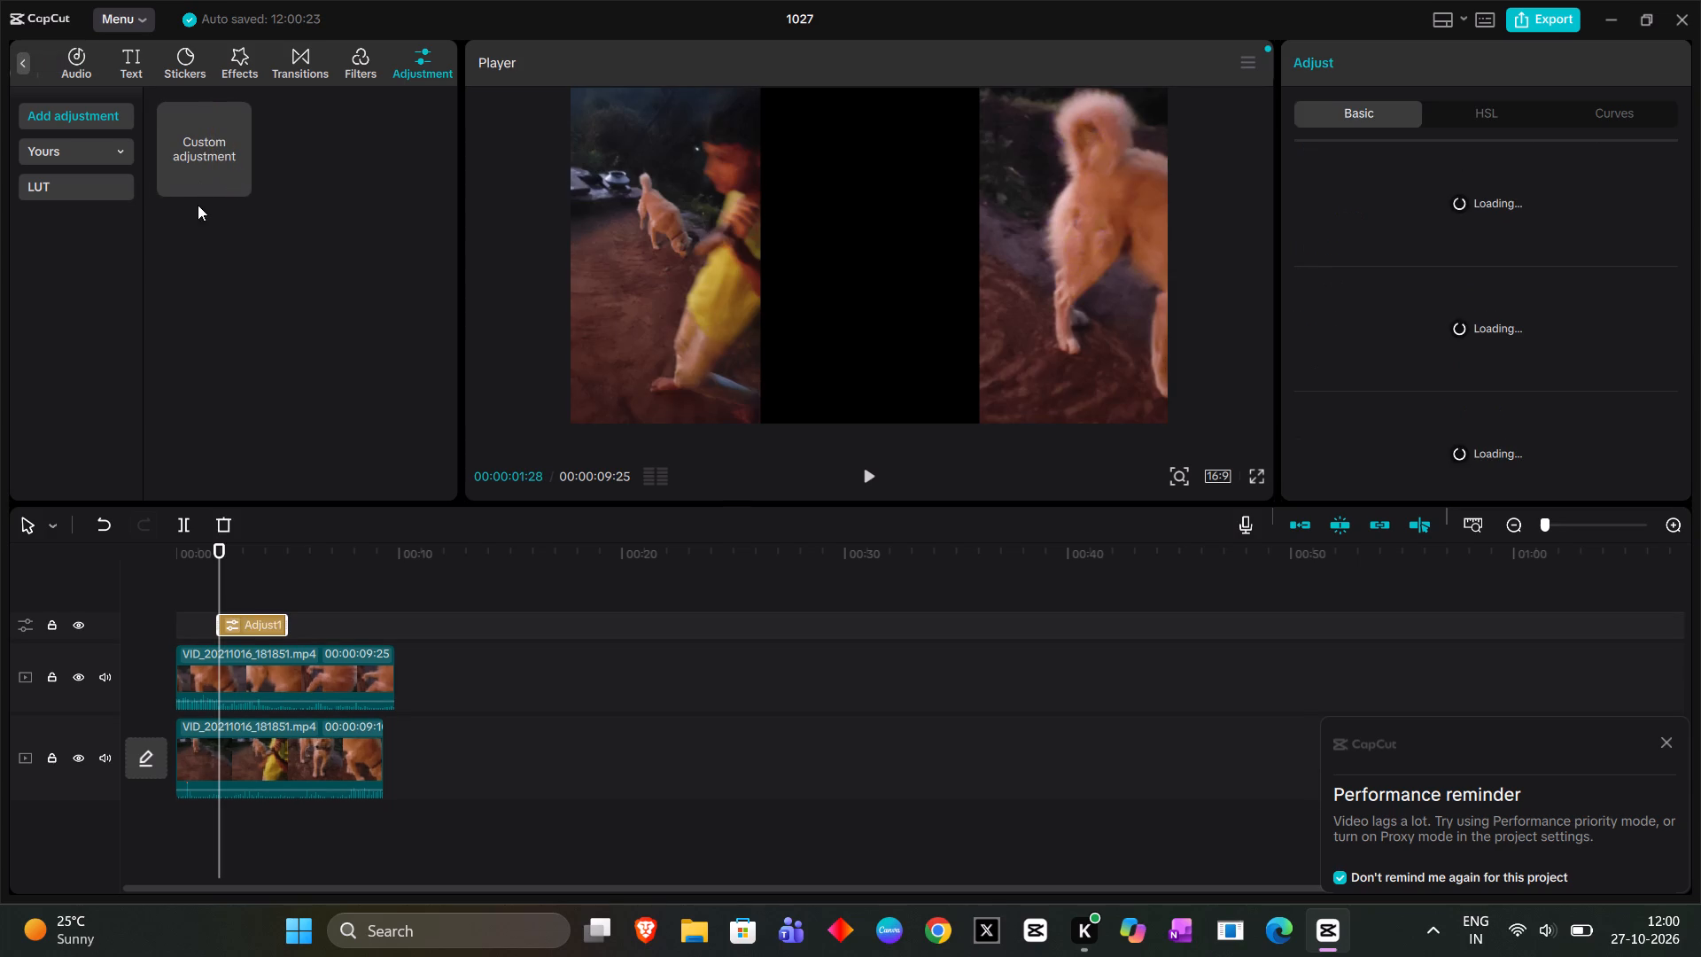
pyautogui.click(239, 182)
pyautogui.click(238, 181)
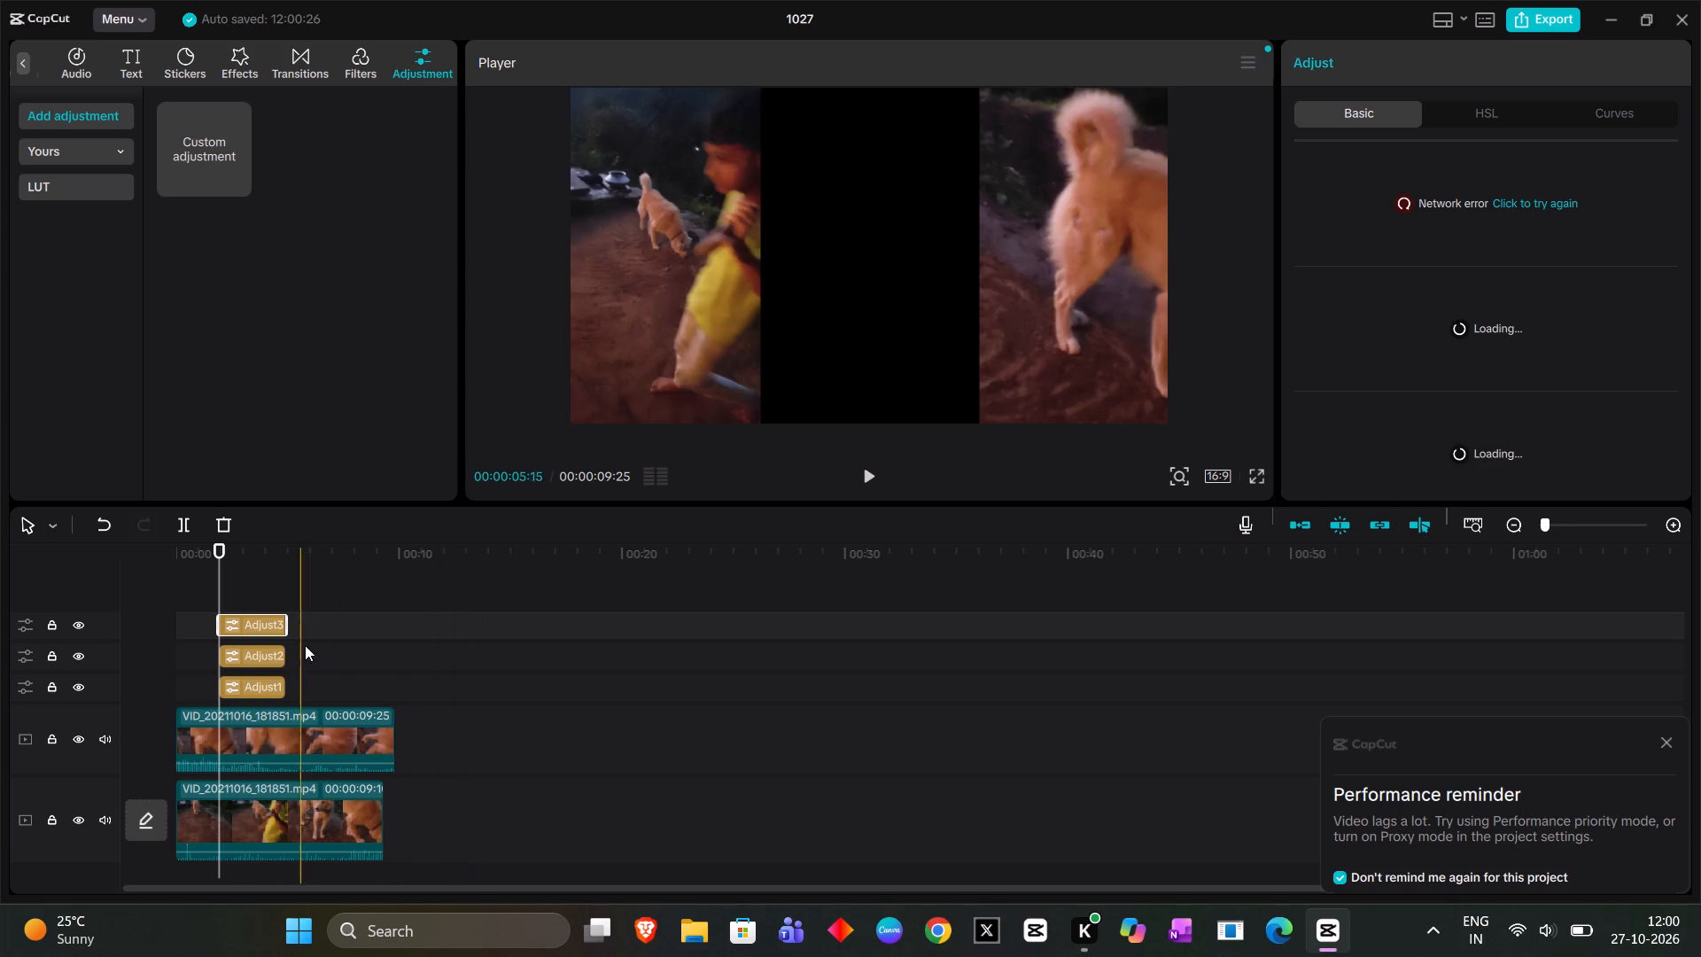
# Add the upper-track video segment to the selection and shift it along its track so it ends at about 00:00:11:08.
pyautogui.click(382, 733)
pyautogui.moveTo(339, 741); pyautogui.dragTo(381, 739)
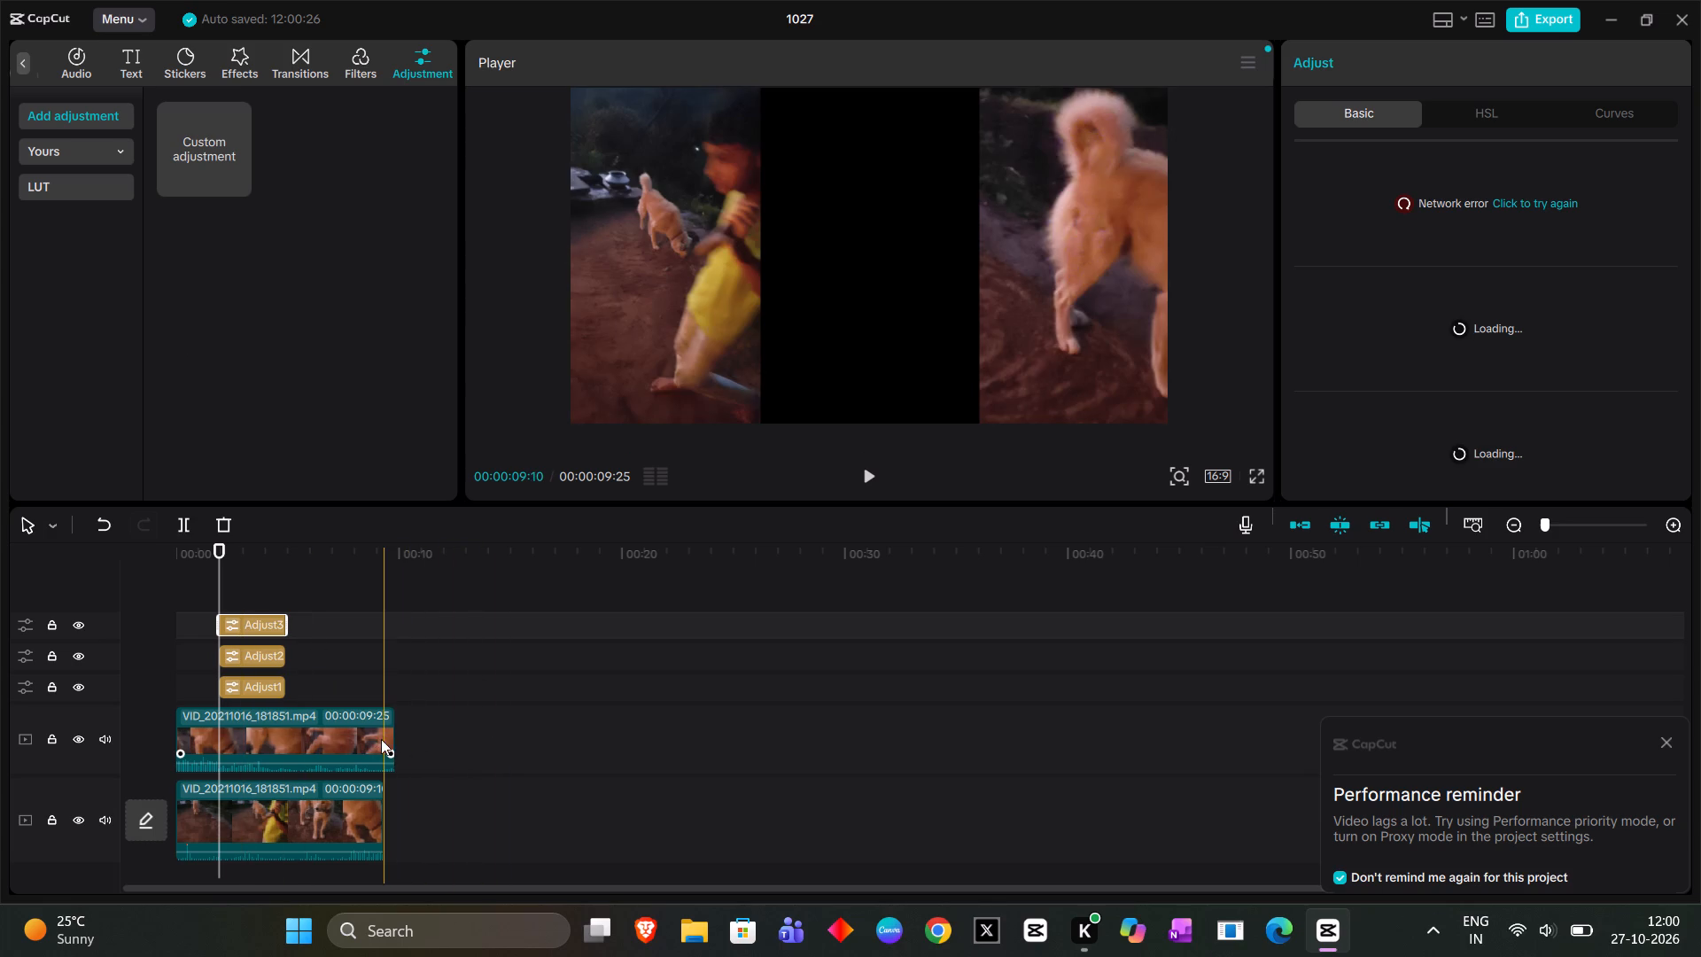
pyautogui.moveTo(381, 739); pyautogui.dragTo(371, 734)
pyautogui.click(32, 528)
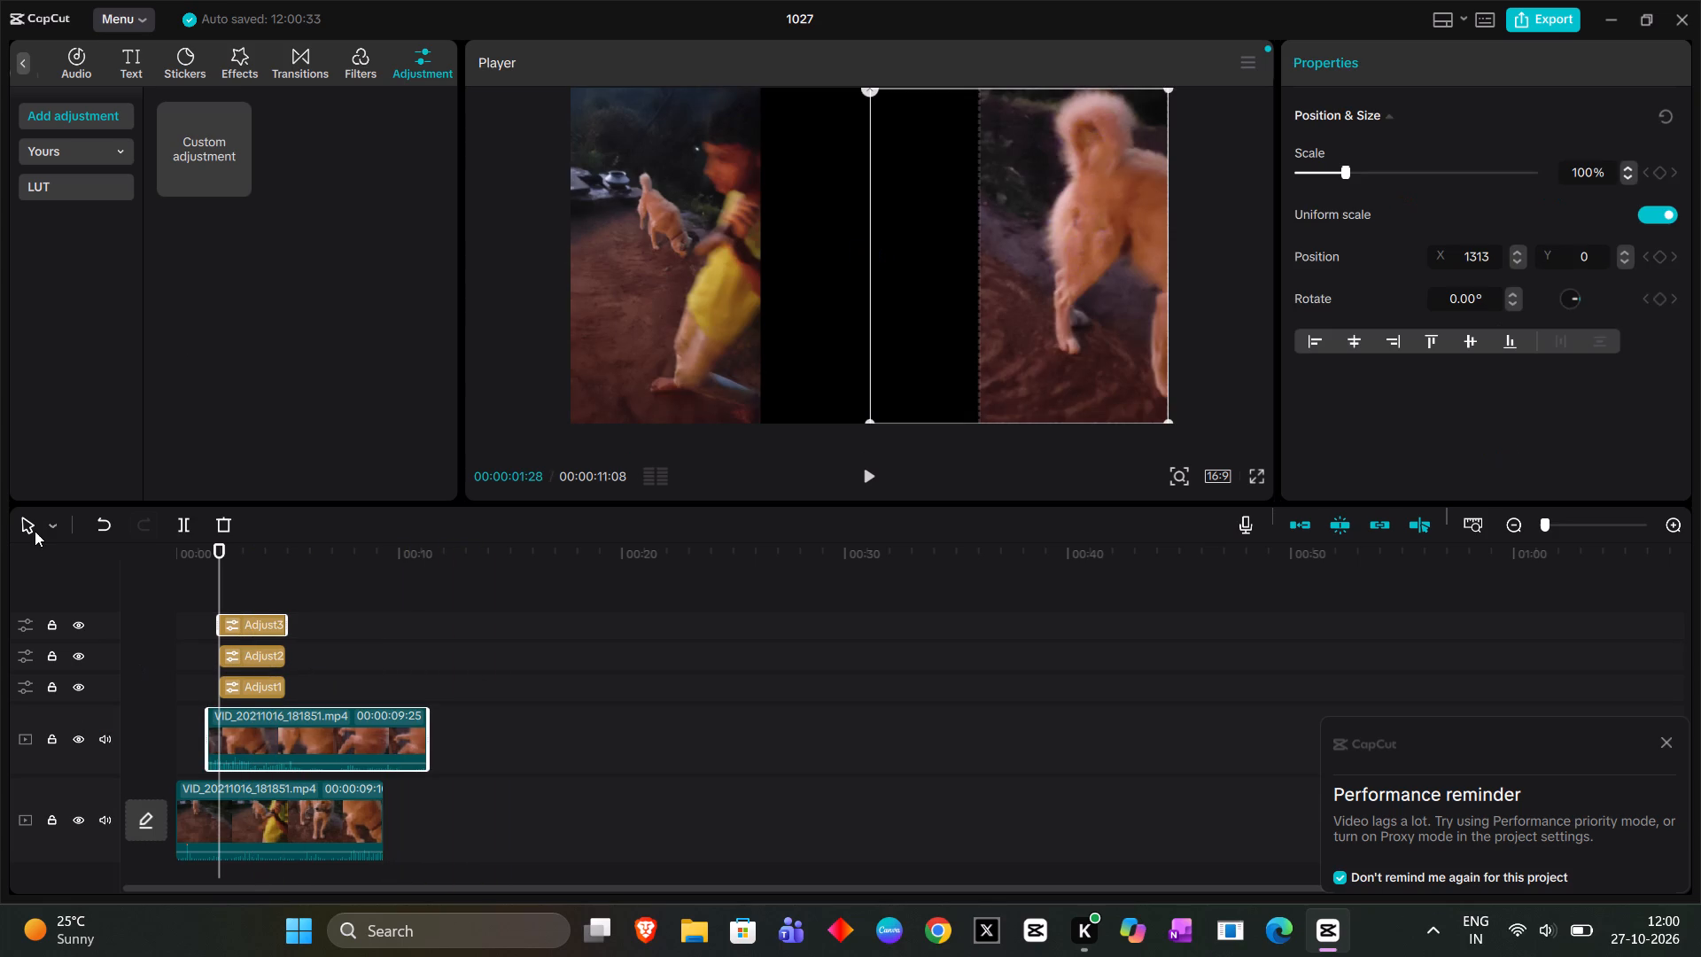
pyautogui.click(111, 564)
# Shift the upper-track video segment and the topmost adjustment layer together so the video segment ends at about 00:00:17:04.
pyautogui.moveTo(289, 730); pyautogui.dragTo(402, 735)
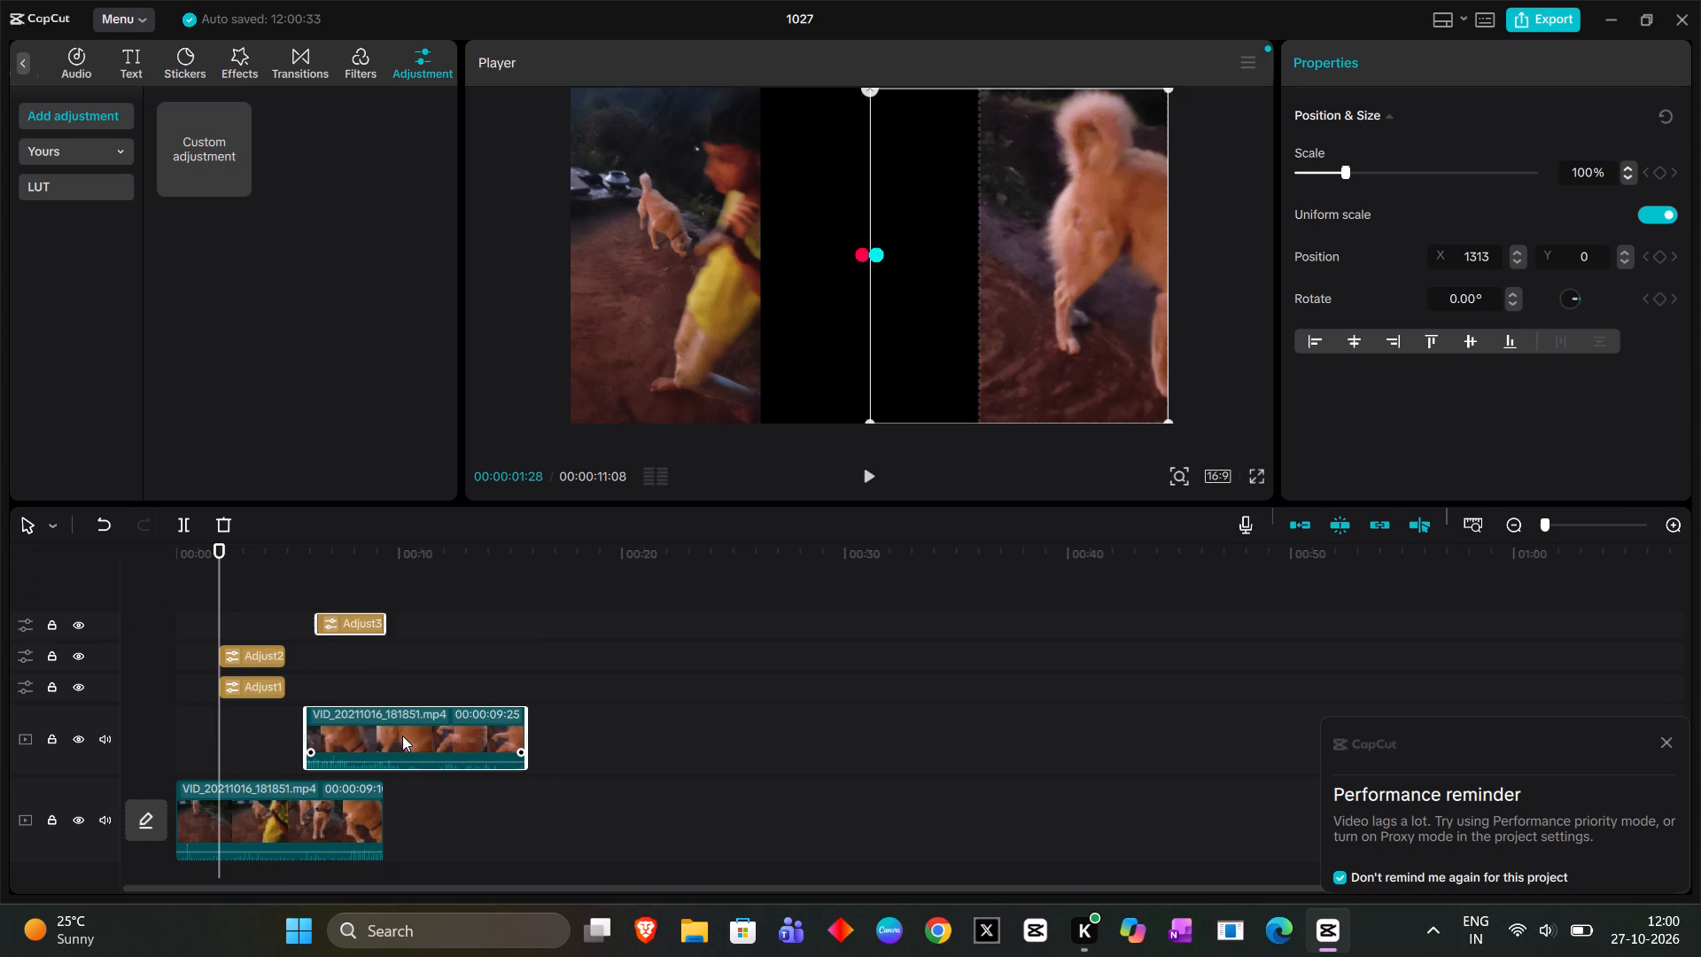
pyautogui.moveTo(402, 735); pyautogui.dragTo(420, 738)
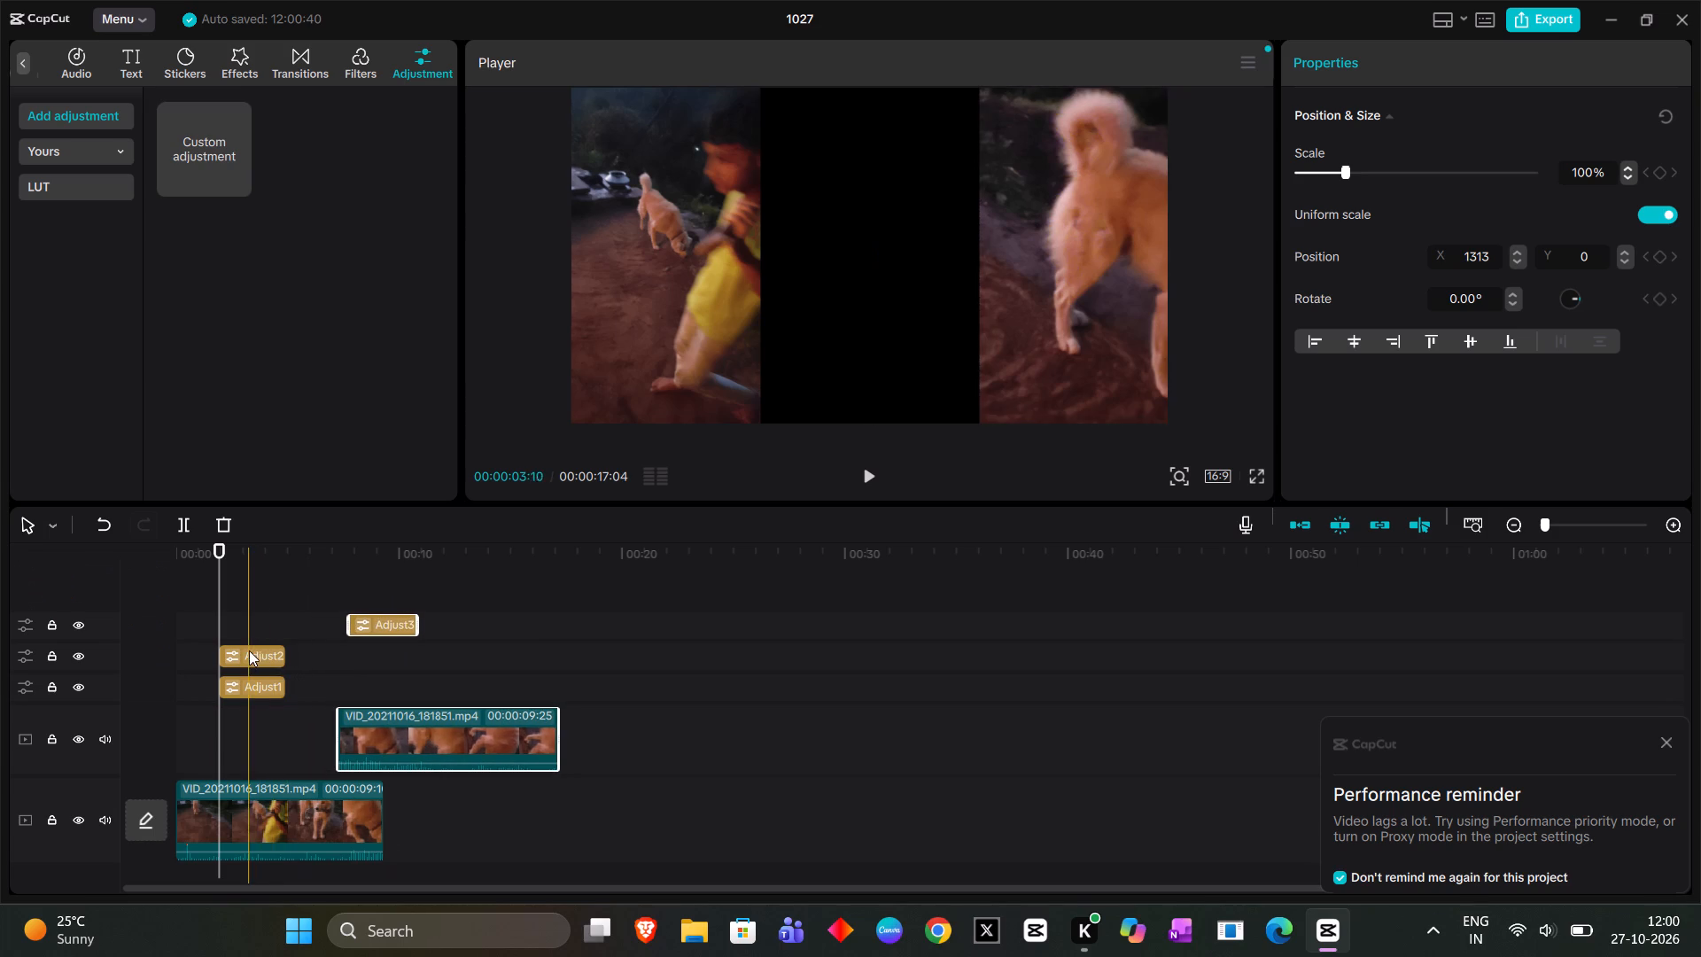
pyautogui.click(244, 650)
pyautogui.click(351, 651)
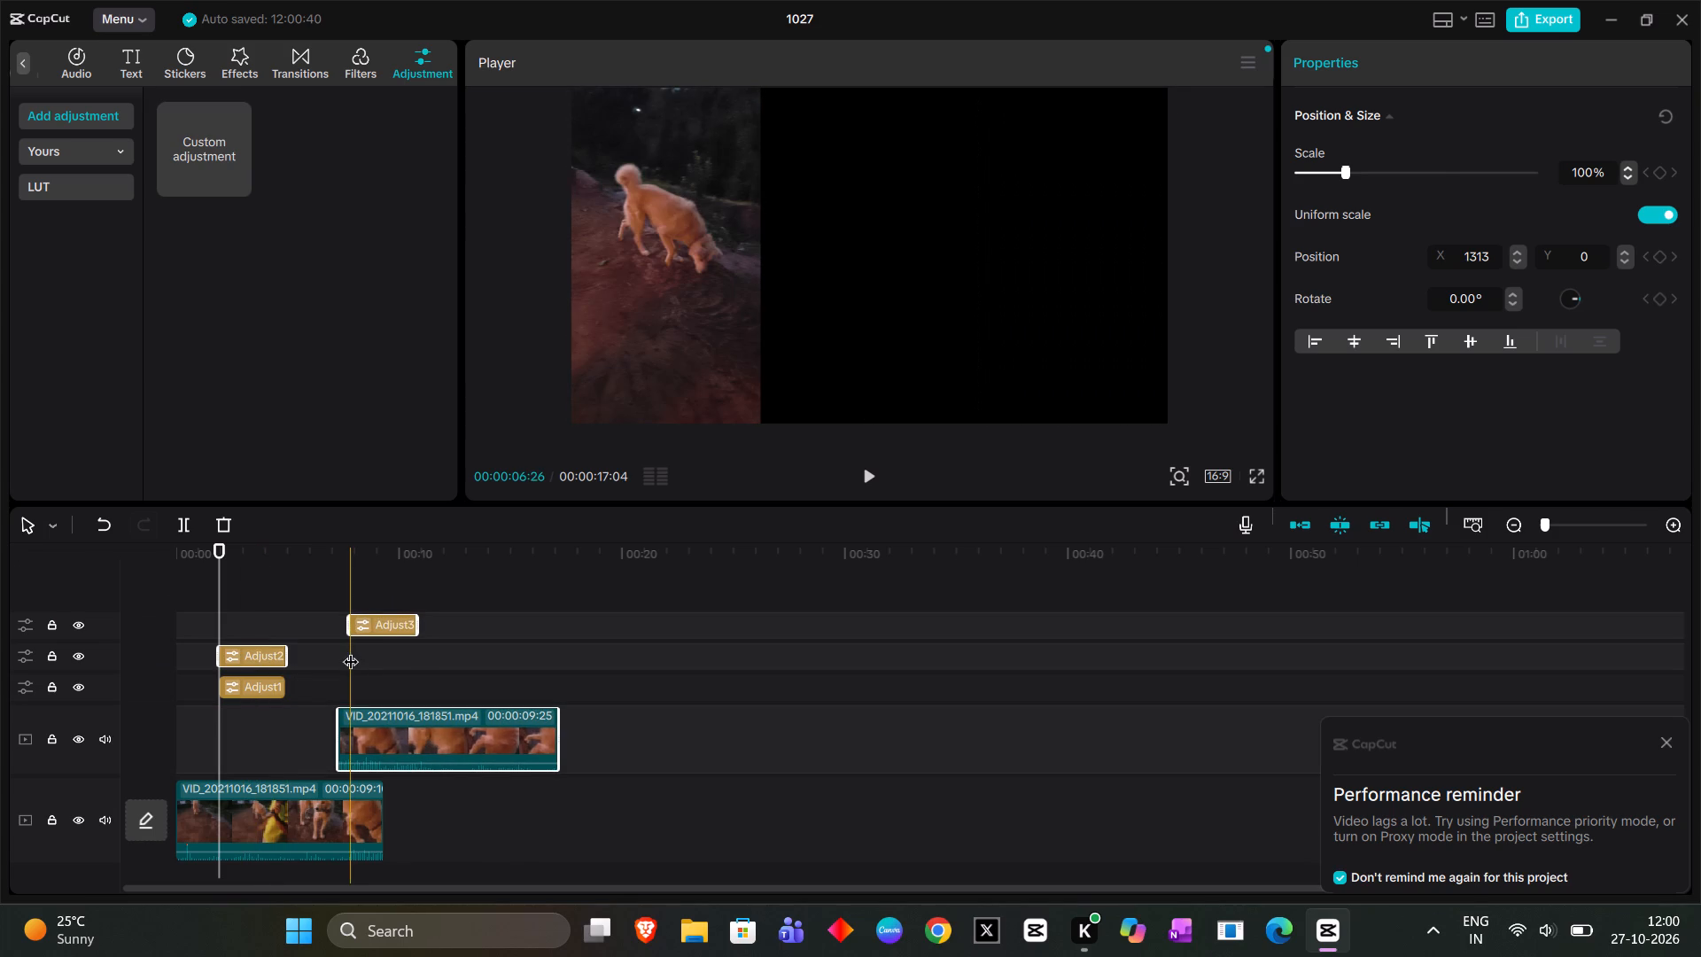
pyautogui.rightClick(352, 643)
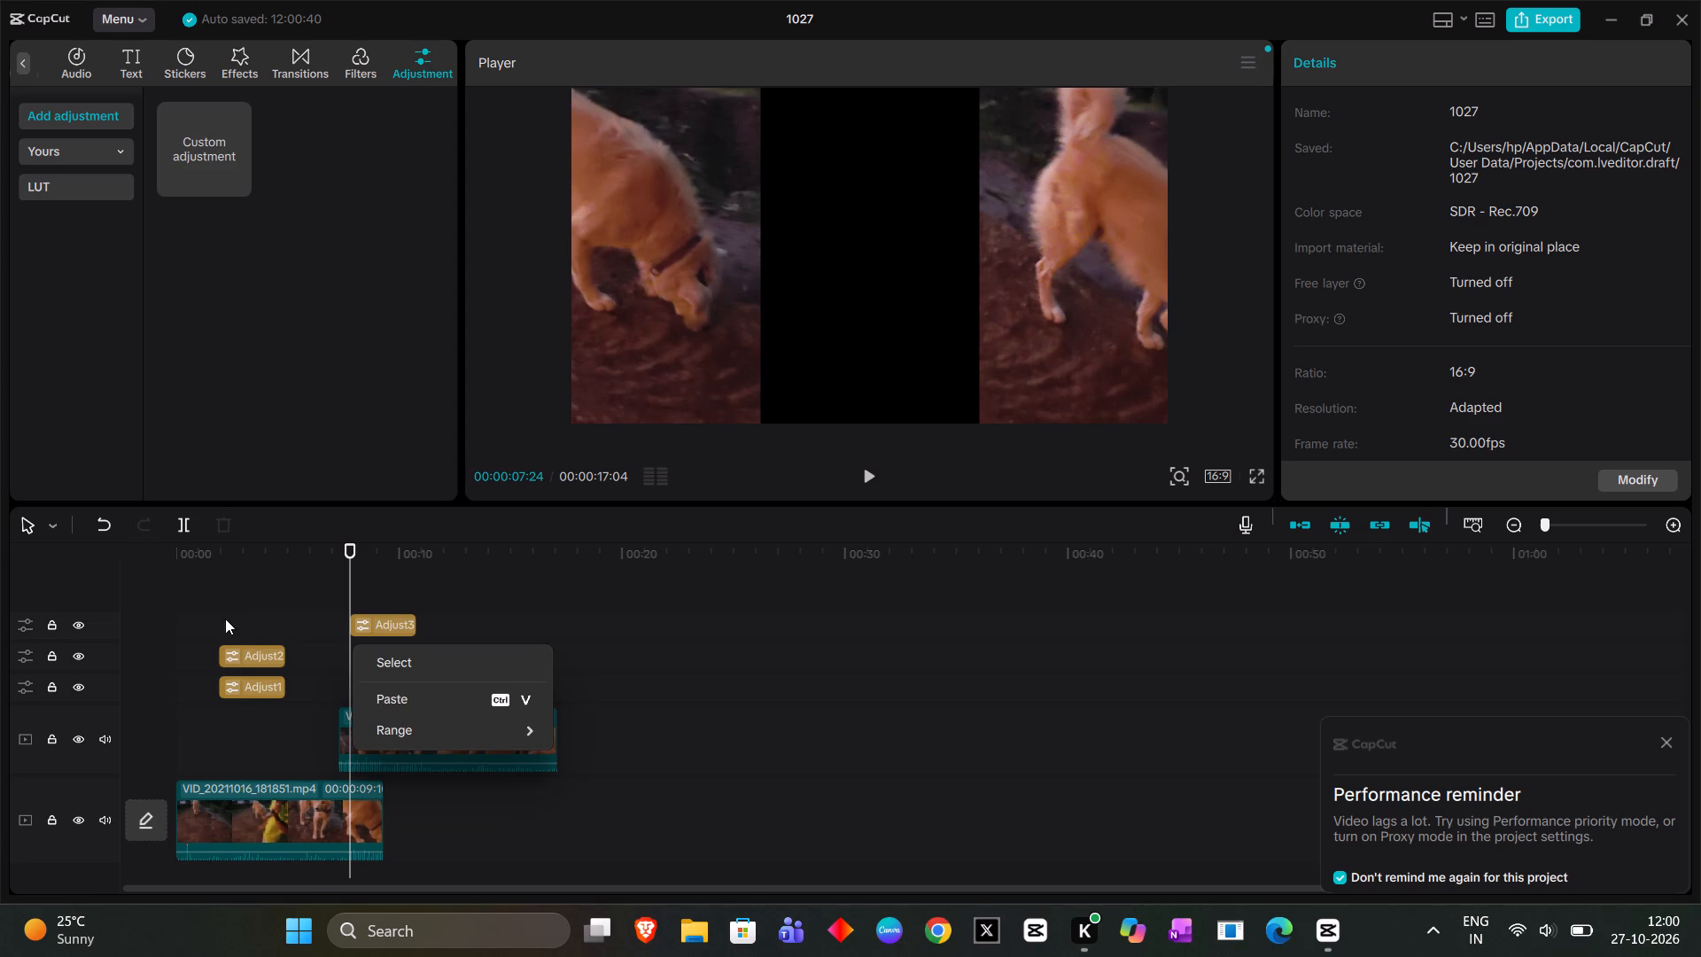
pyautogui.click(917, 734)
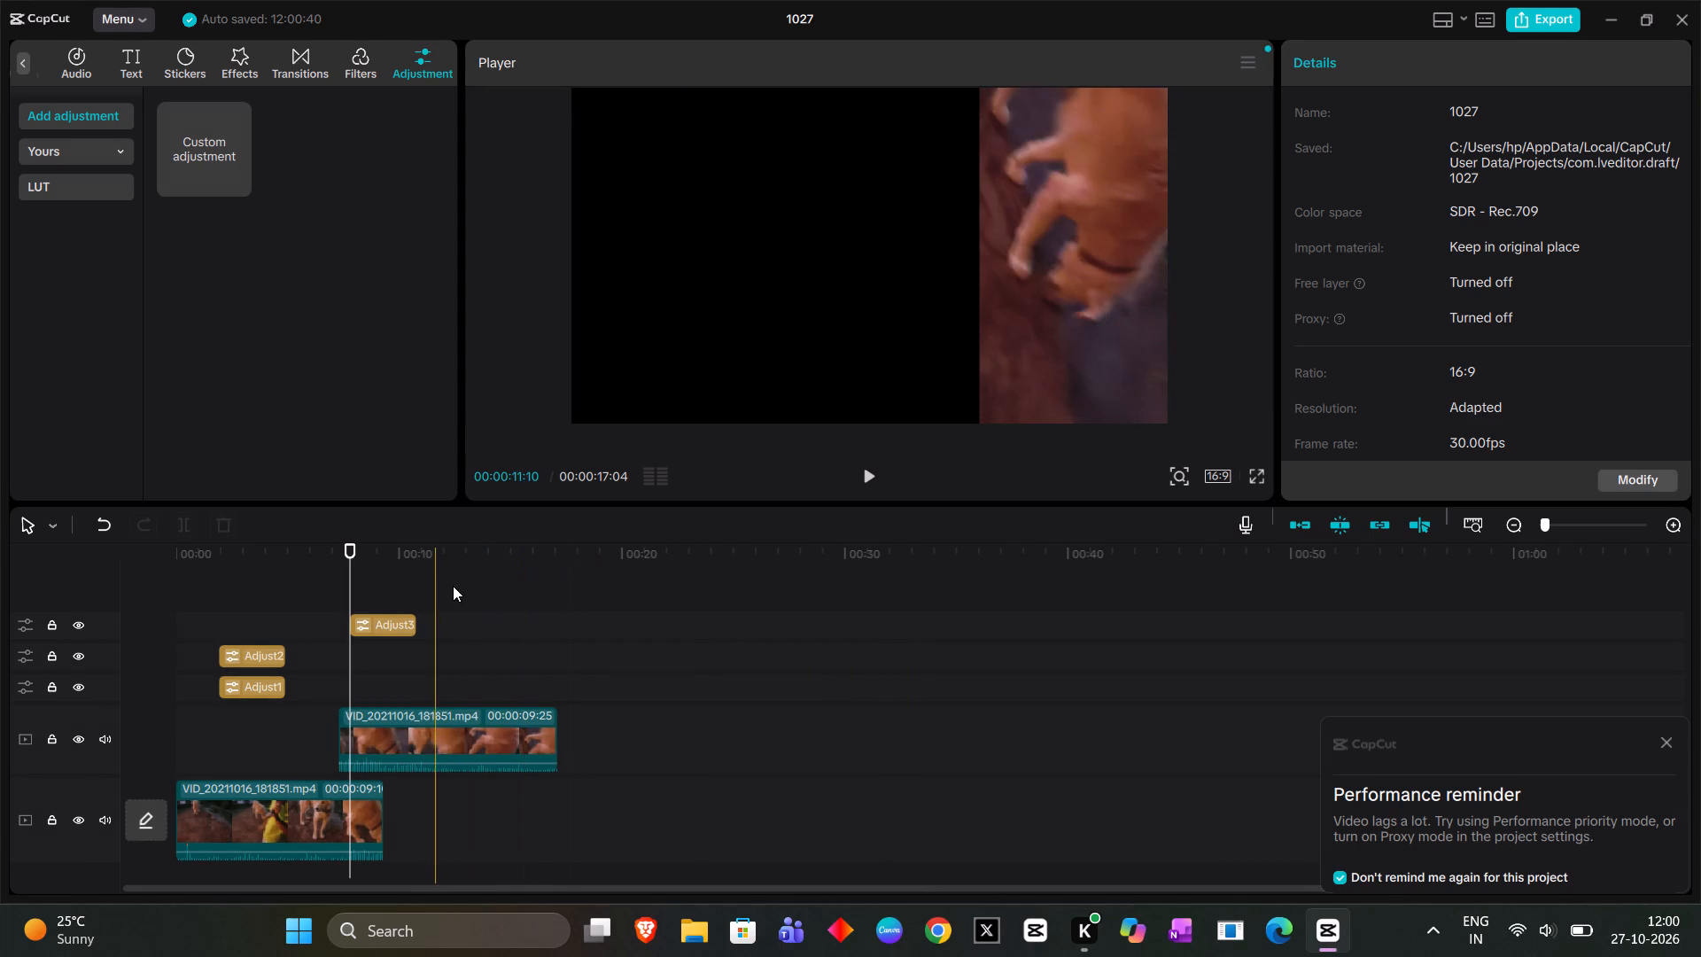
# Check the audio library's Music section and its import option for extracting audio from video.
pyautogui.click(74, 51)
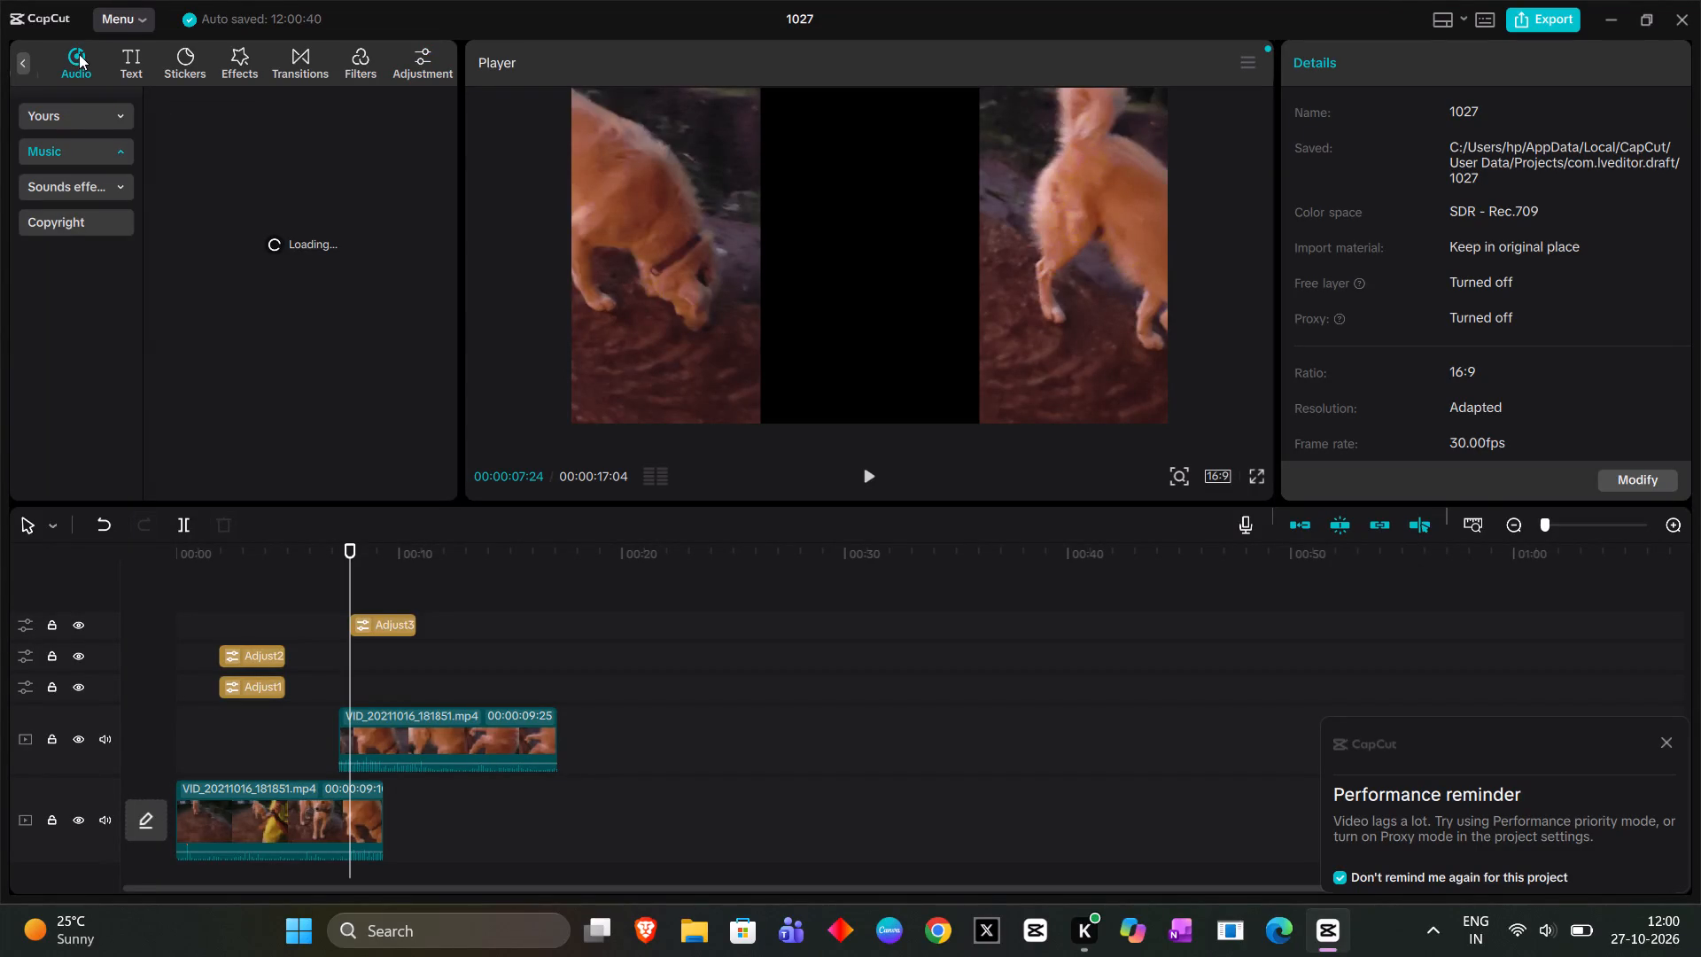
pyautogui.doubleClick(80, 61)
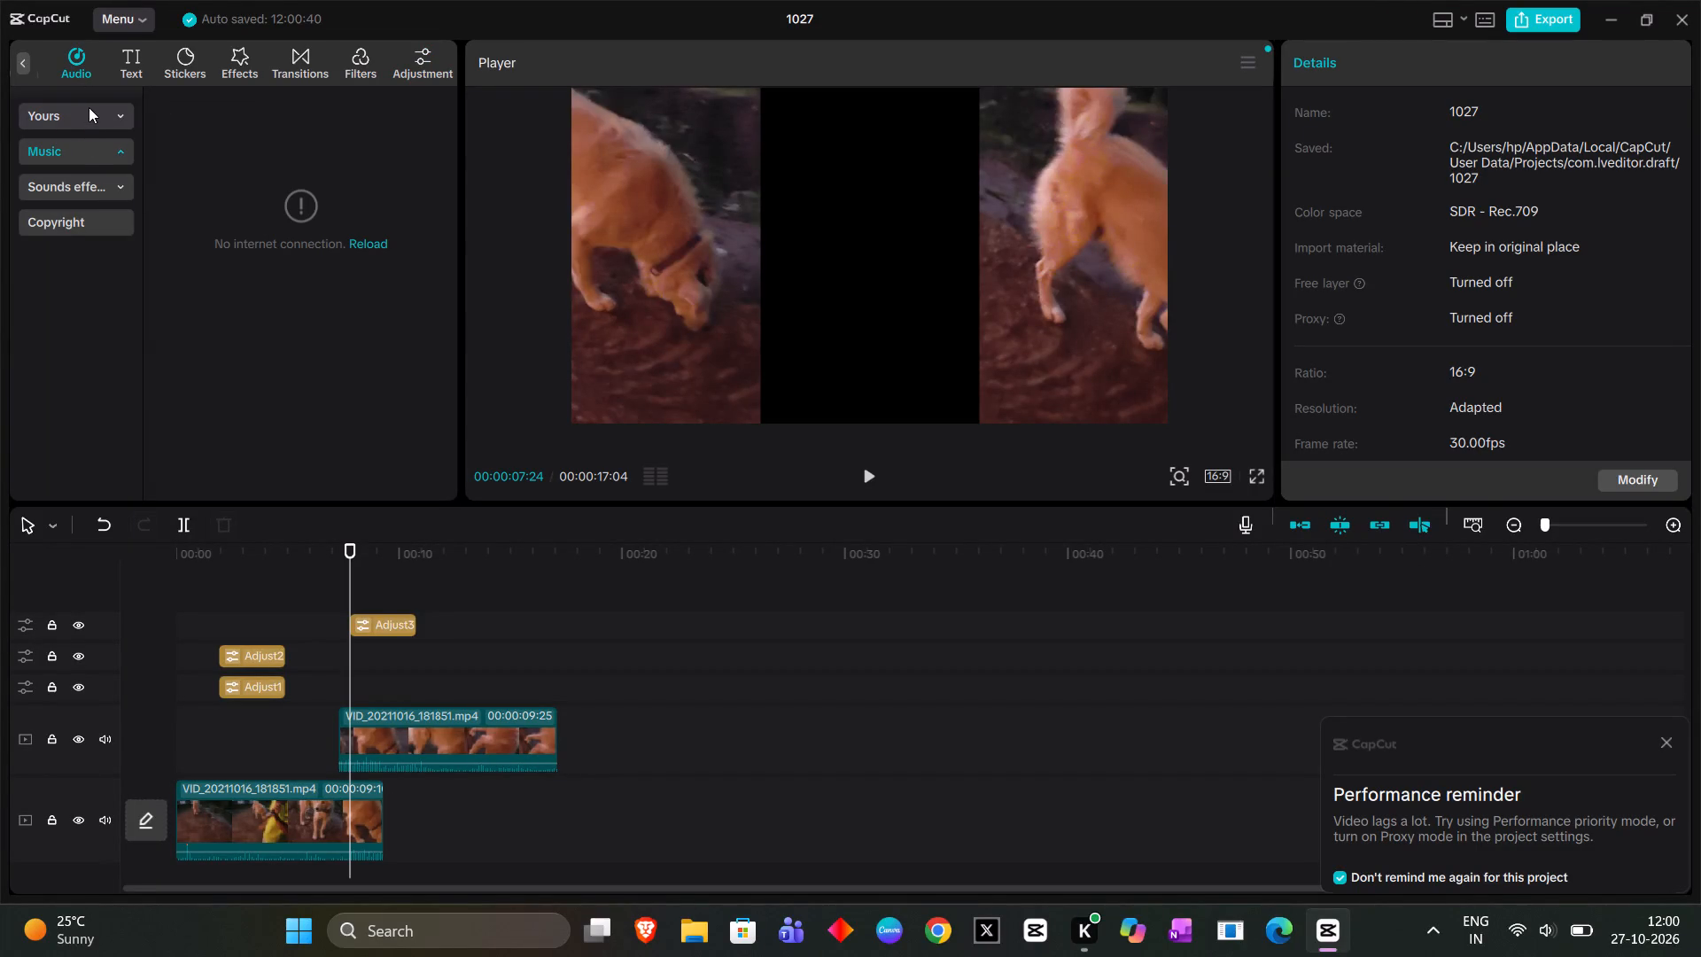
pyautogui.click(89, 108)
pyautogui.click(44, 154)
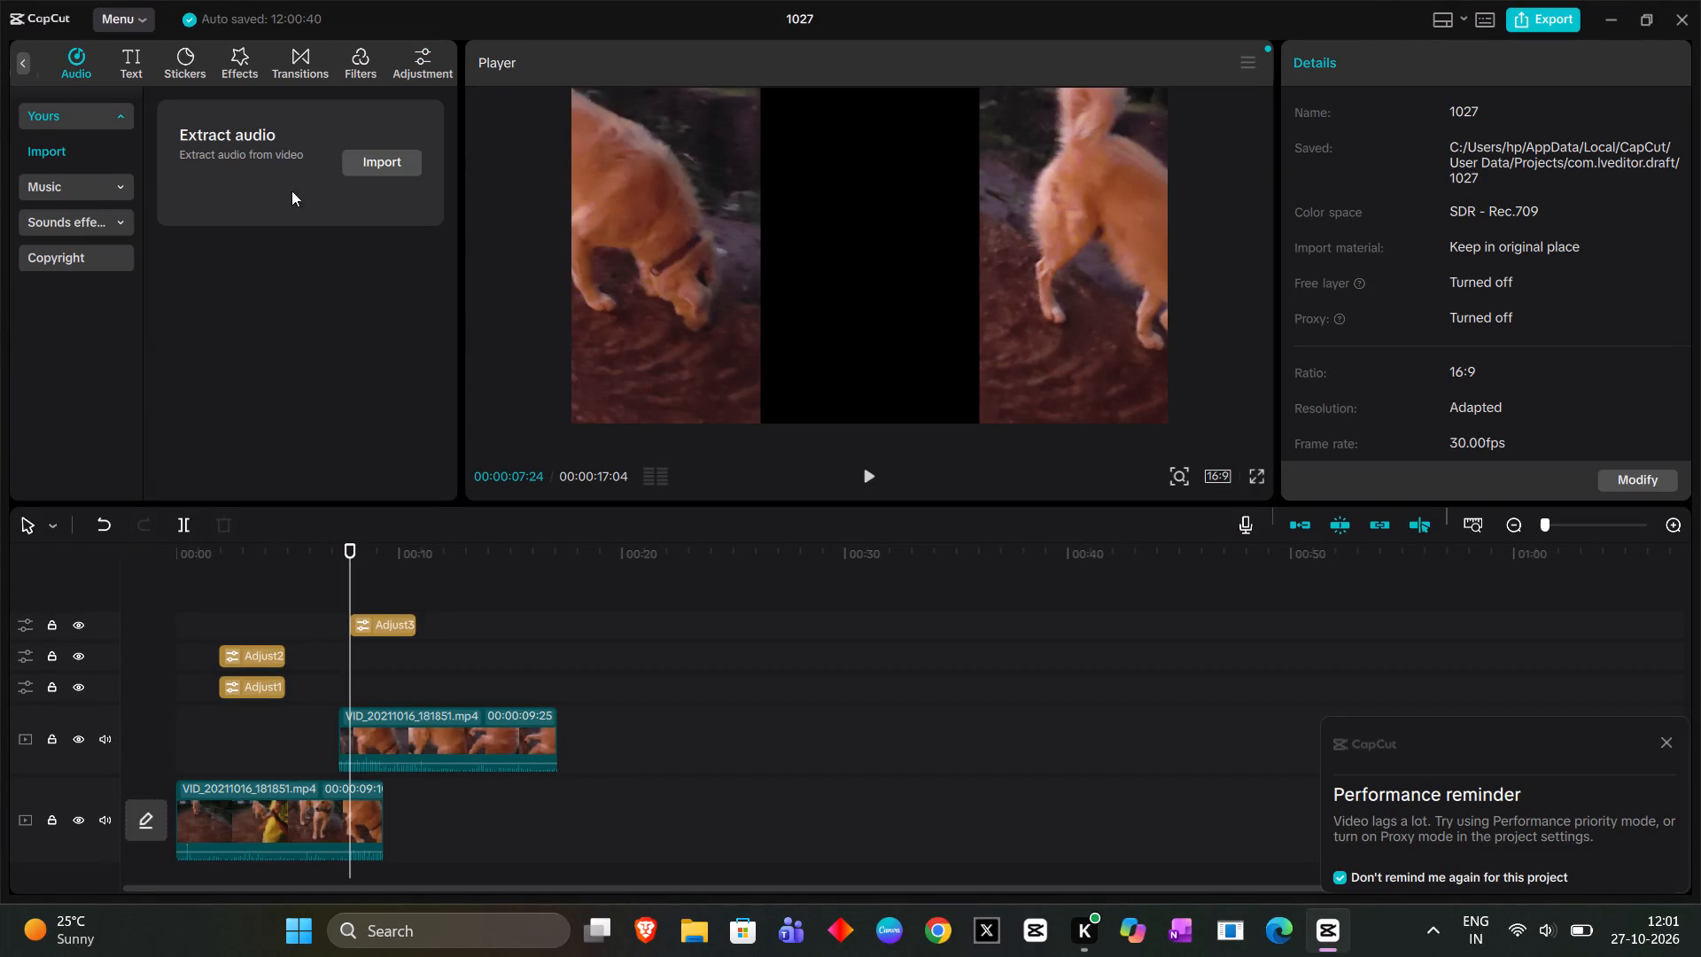
pyautogui.click(71, 111)
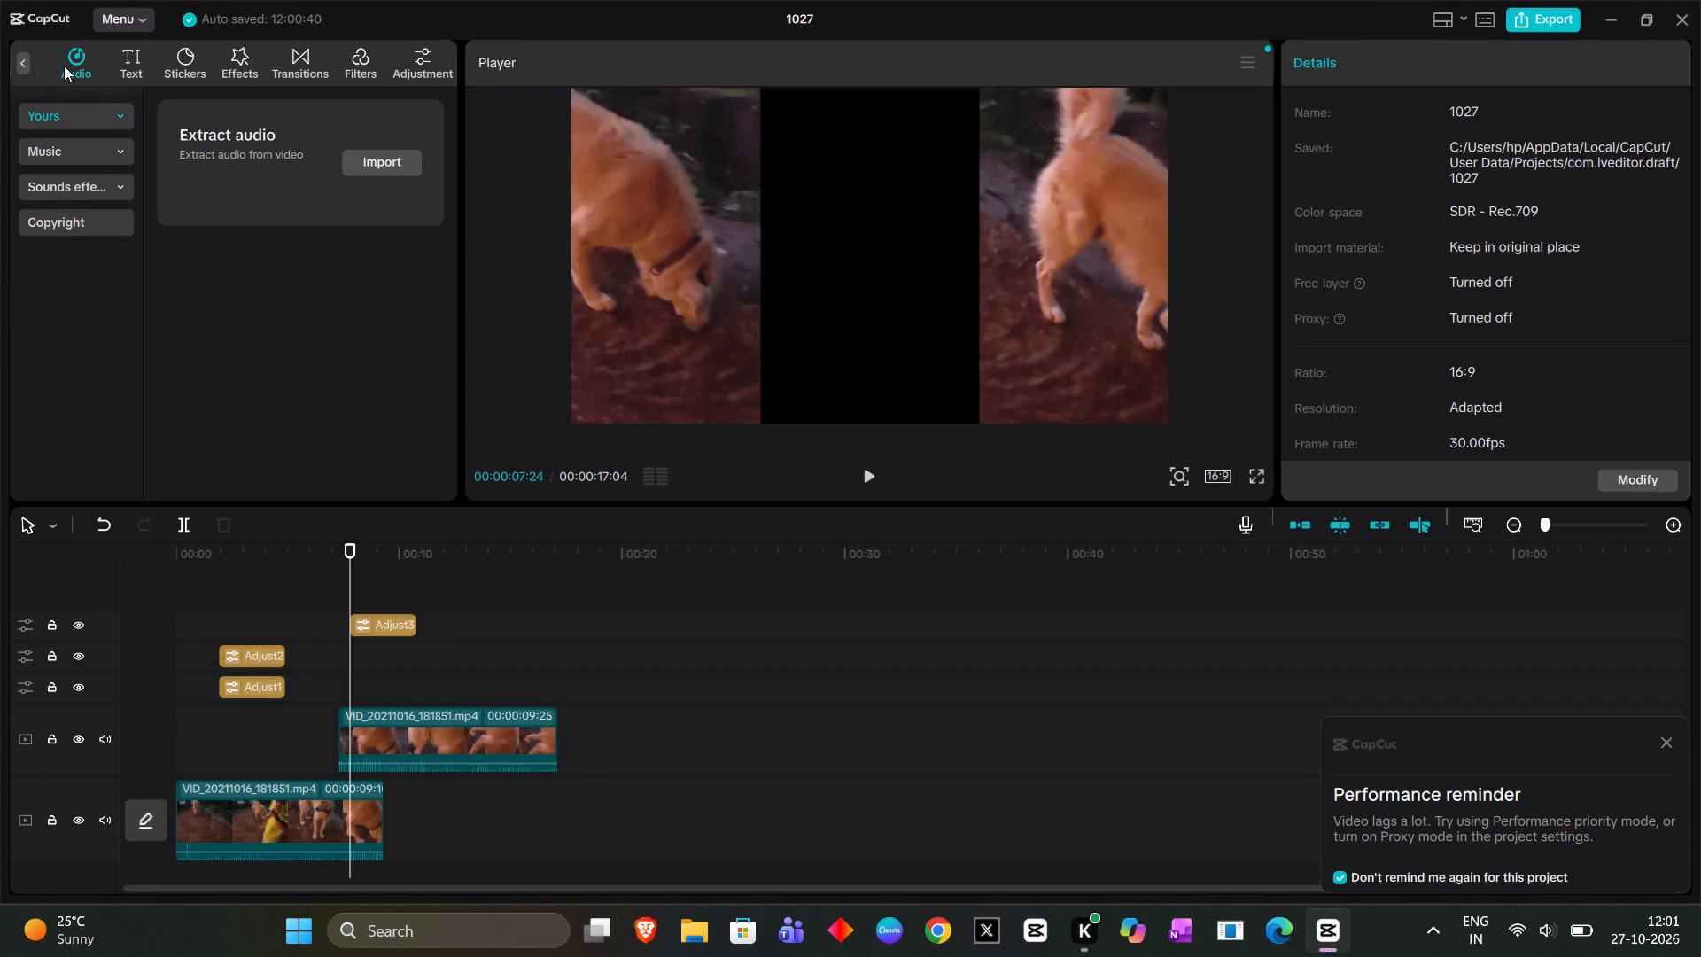
# Import the video file video_20231212_152911 from the Local Videos folder into the project.
pyautogui.click(134, 23)
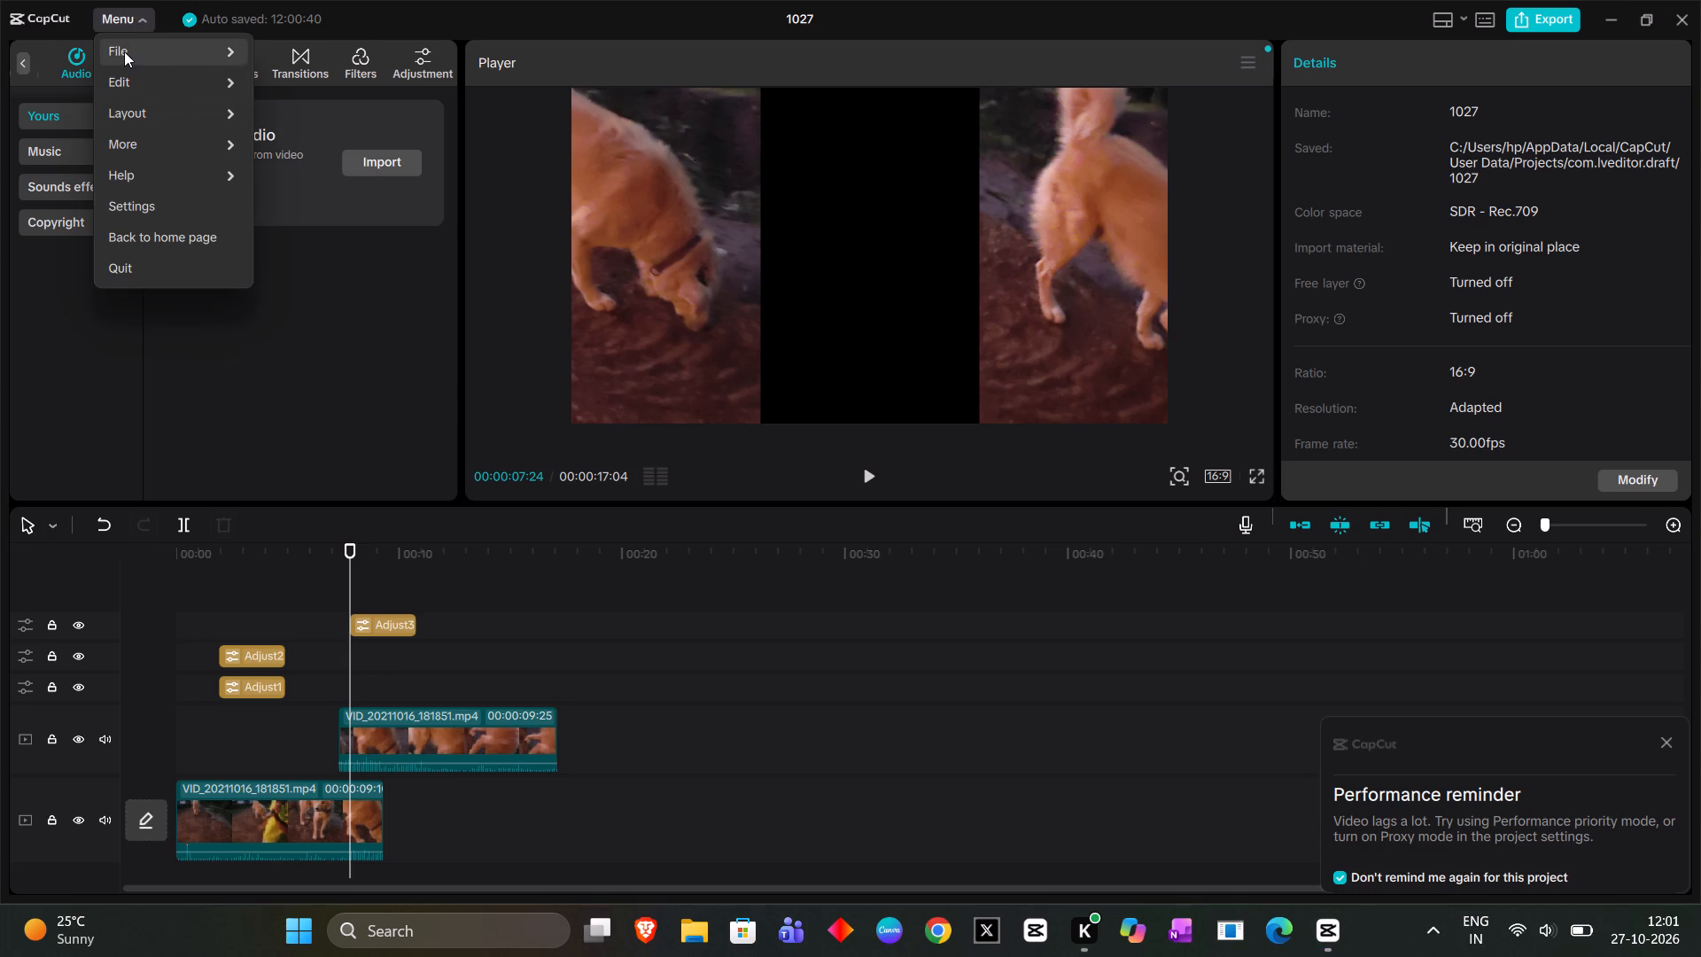
pyautogui.click(125, 53)
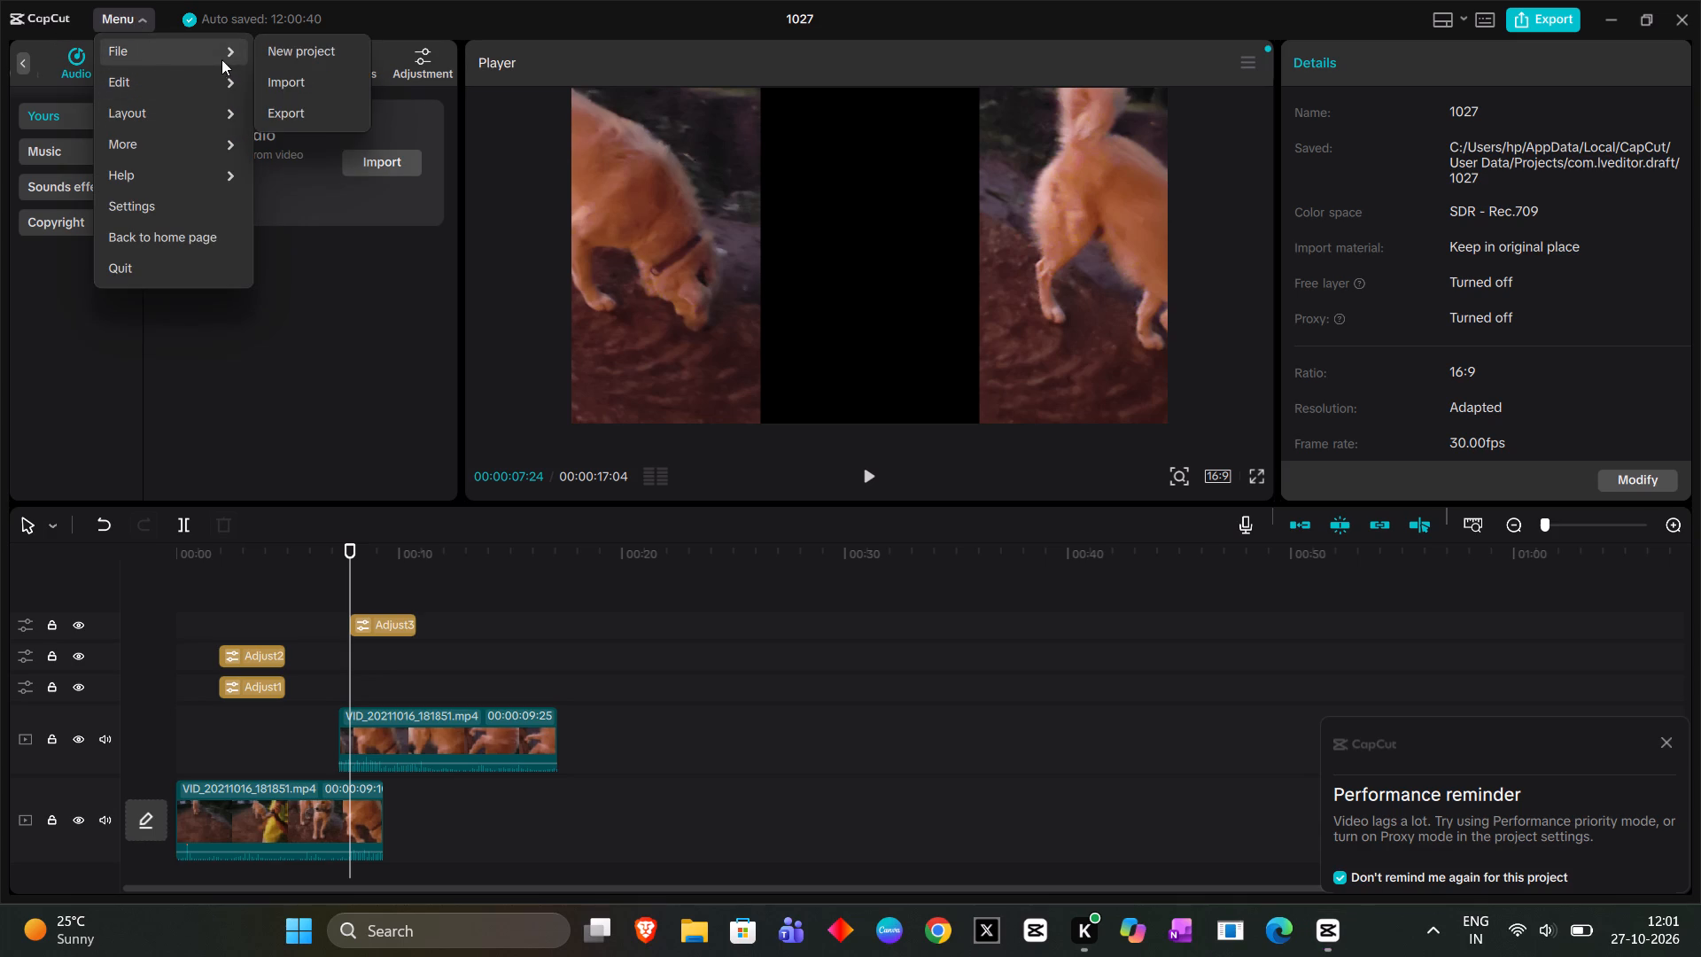
pyautogui.click(274, 78)
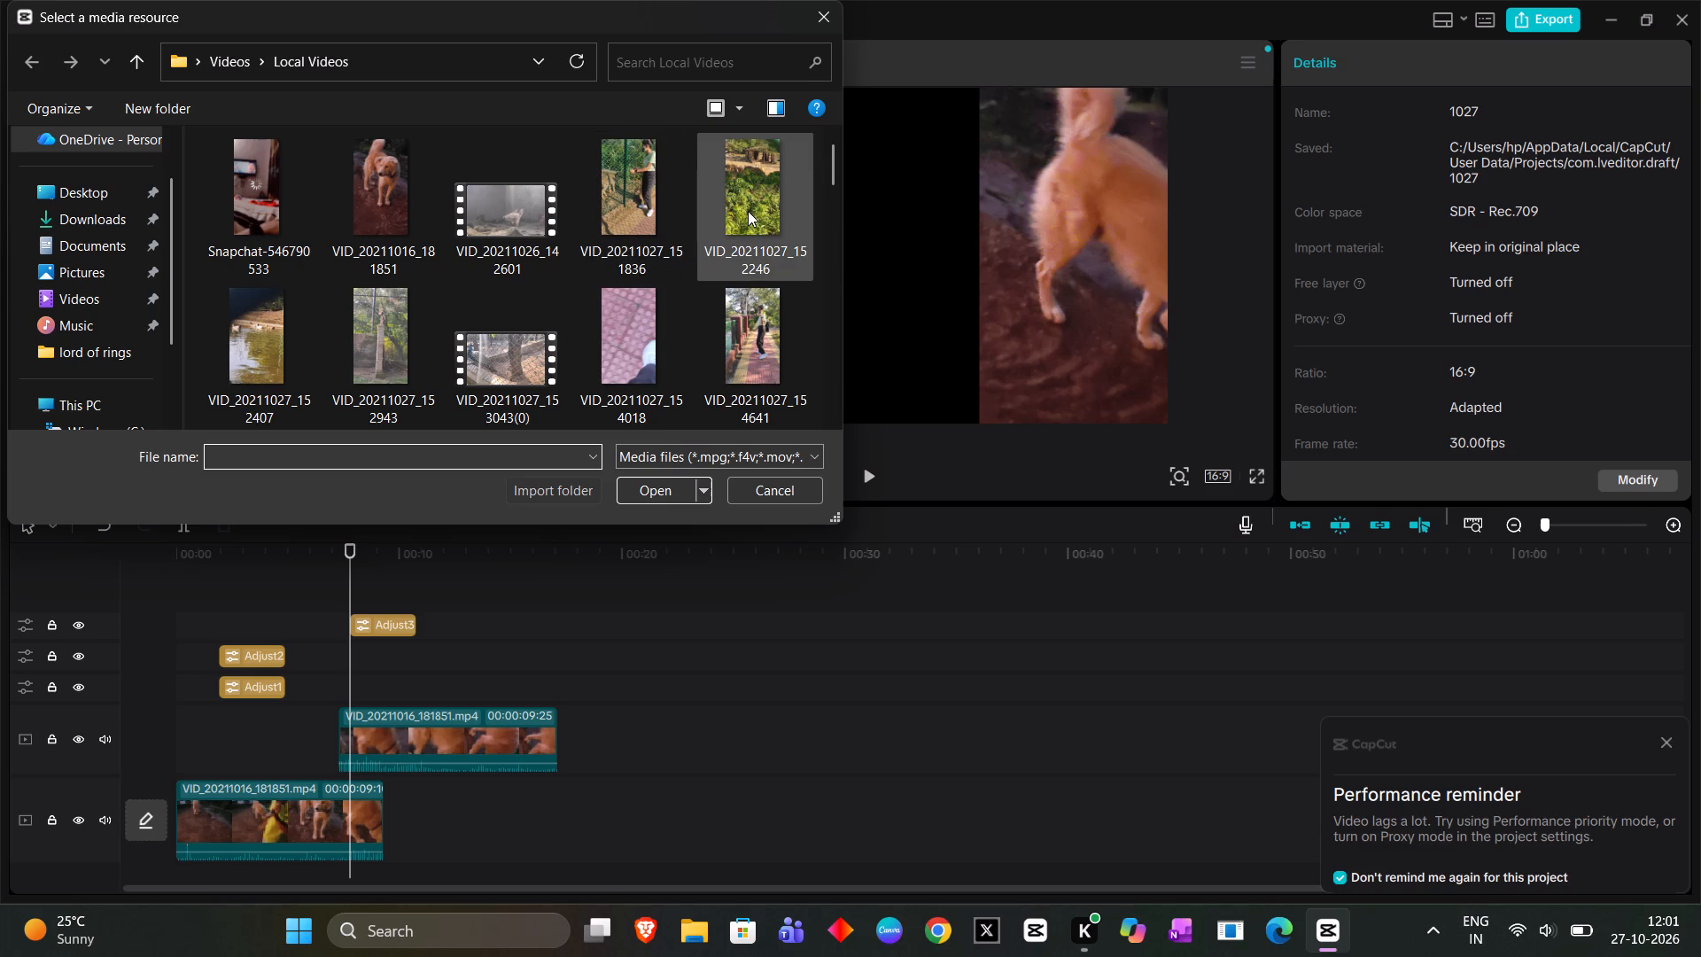
pyautogui.scroll(-2, 573, 215)
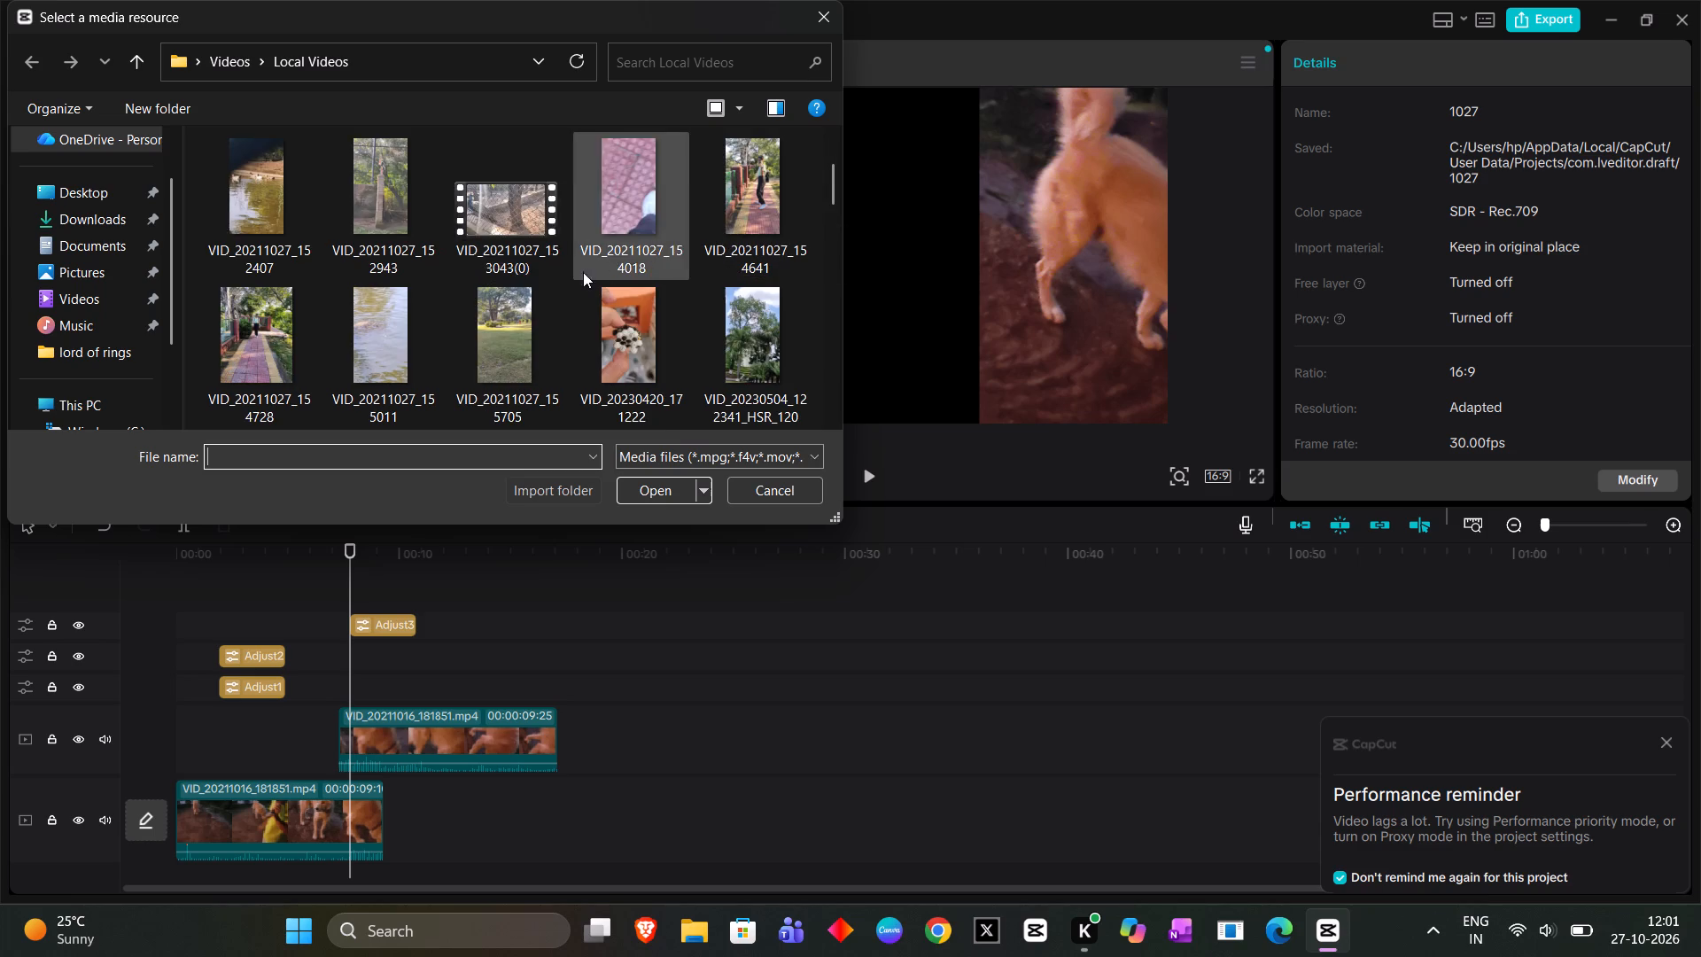
pyautogui.scroll(-2, 586, 273)
pyautogui.scroll(1, 594, 278)
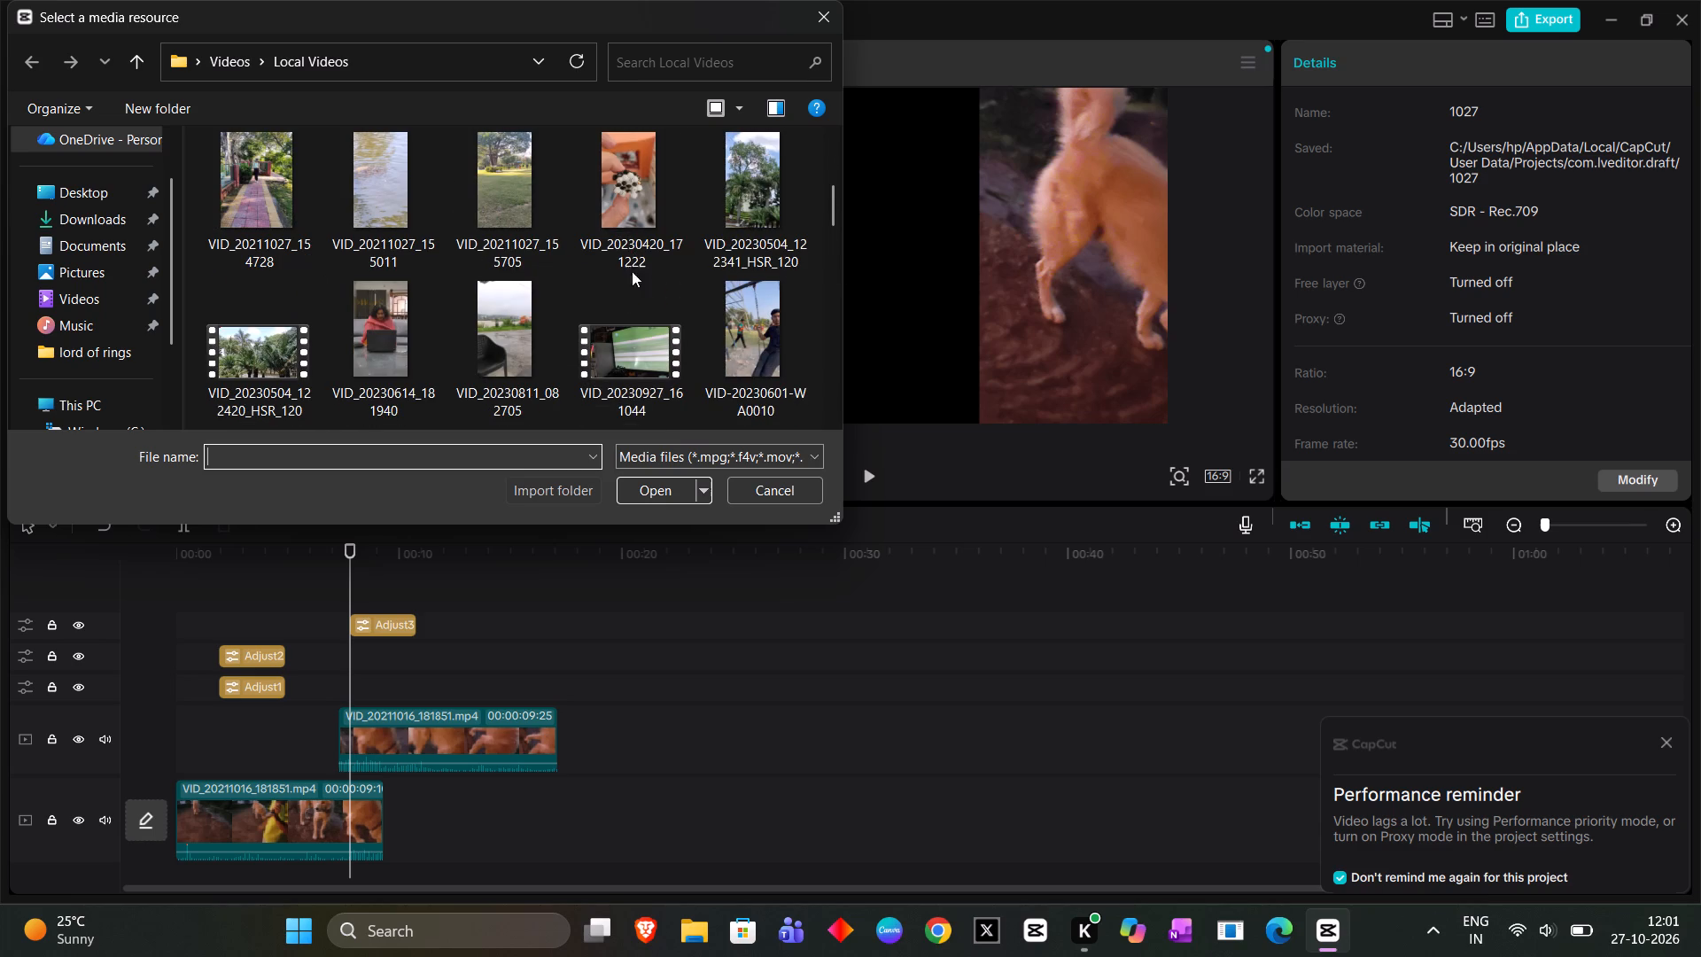
pyautogui.scroll(1, 667, 320)
pyautogui.scroll(-2, 667, 317)
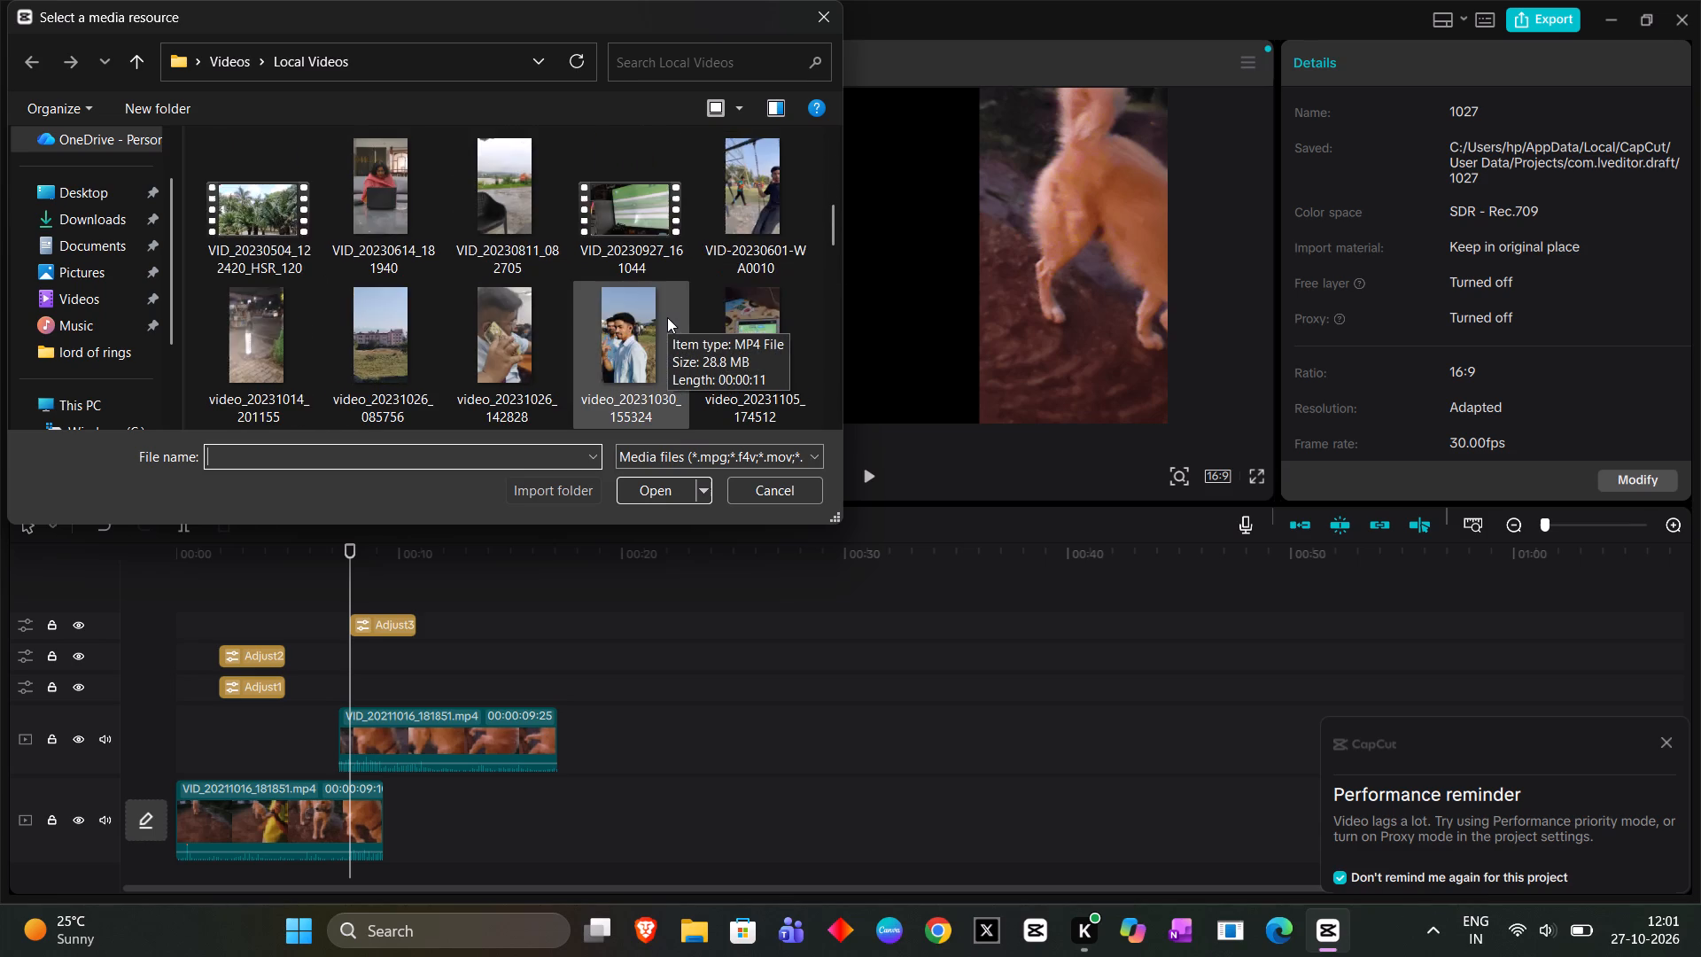
pyautogui.scroll(-3, 667, 317)
pyautogui.click(654, 242)
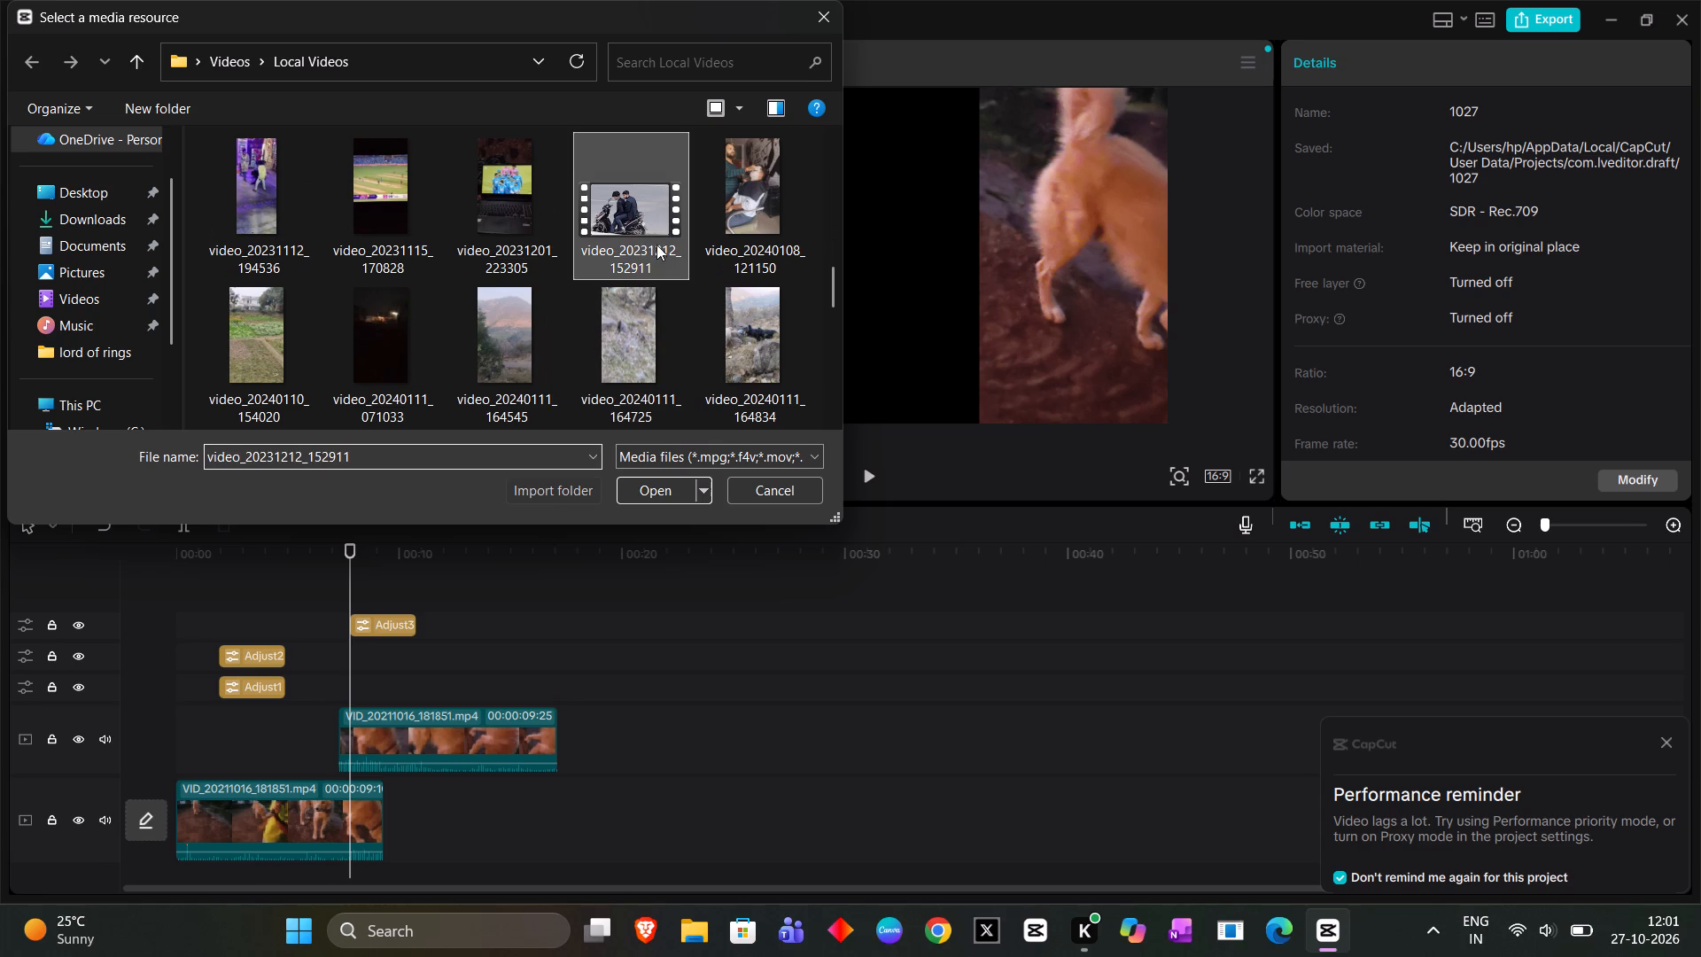
pyautogui.click(657, 493)
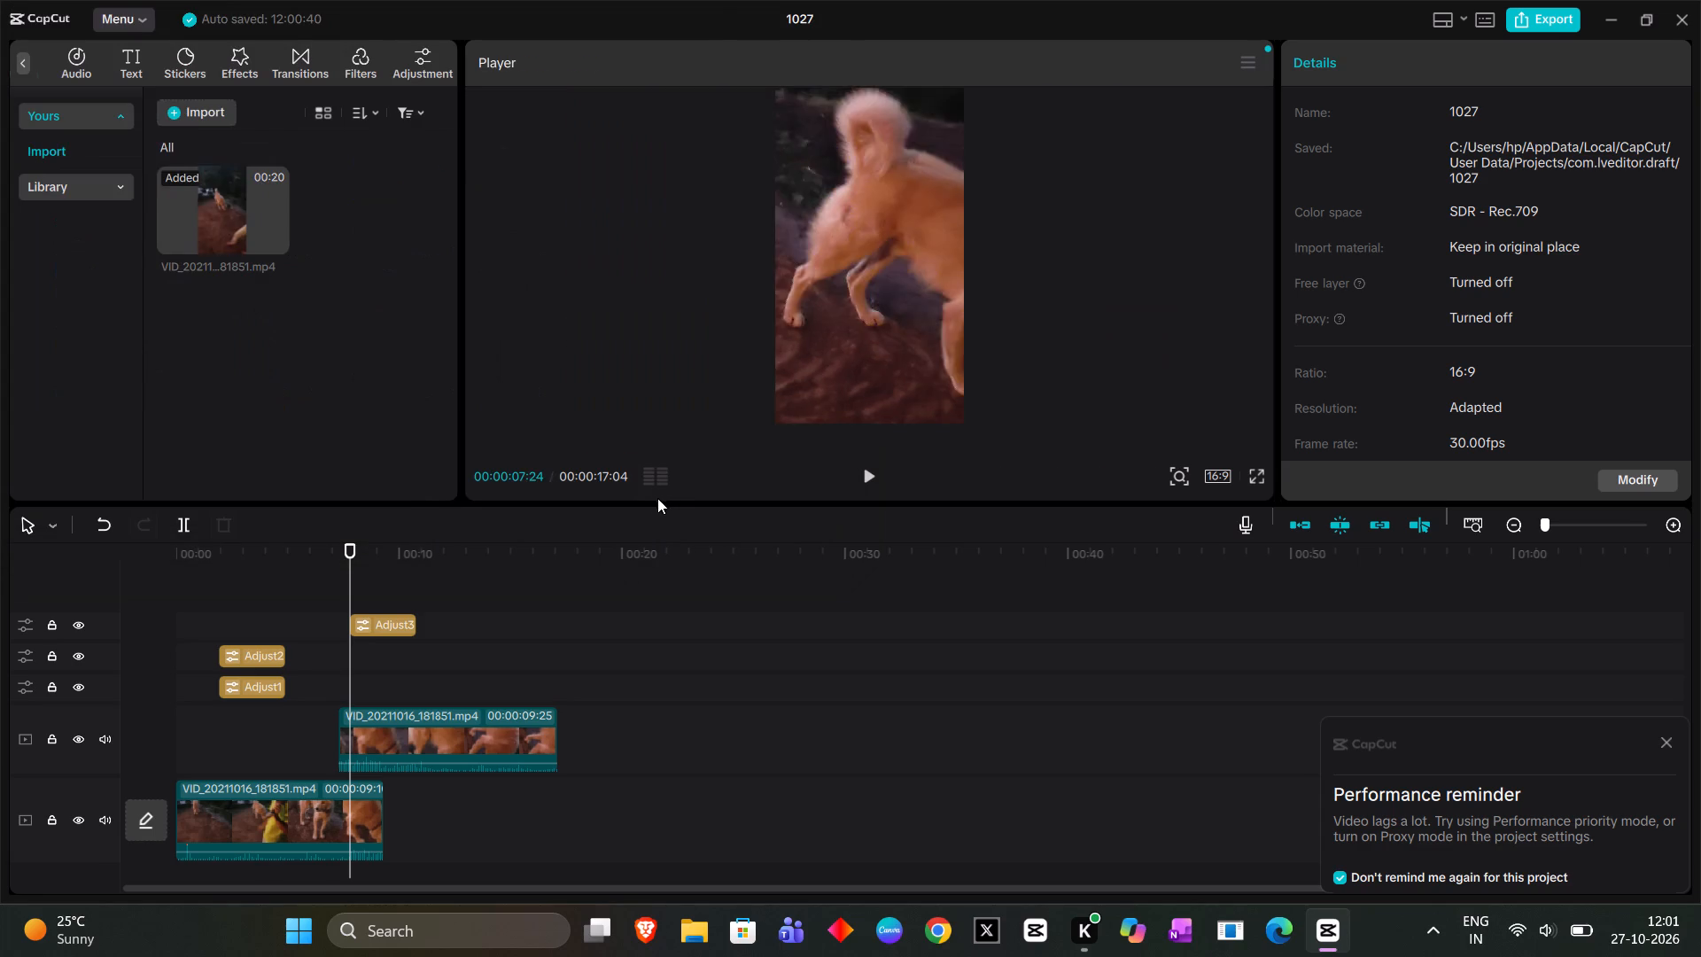
# Place the imported video_20231212_152911 clip on a new track above both video segments, aligned with the upper segment's start.
pyautogui.moveTo(378, 213); pyautogui.dragTo(394, 303)
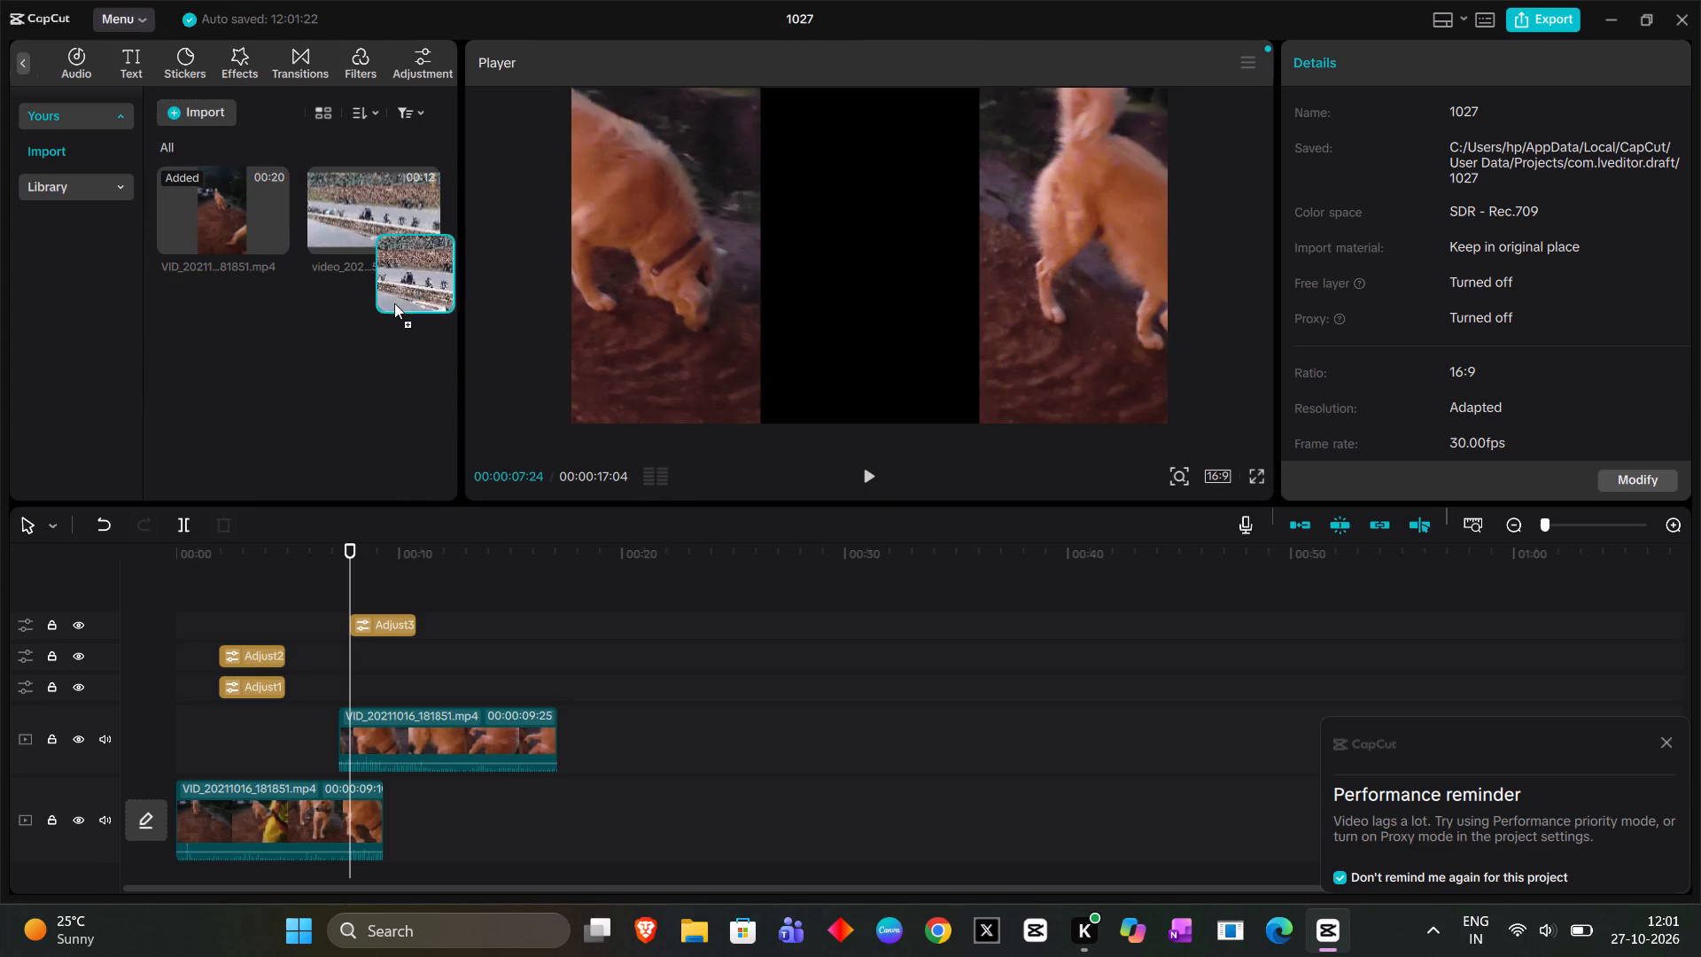
pyautogui.moveTo(394, 303); pyautogui.dragTo(330, 673)
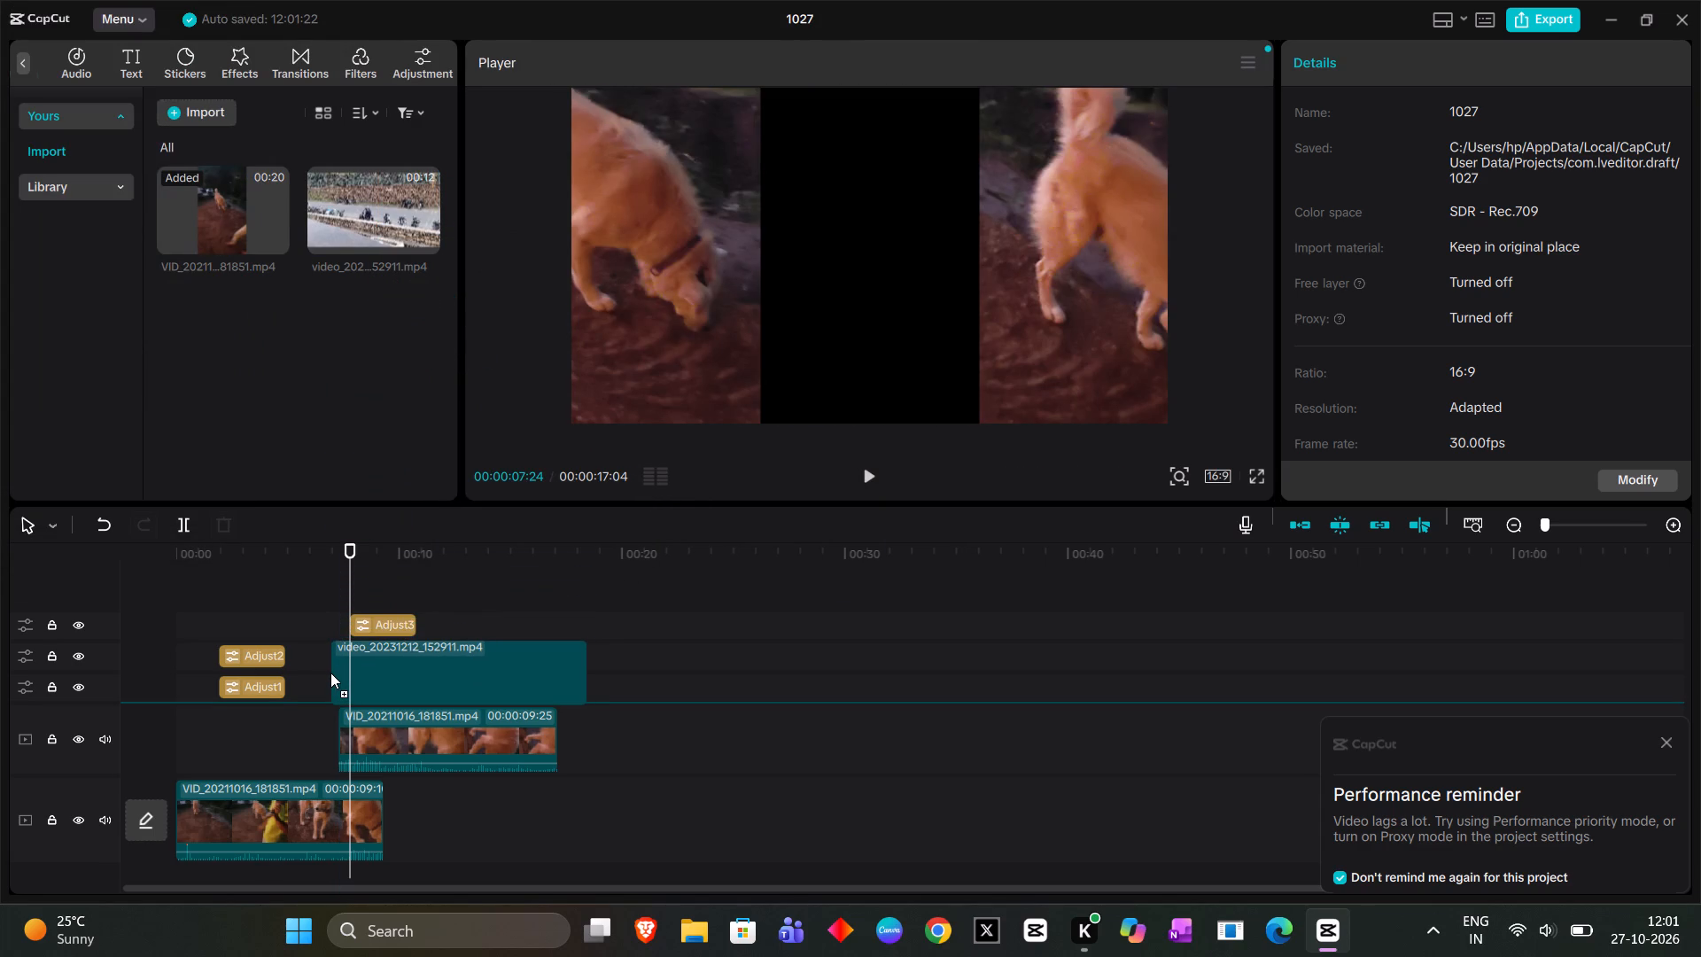
pyautogui.moveTo(330, 673); pyautogui.dragTo(339, 658)
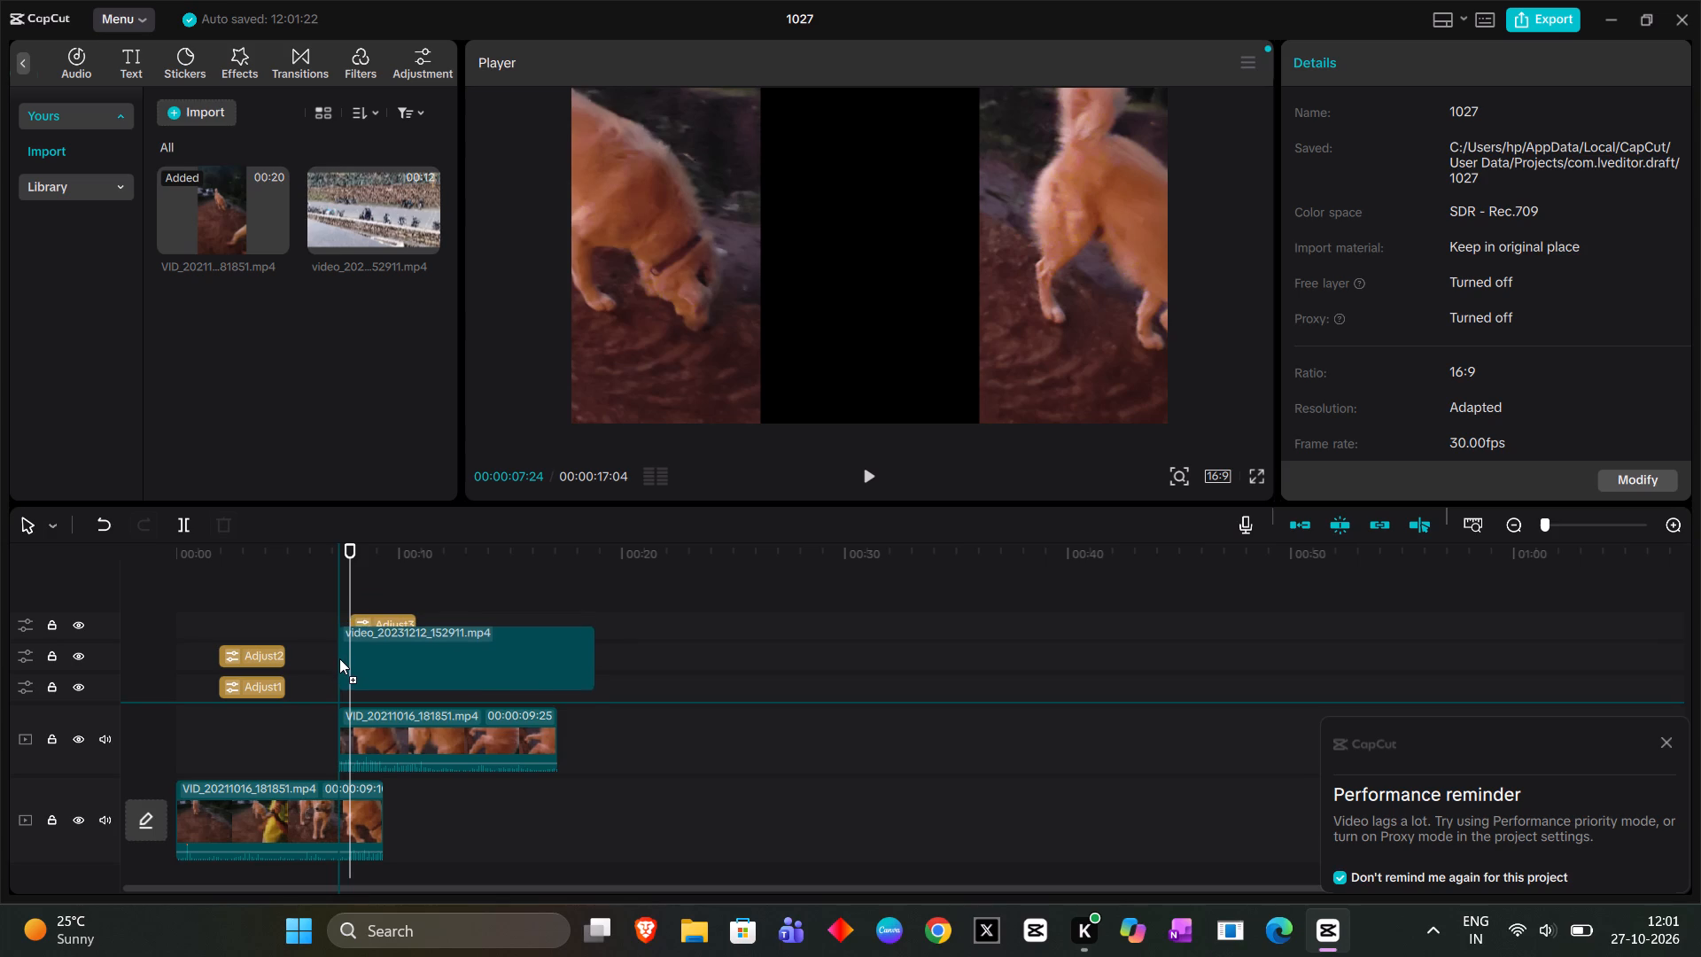
pyautogui.moveTo(339, 658); pyautogui.dragTo(339, 670)
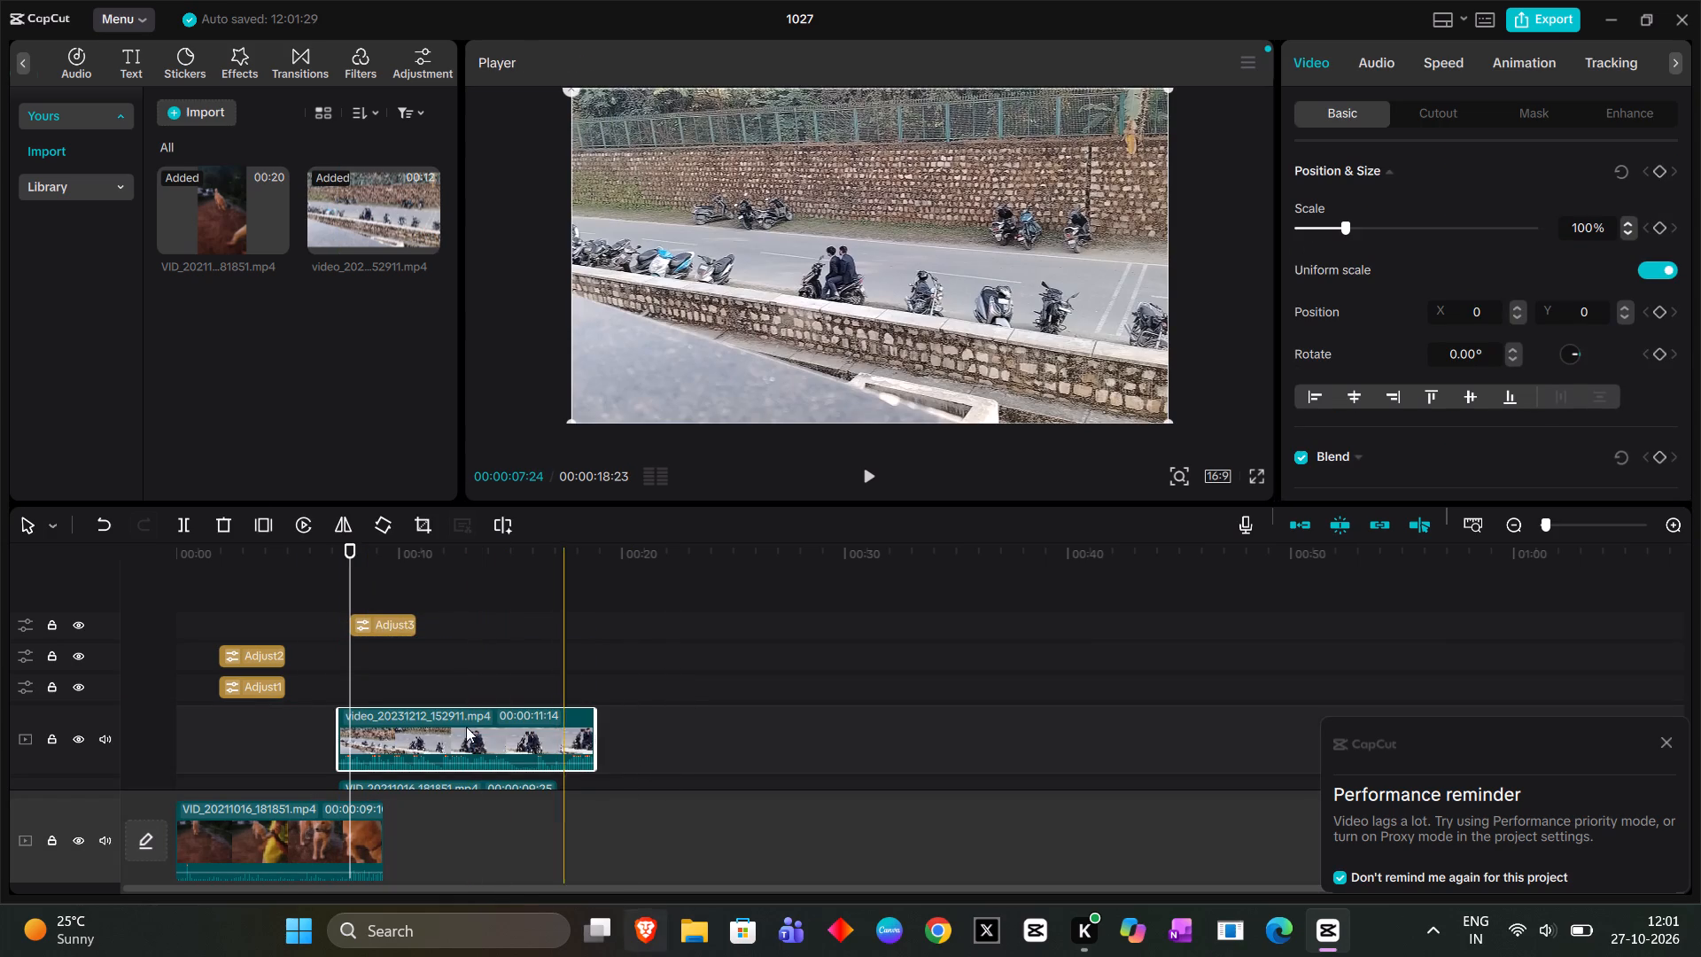
# Shift the video_20231212_152911 clip along its track so it starts where the segment on the track below ends.
pyautogui.moveTo(537, 716); pyautogui.dragTo(586, 712)
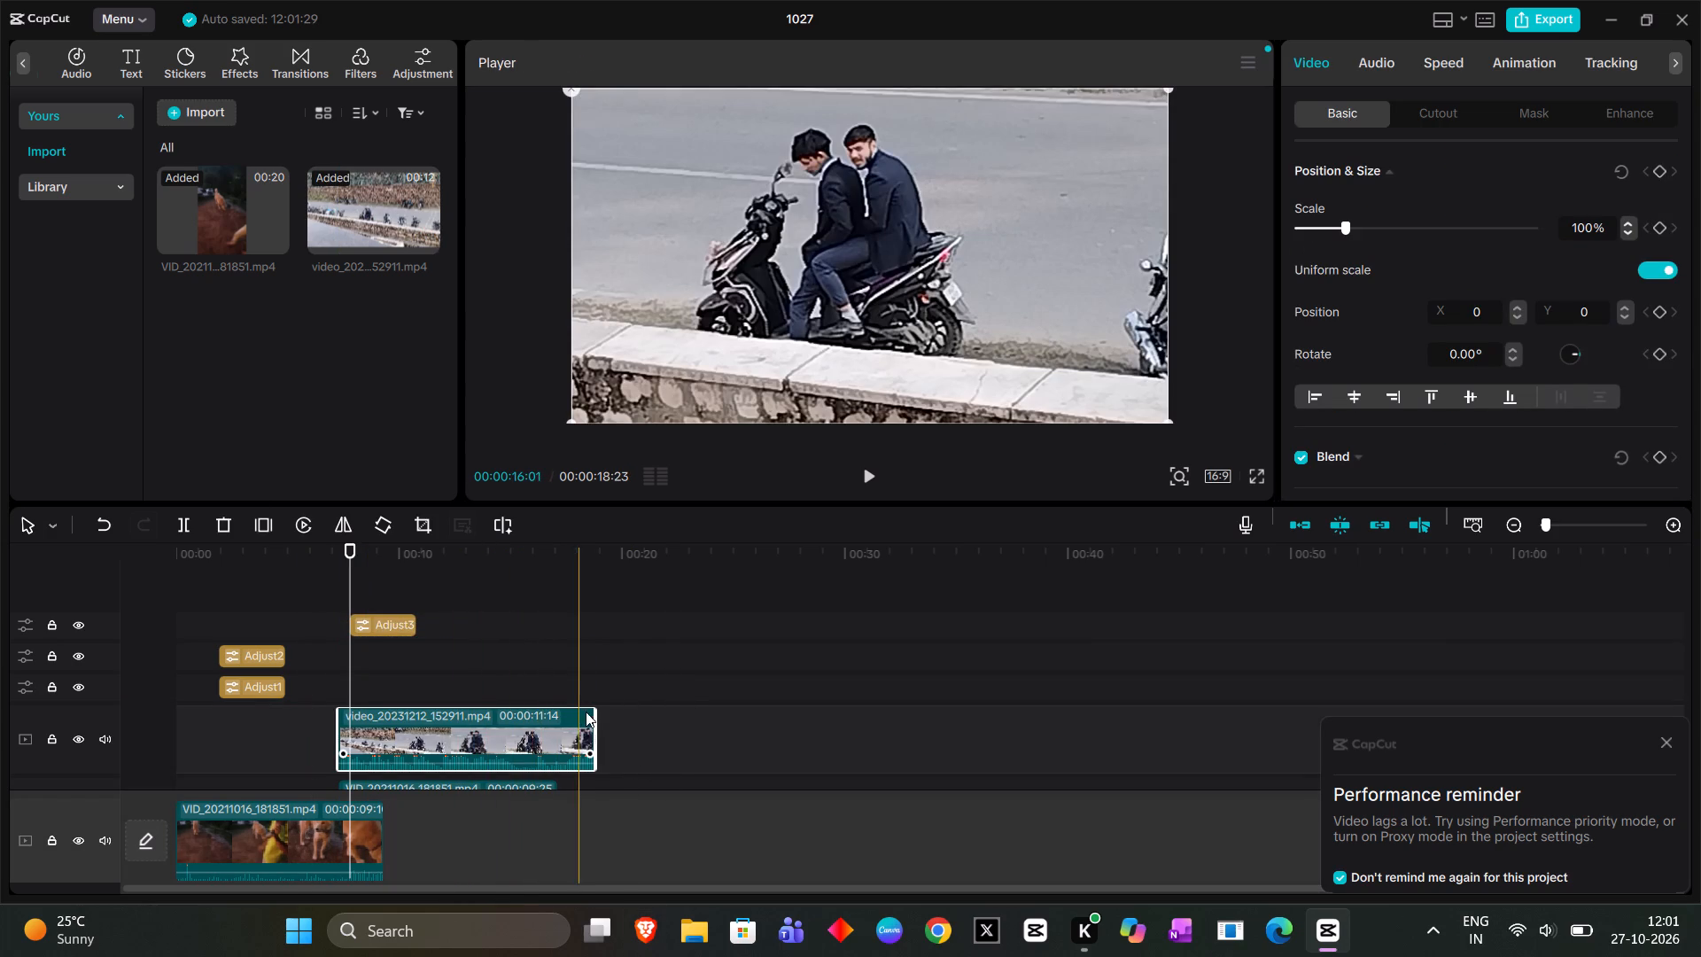
pyautogui.moveTo(586, 712); pyautogui.dragTo(579, 707)
pyautogui.moveTo(539, 712); pyautogui.dragTo(681, 717)
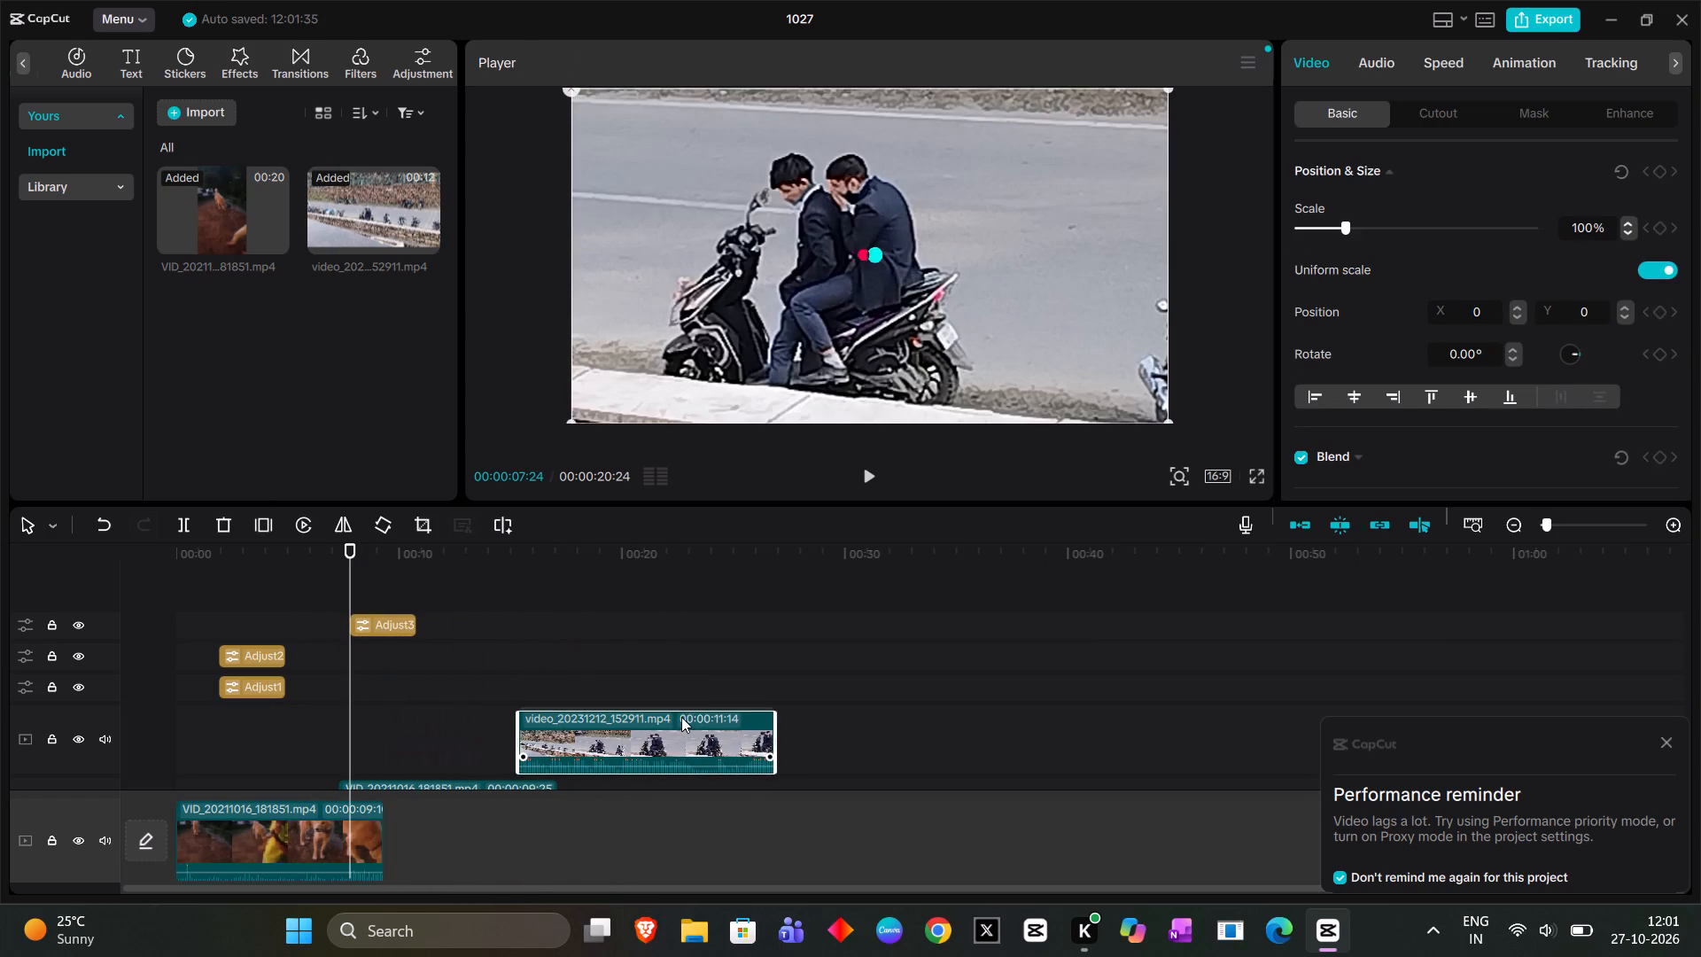
pyautogui.moveTo(681, 717); pyautogui.dragTo(709, 717)
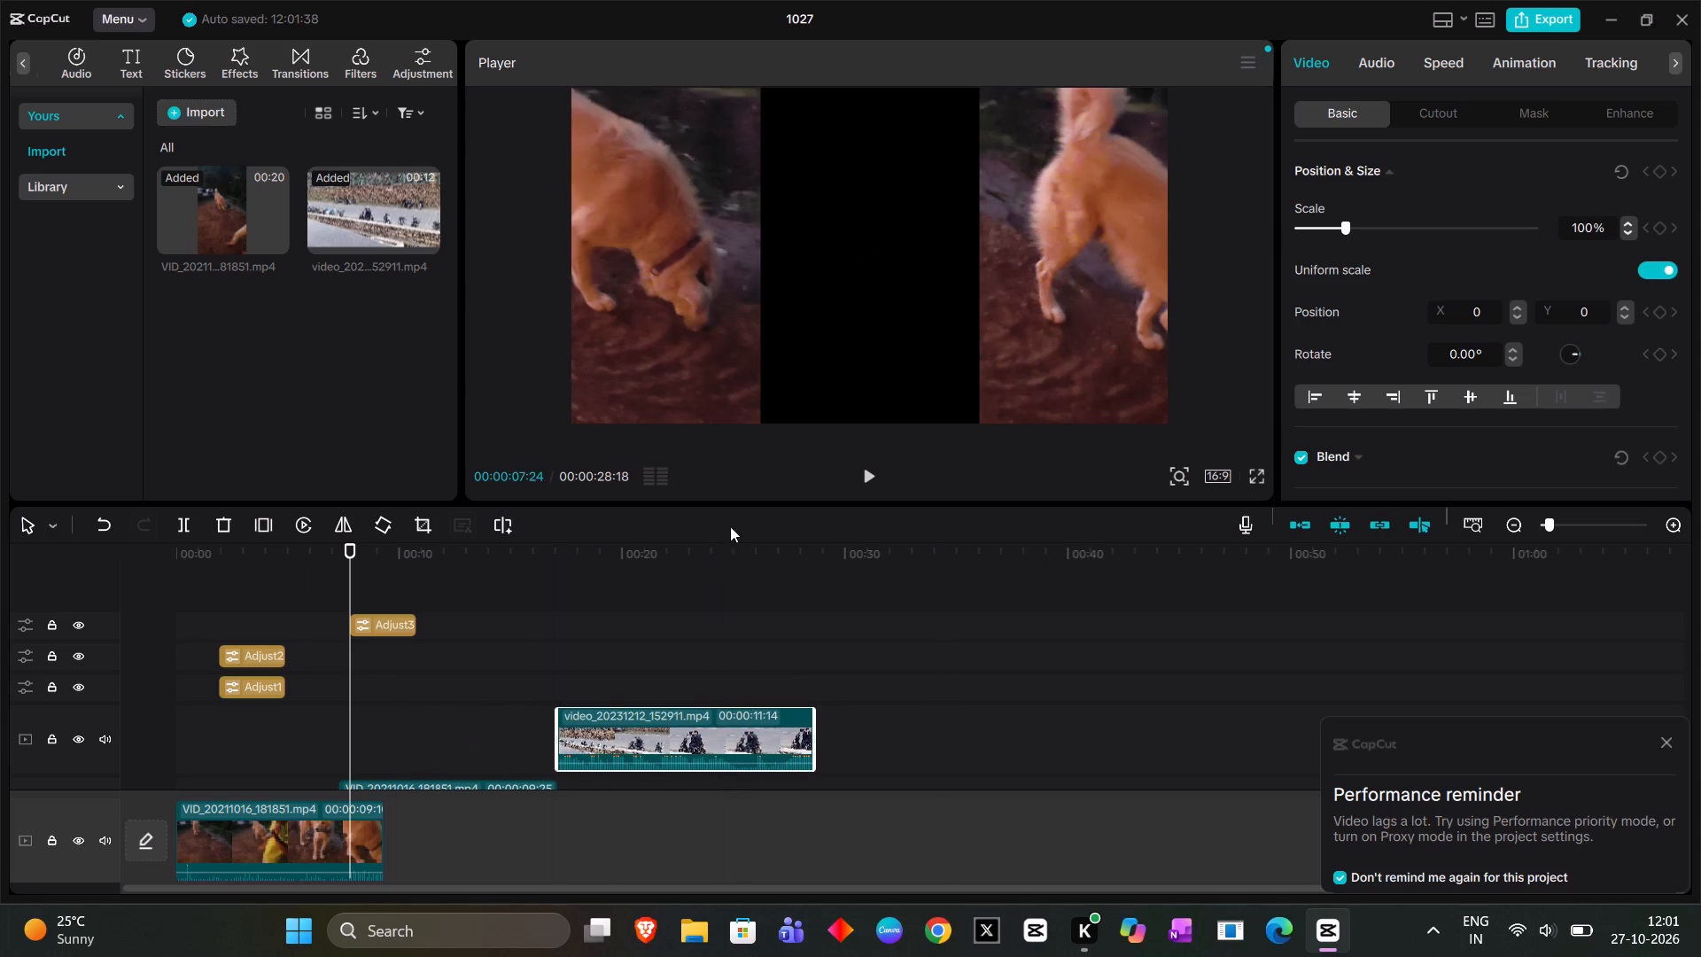
# Play the sequence from the beginning and scrub back to check where the video_20231212_152911 clip starts.
pyautogui.click(862, 473)
pyautogui.moveTo(353, 548); pyautogui.dragTo(152, 570)
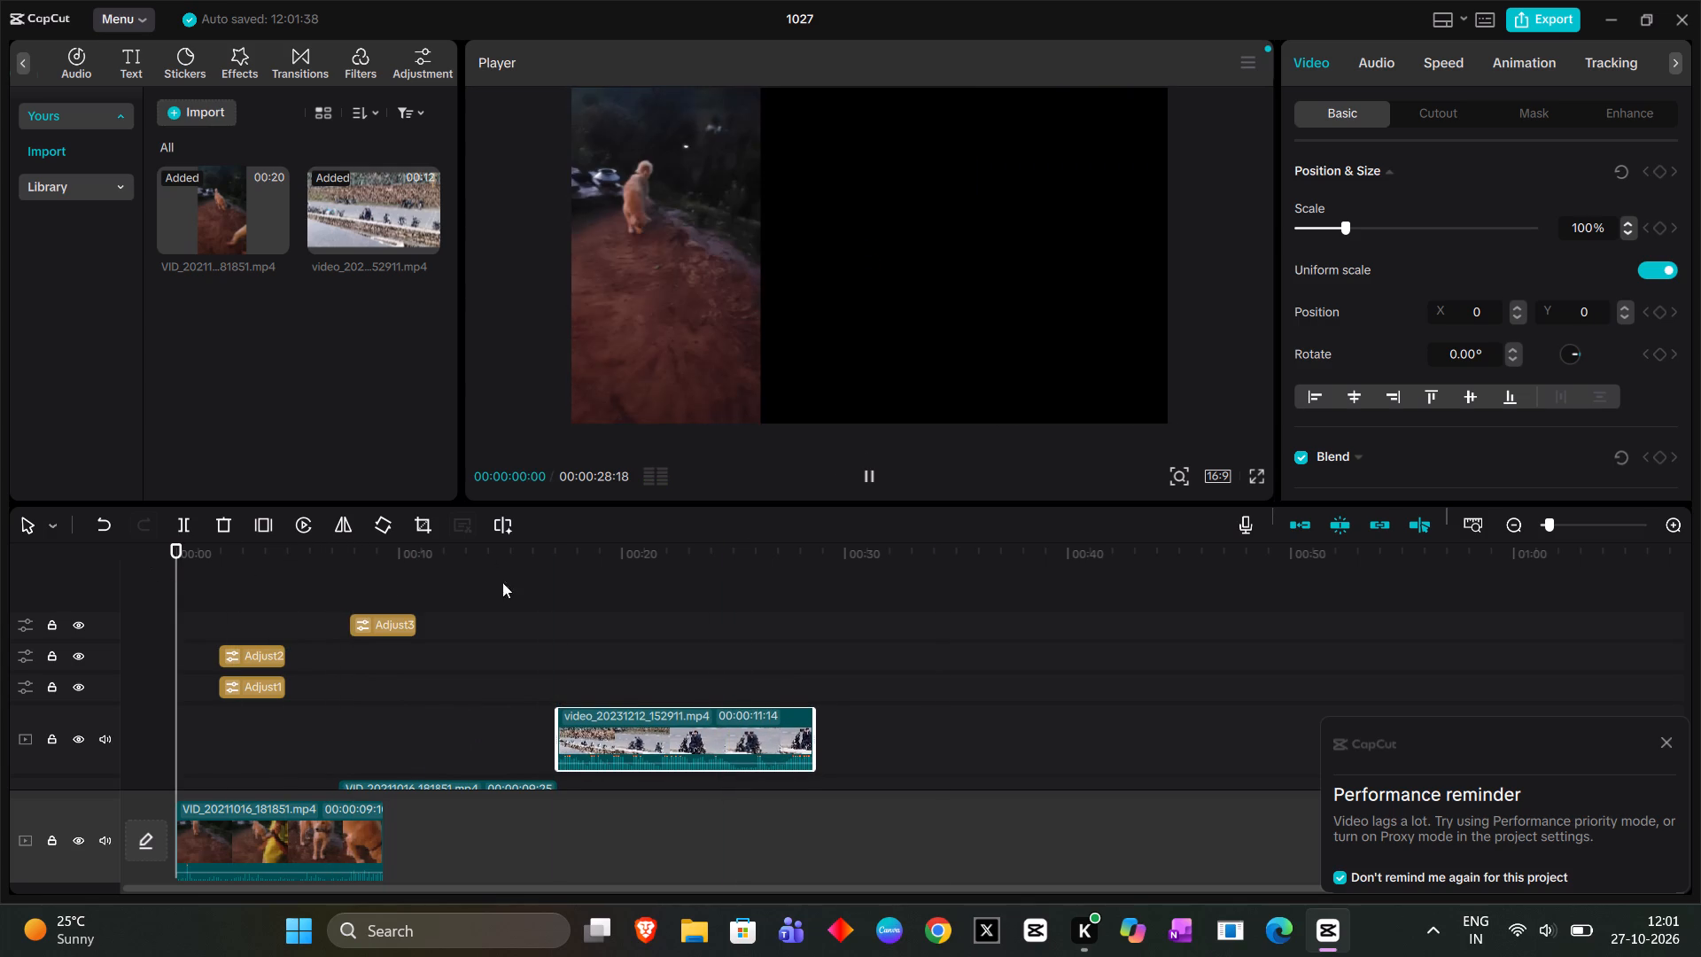
pyautogui.scroll(-3, 599, 607)
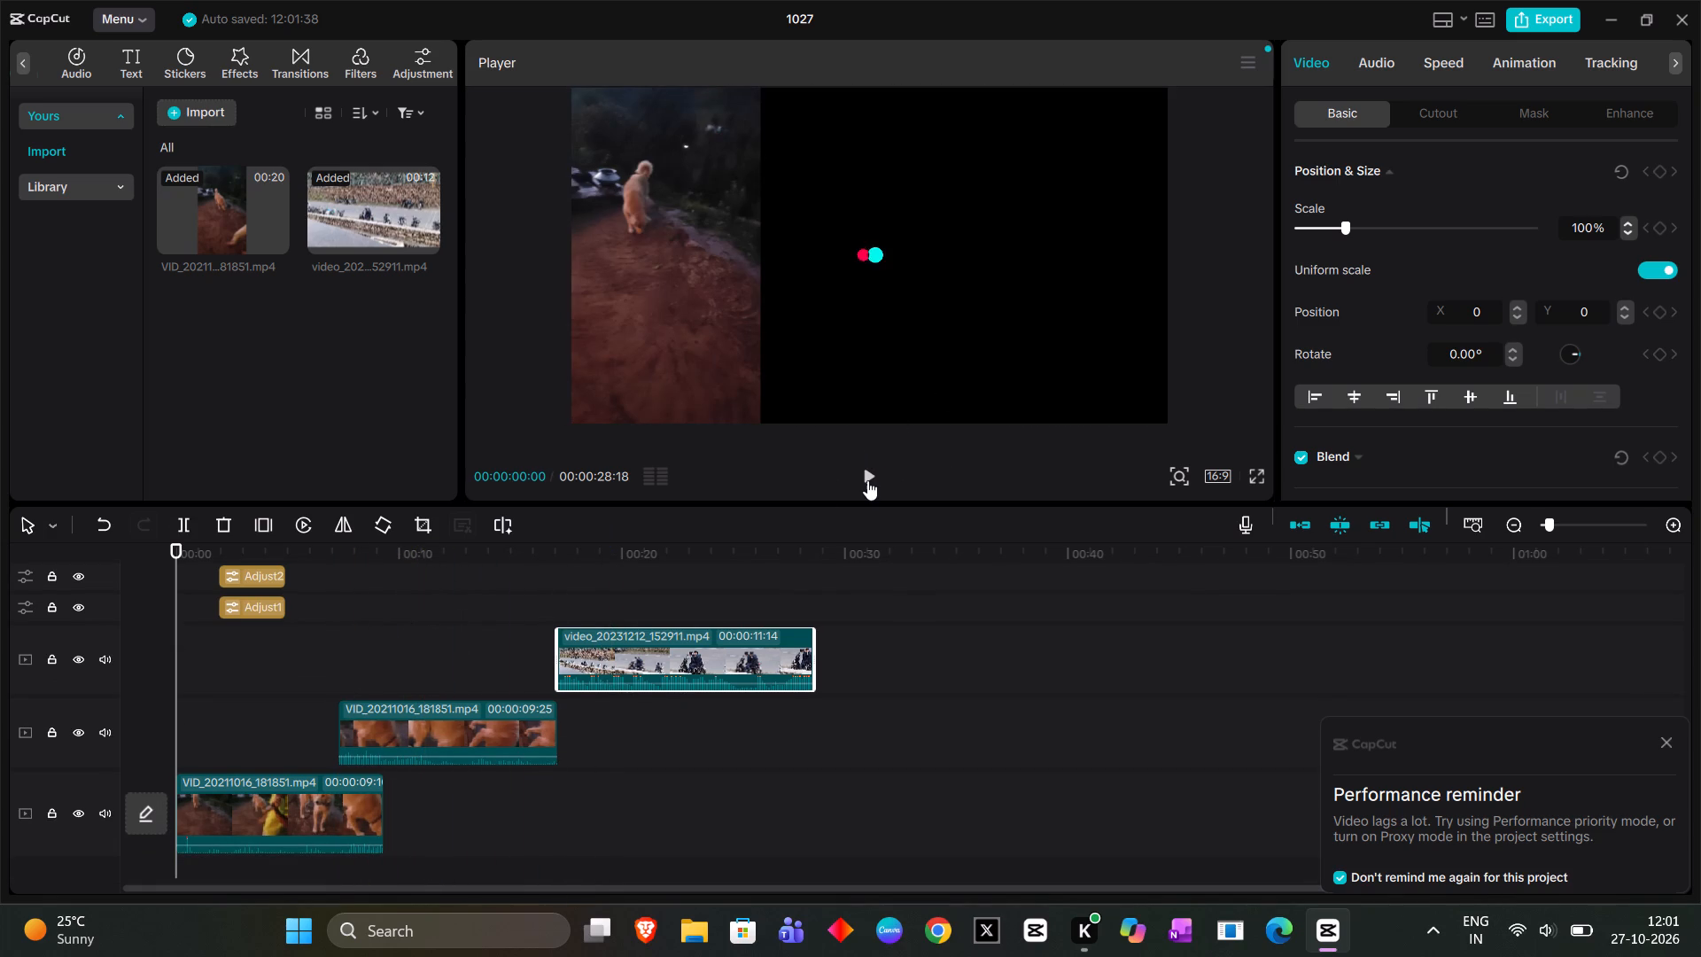
pyautogui.click(867, 479)
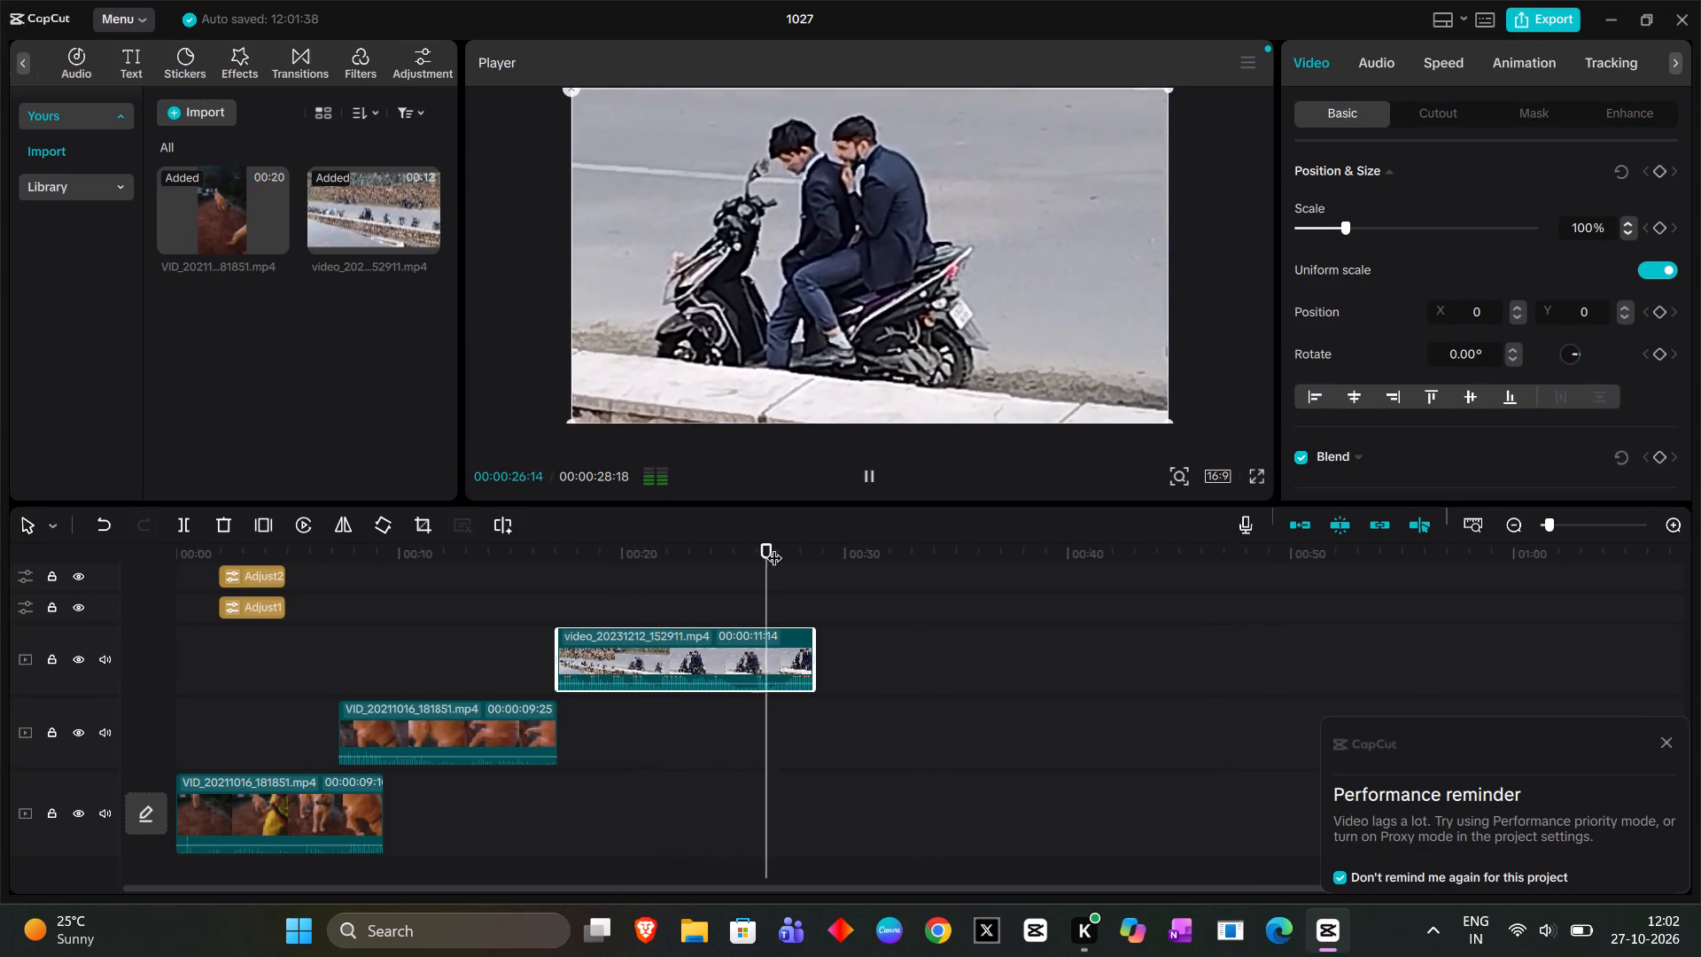
pyautogui.moveTo(803, 554); pyautogui.dragTo(550, 605)
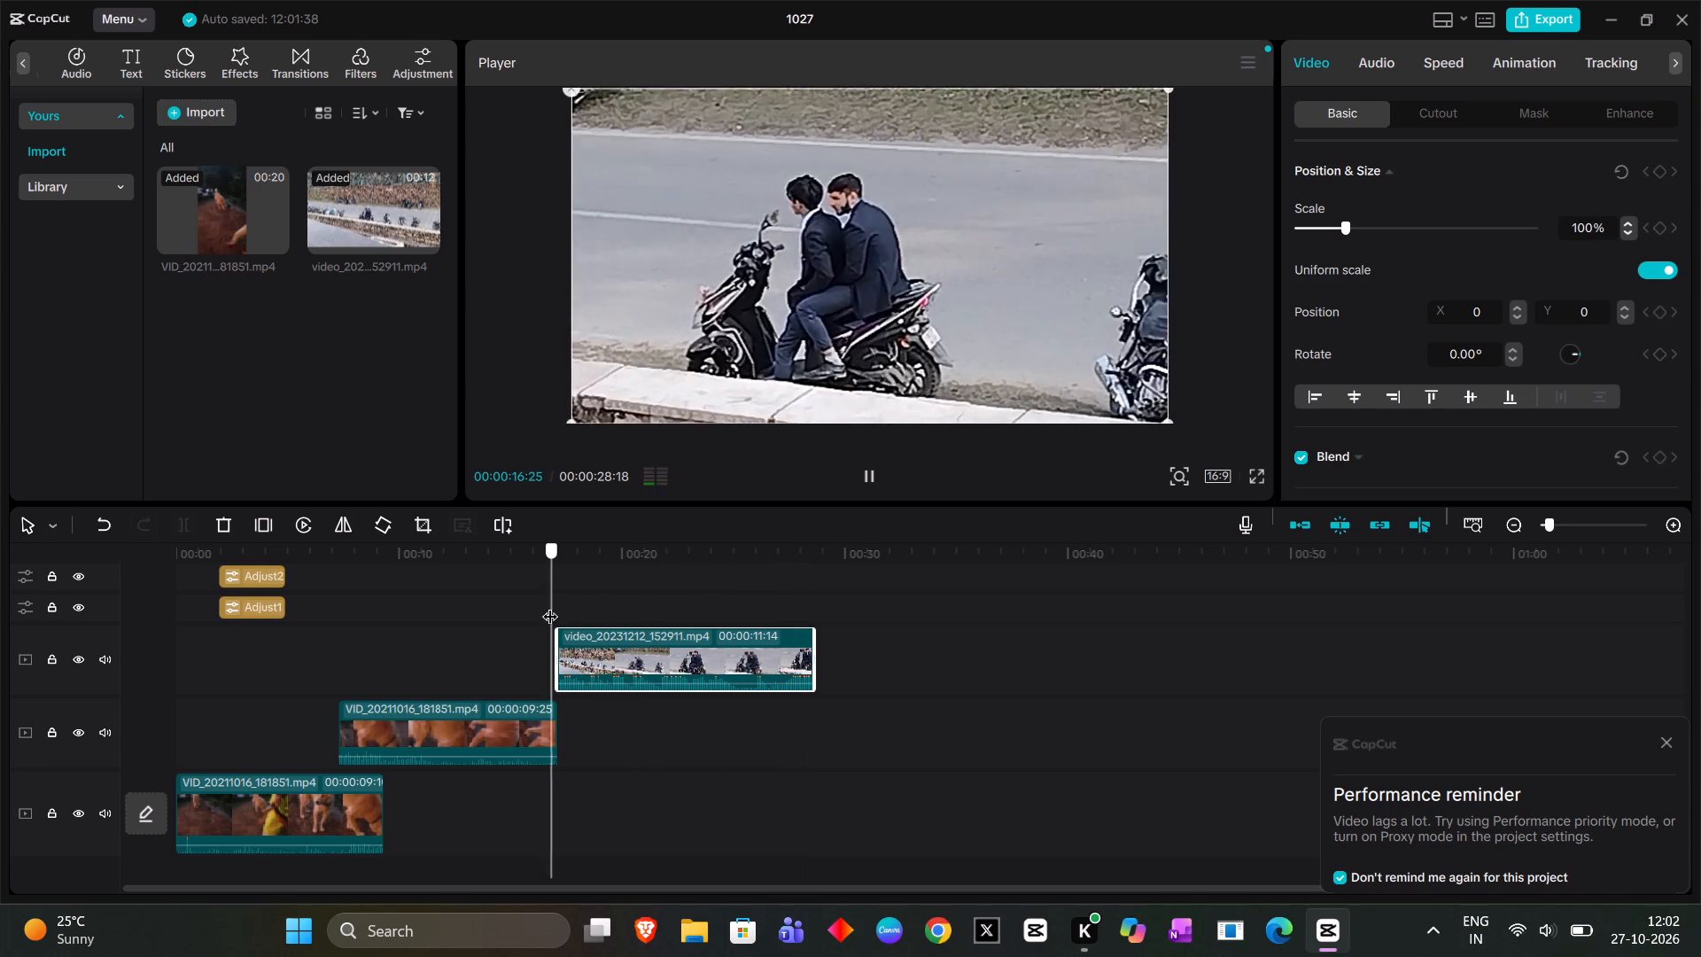
pyautogui.moveTo(550, 605); pyautogui.dragTo(554, 604)
pyautogui.click(394, 615)
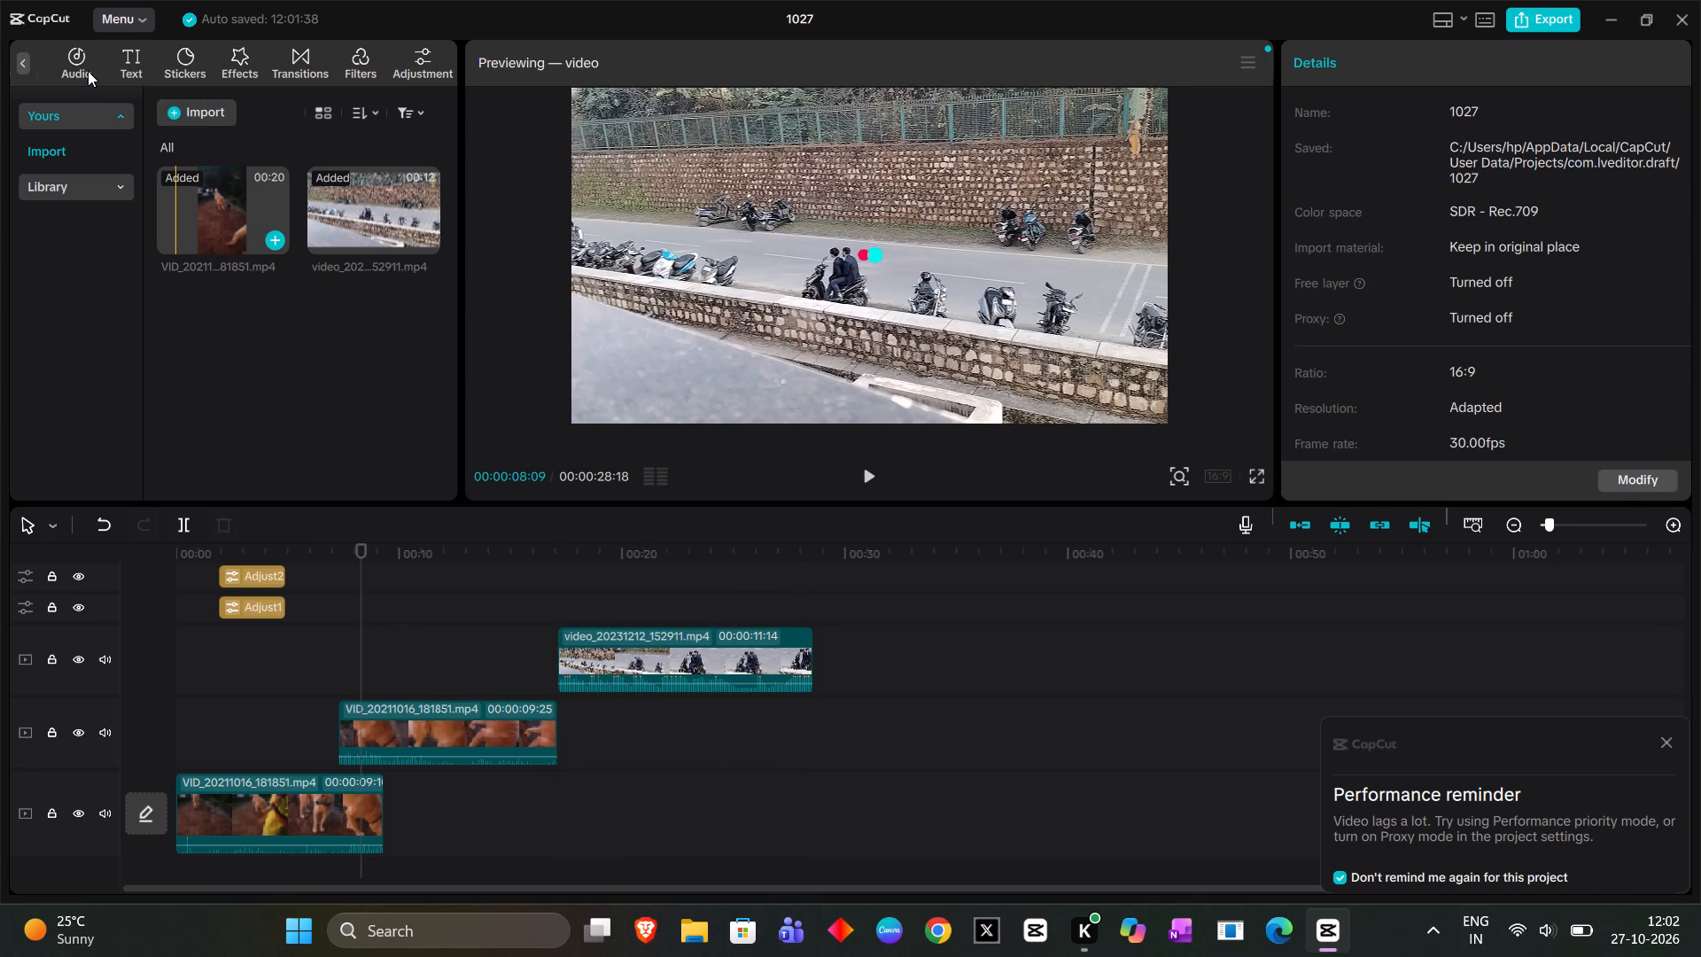
# Import the video file VID_20211027_154728 from the Local Videos folder into the project.
pyautogui.click(102, 117)
pyautogui.click(102, 114)
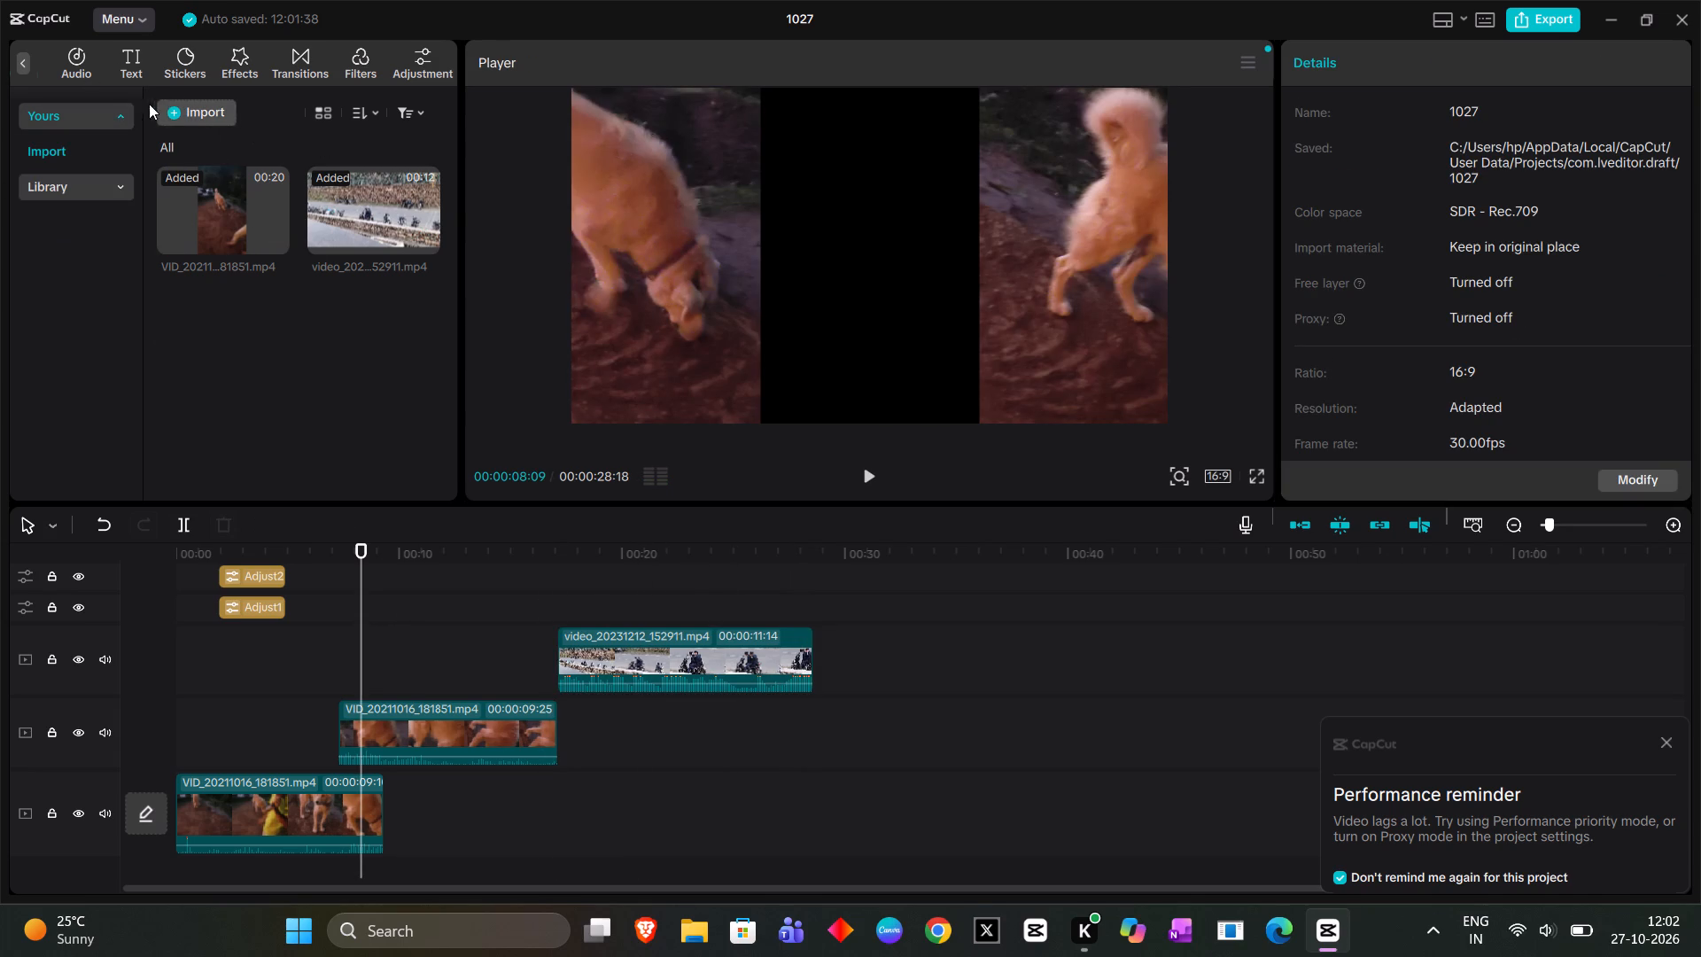
pyautogui.click(144, 16)
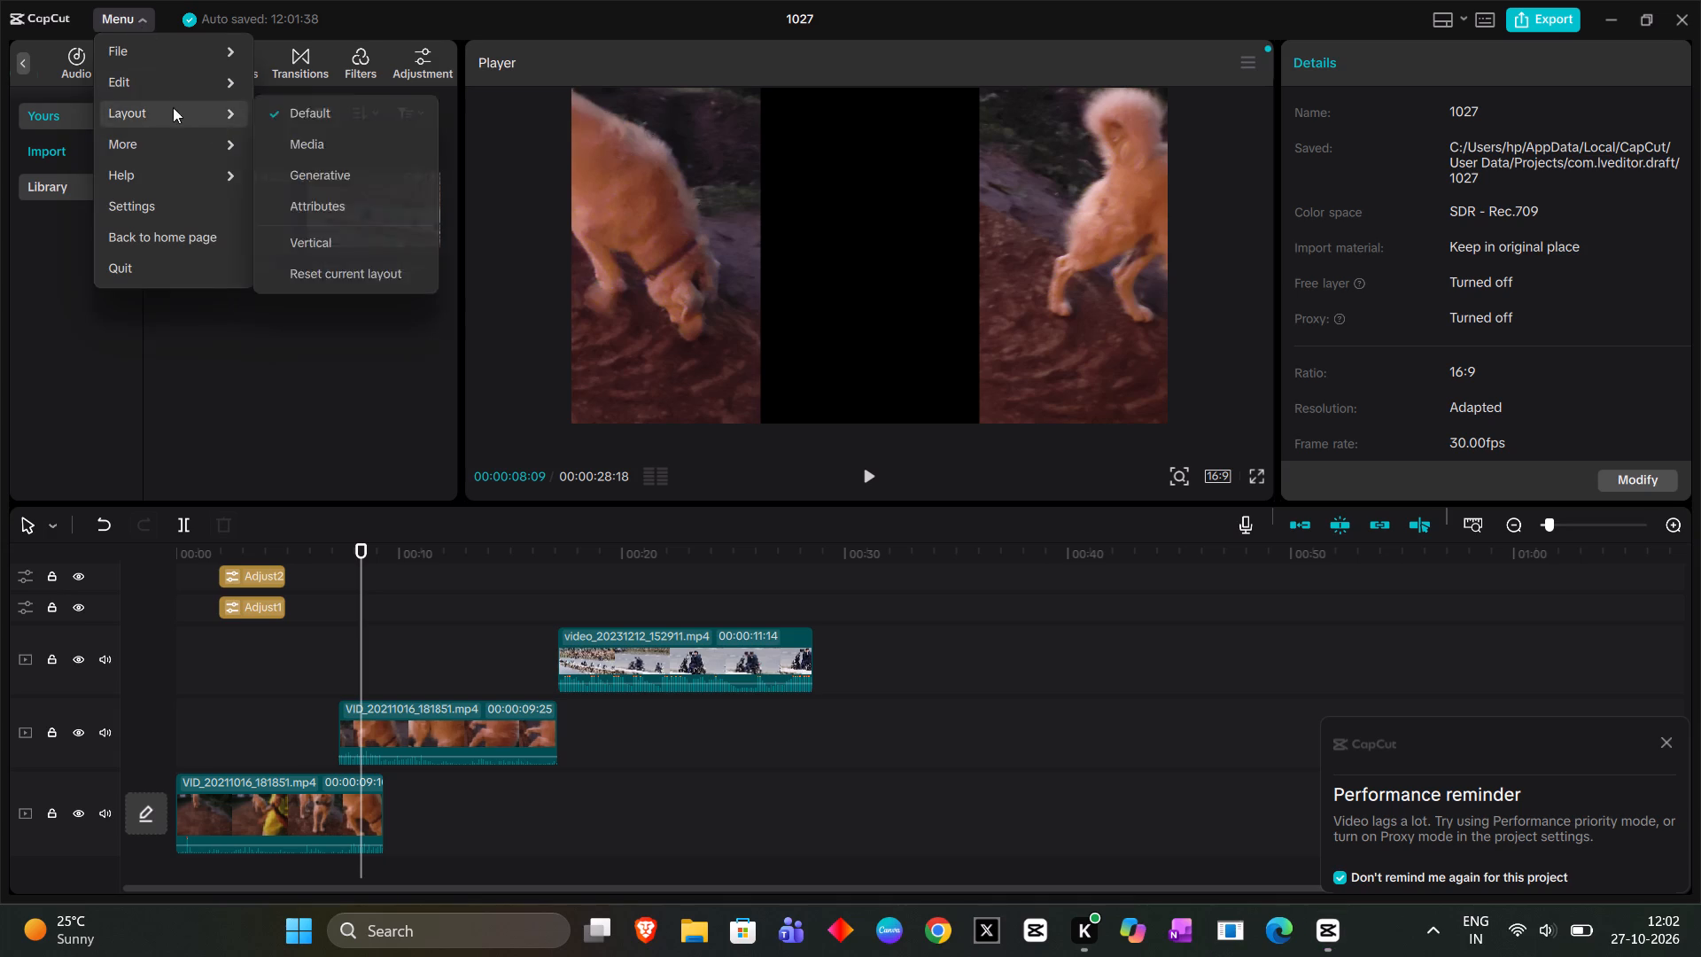
pyautogui.click(176, 150)
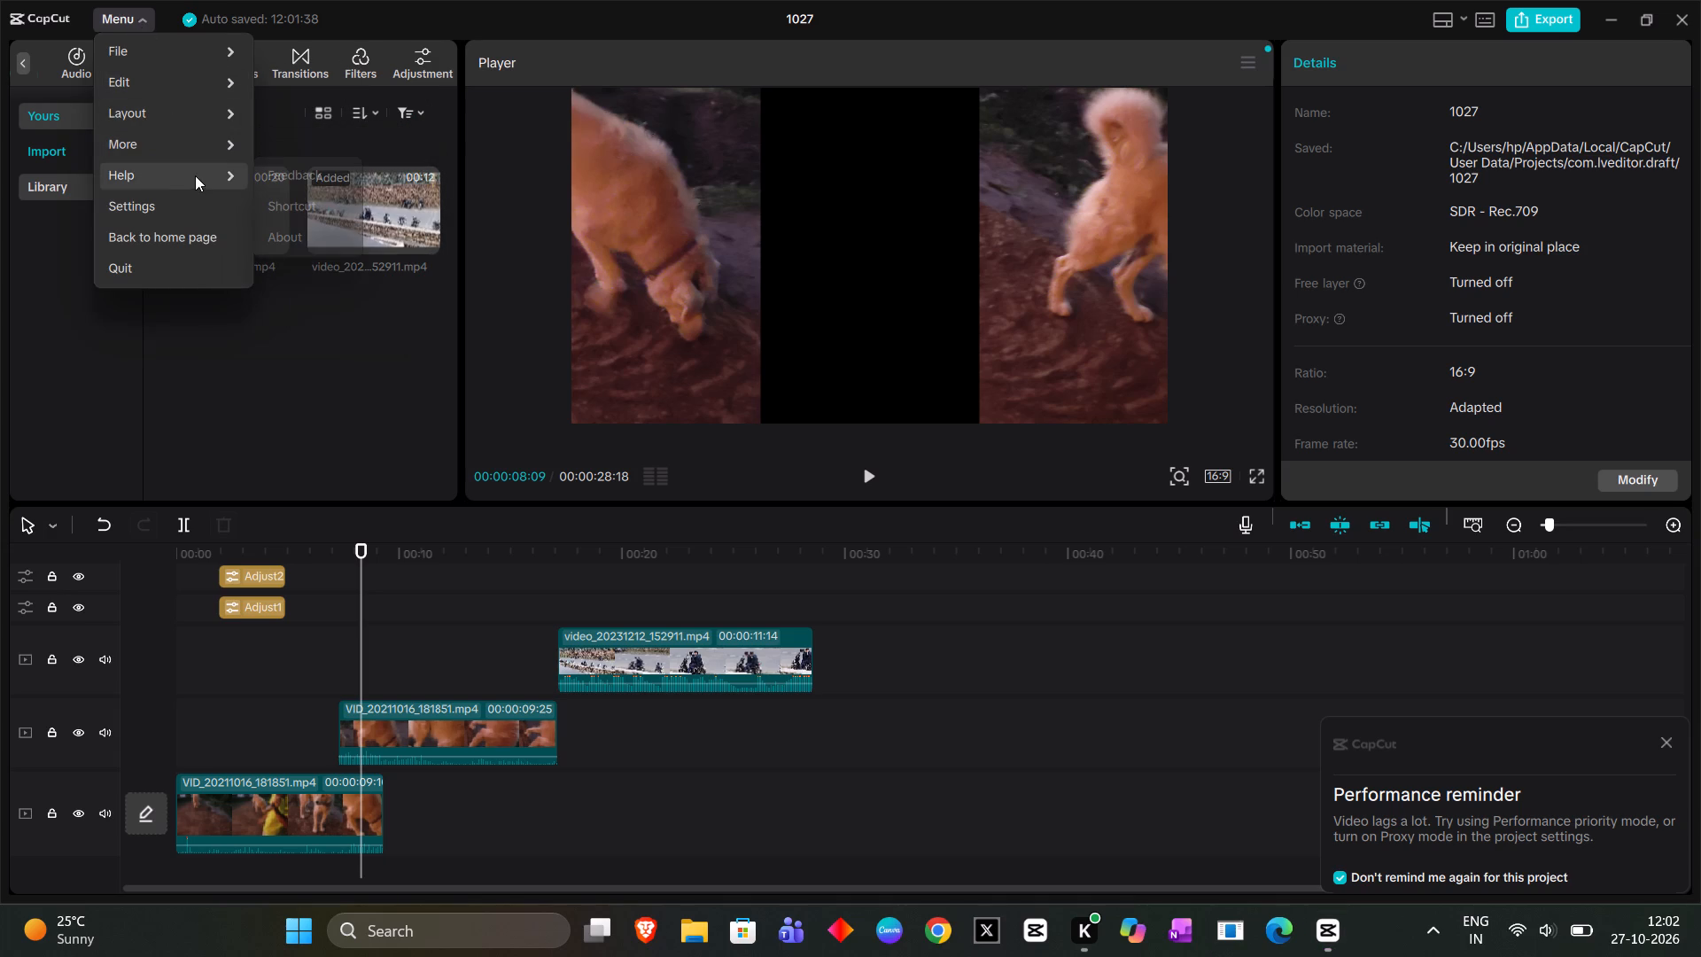
pyautogui.click(194, 59)
pyautogui.click(203, 52)
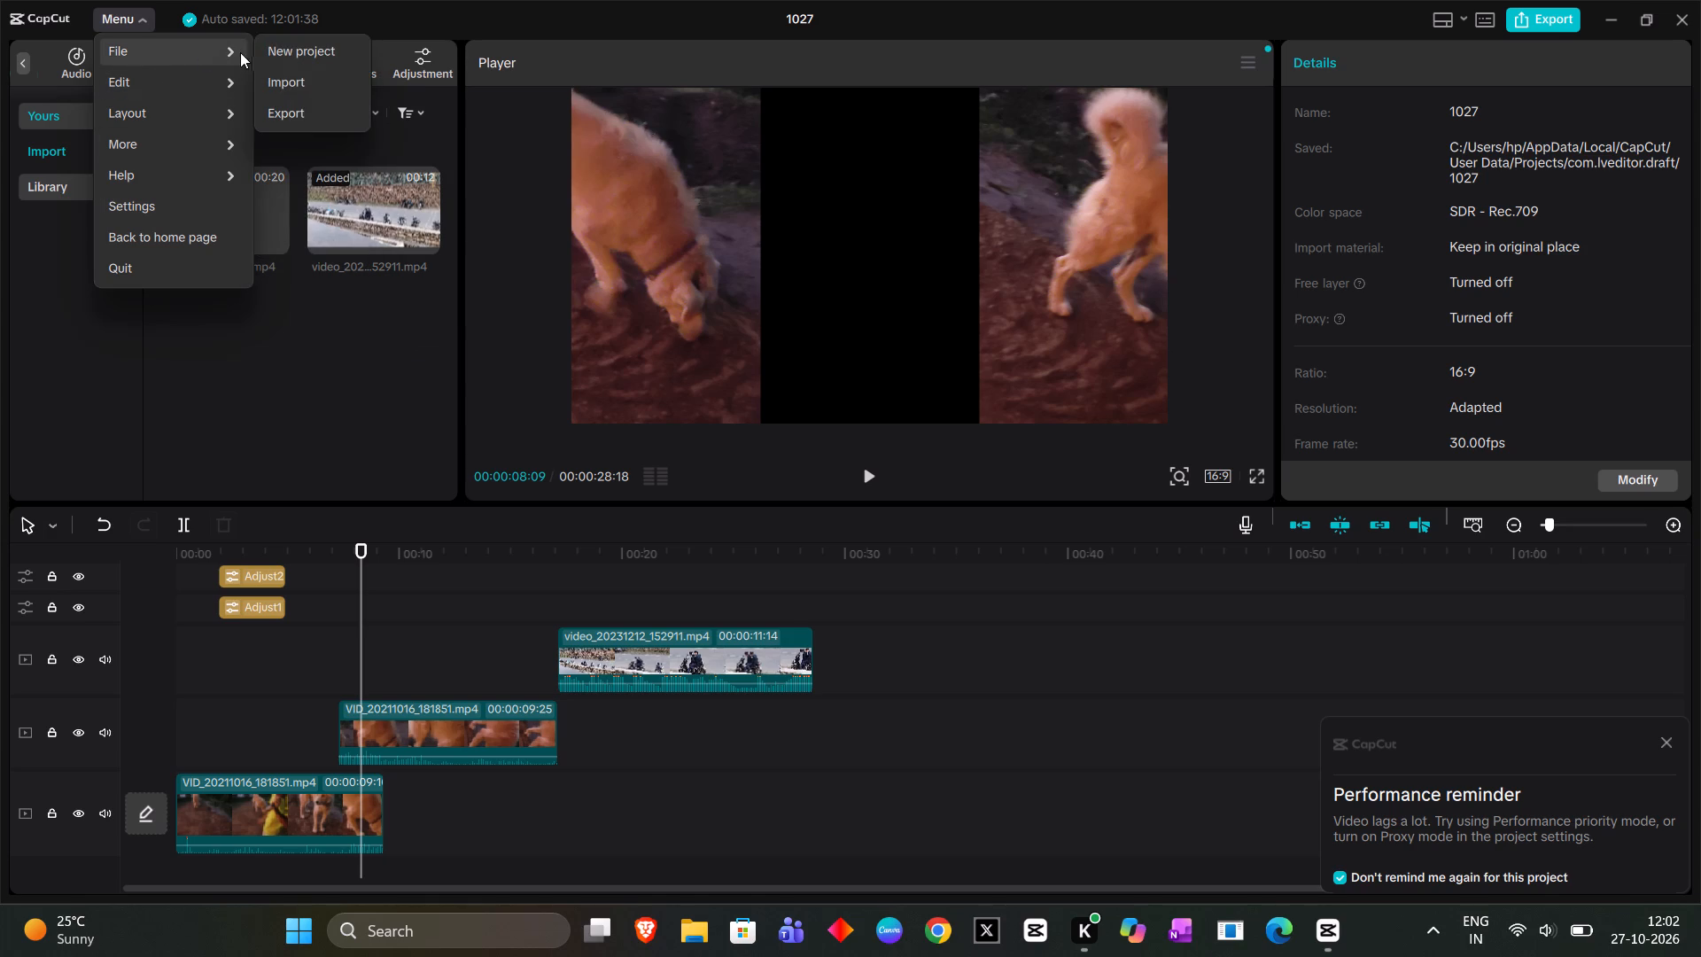
pyautogui.click(292, 74)
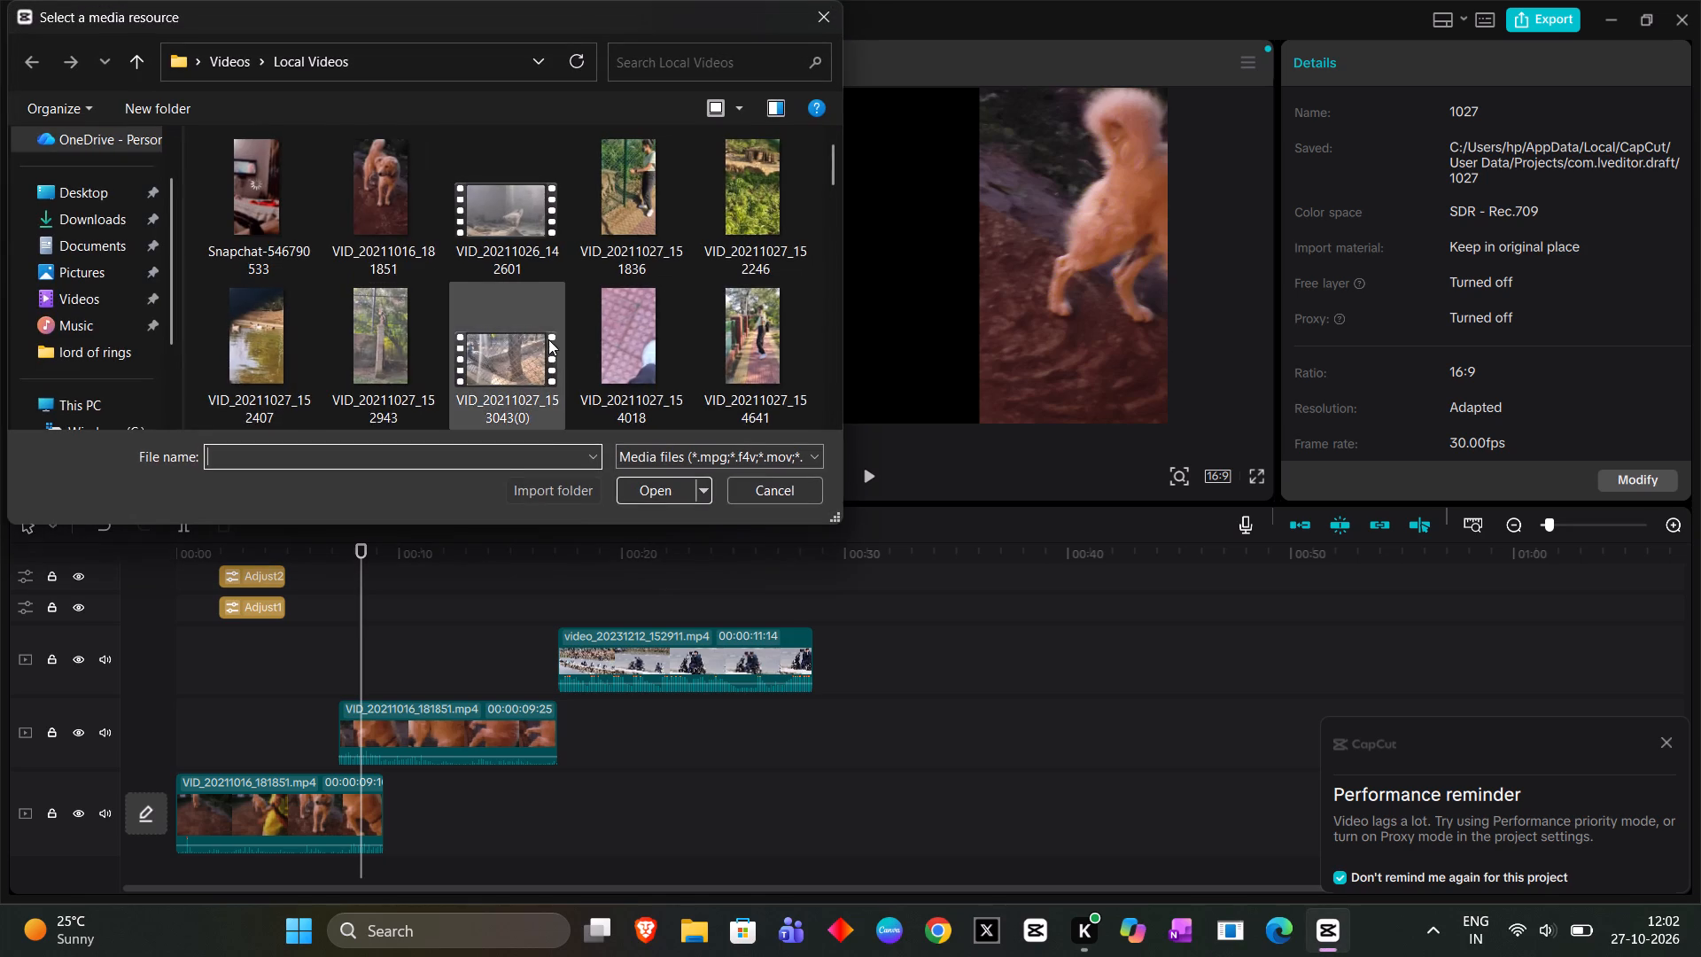
pyautogui.scroll(-2, 554, 333)
pyautogui.click(293, 354)
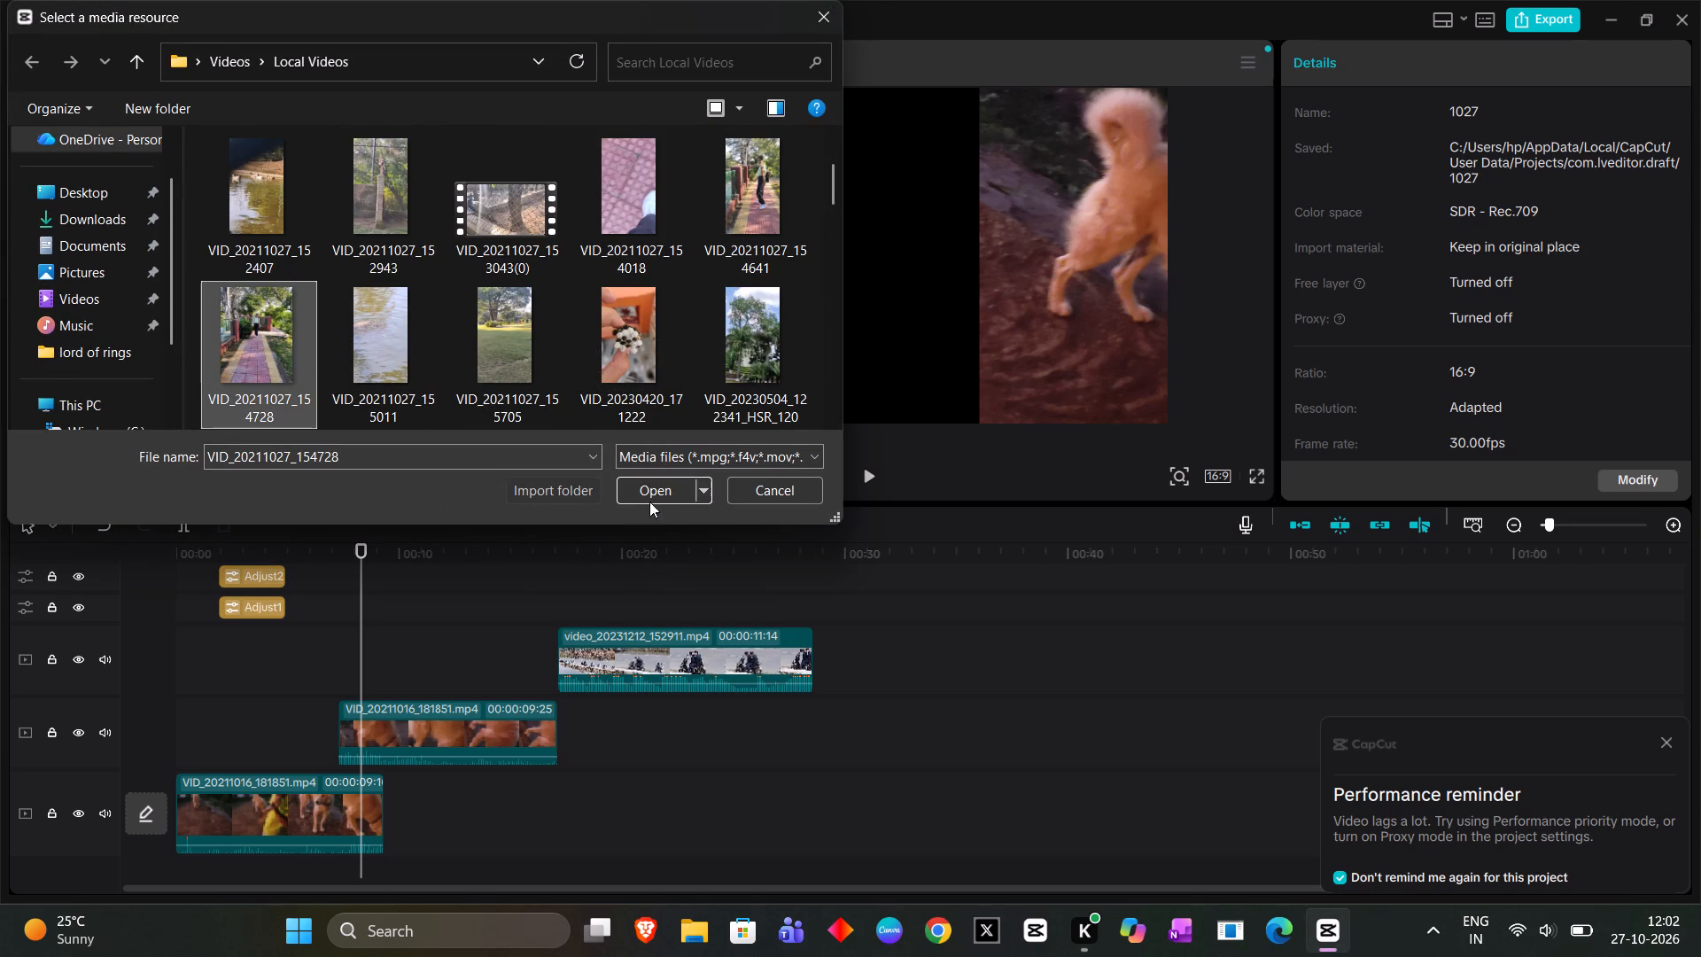
pyautogui.click(666, 494)
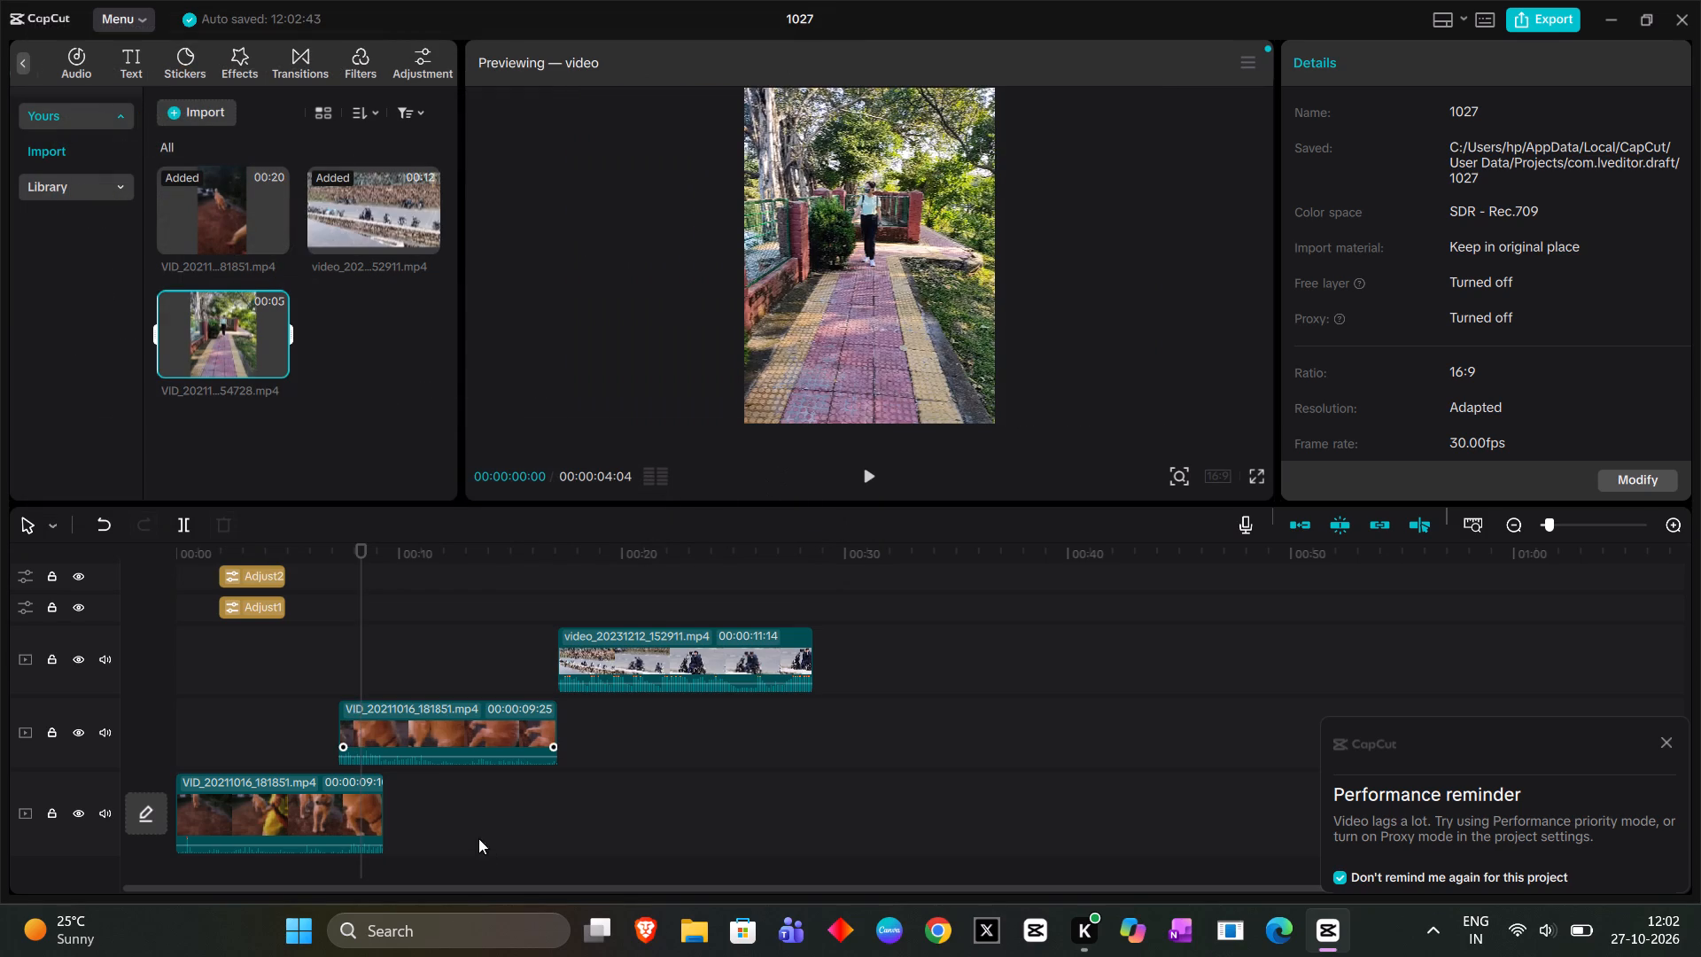
# Place the imported VID_20211027_154728 clip at the timeline's start, on the same track as video_20231212_152911.
pyautogui.moveTo(252, 327); pyautogui.dragTo(340, 363)
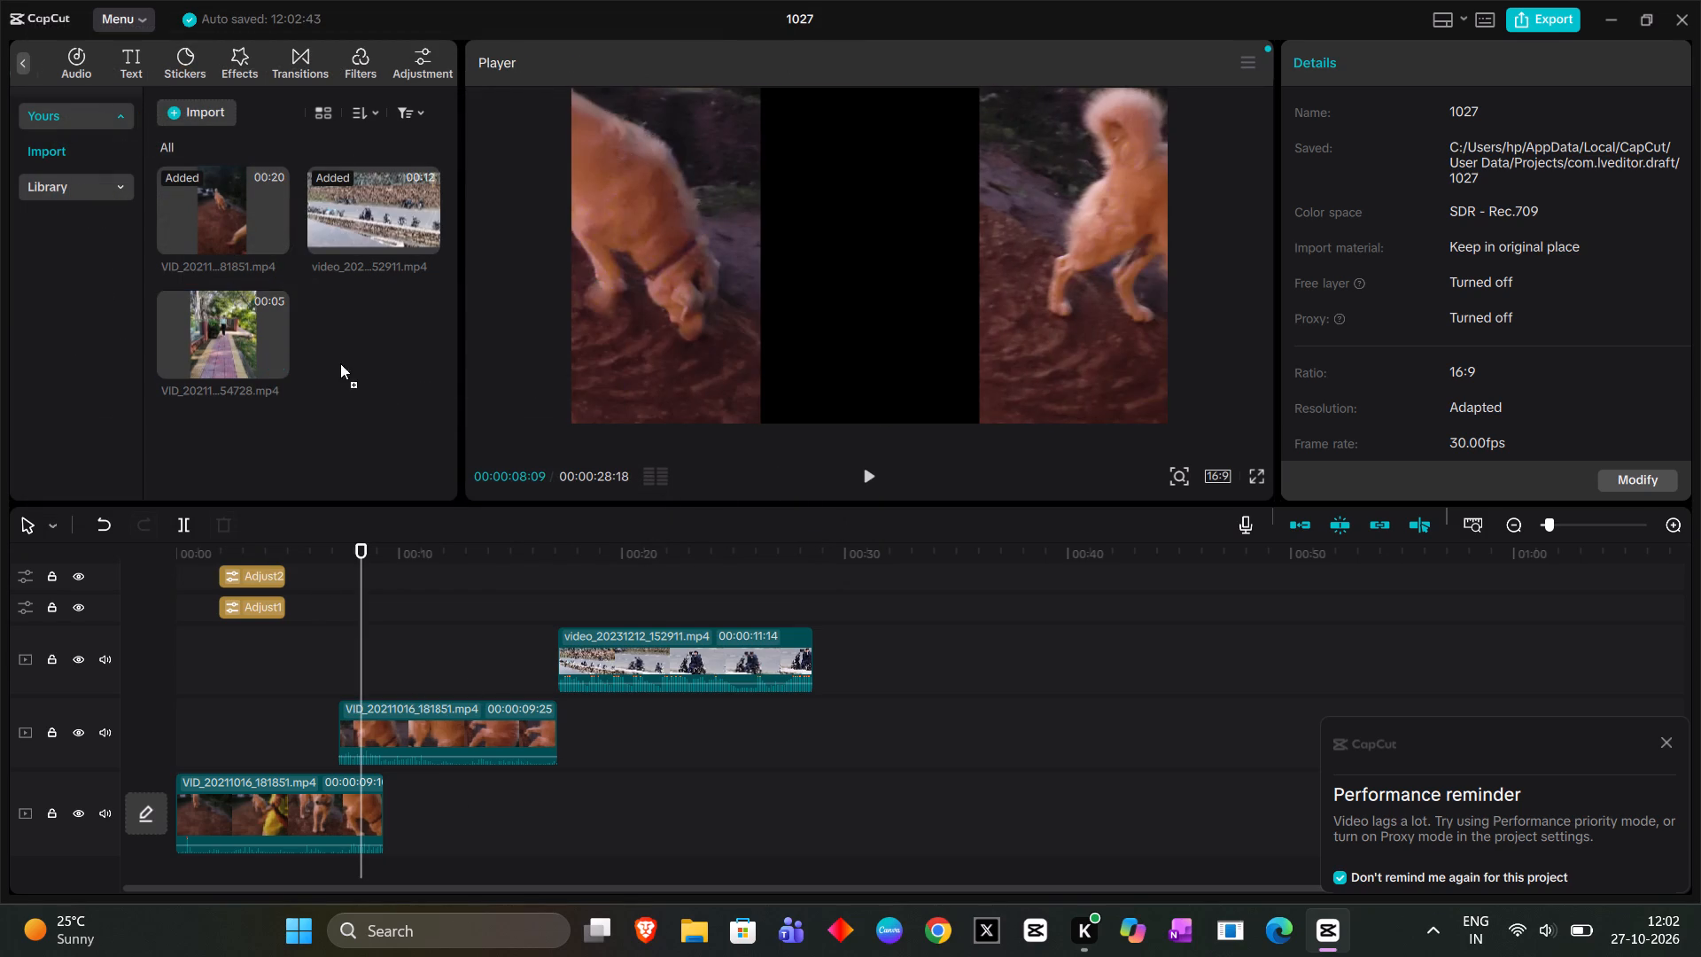
pyautogui.moveTo(340, 363); pyautogui.dragTo(293, 643)
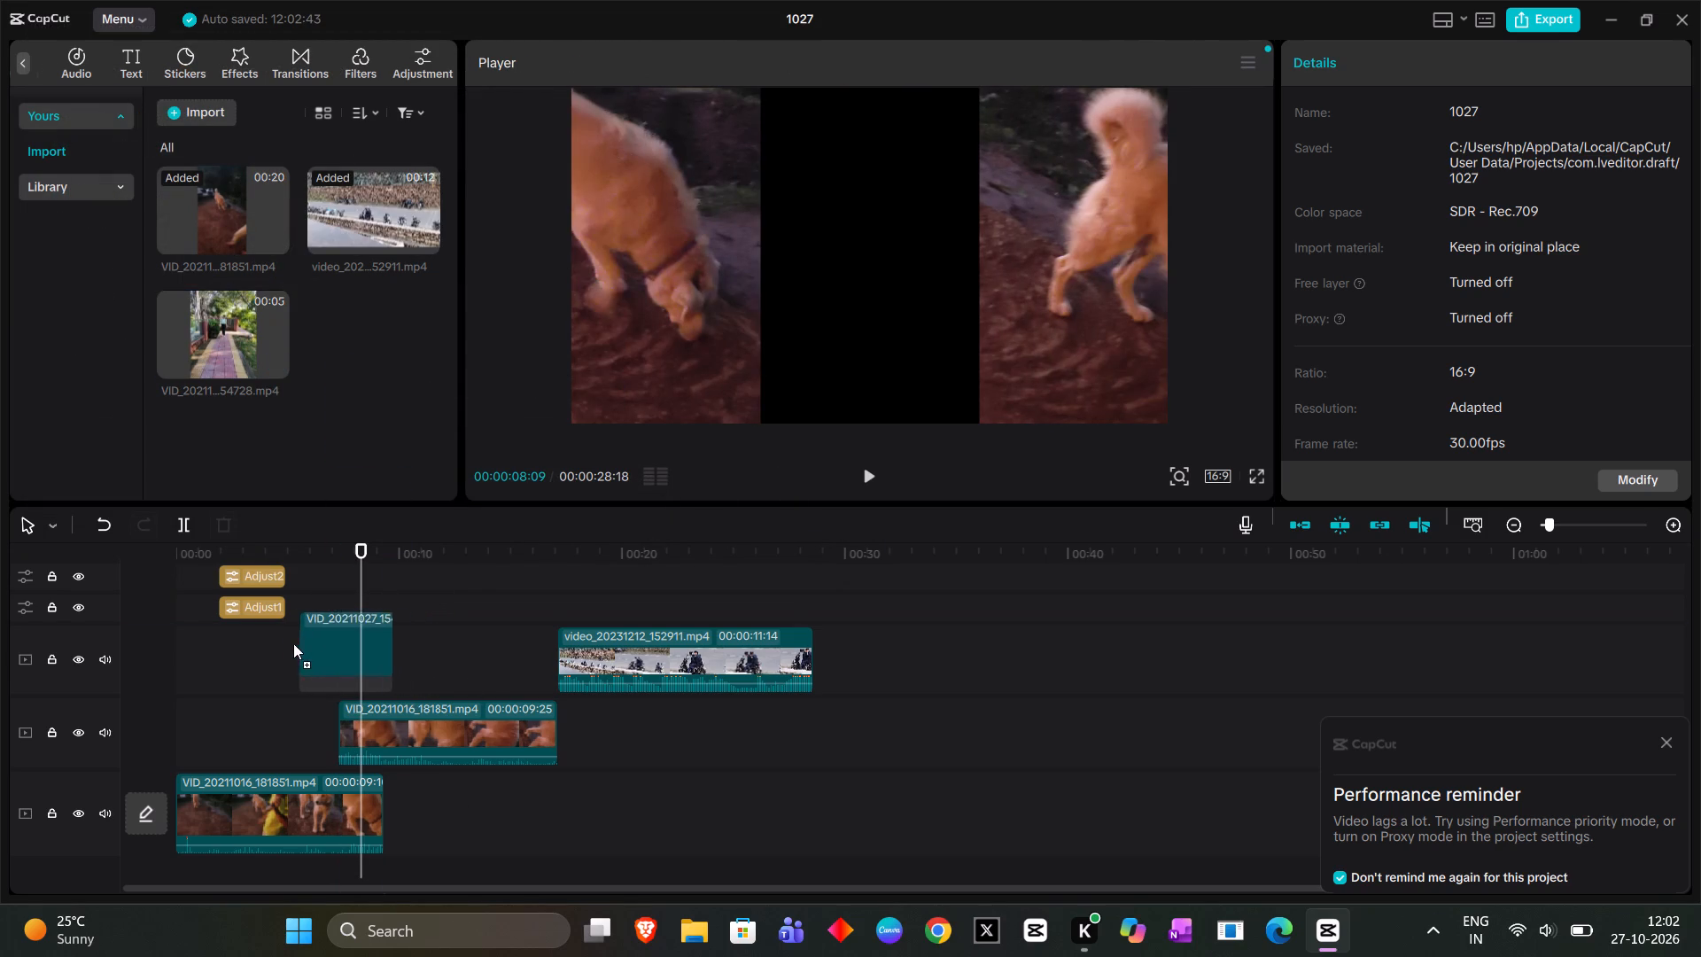
pyautogui.moveTo(293, 643); pyautogui.dragTo(189, 659)
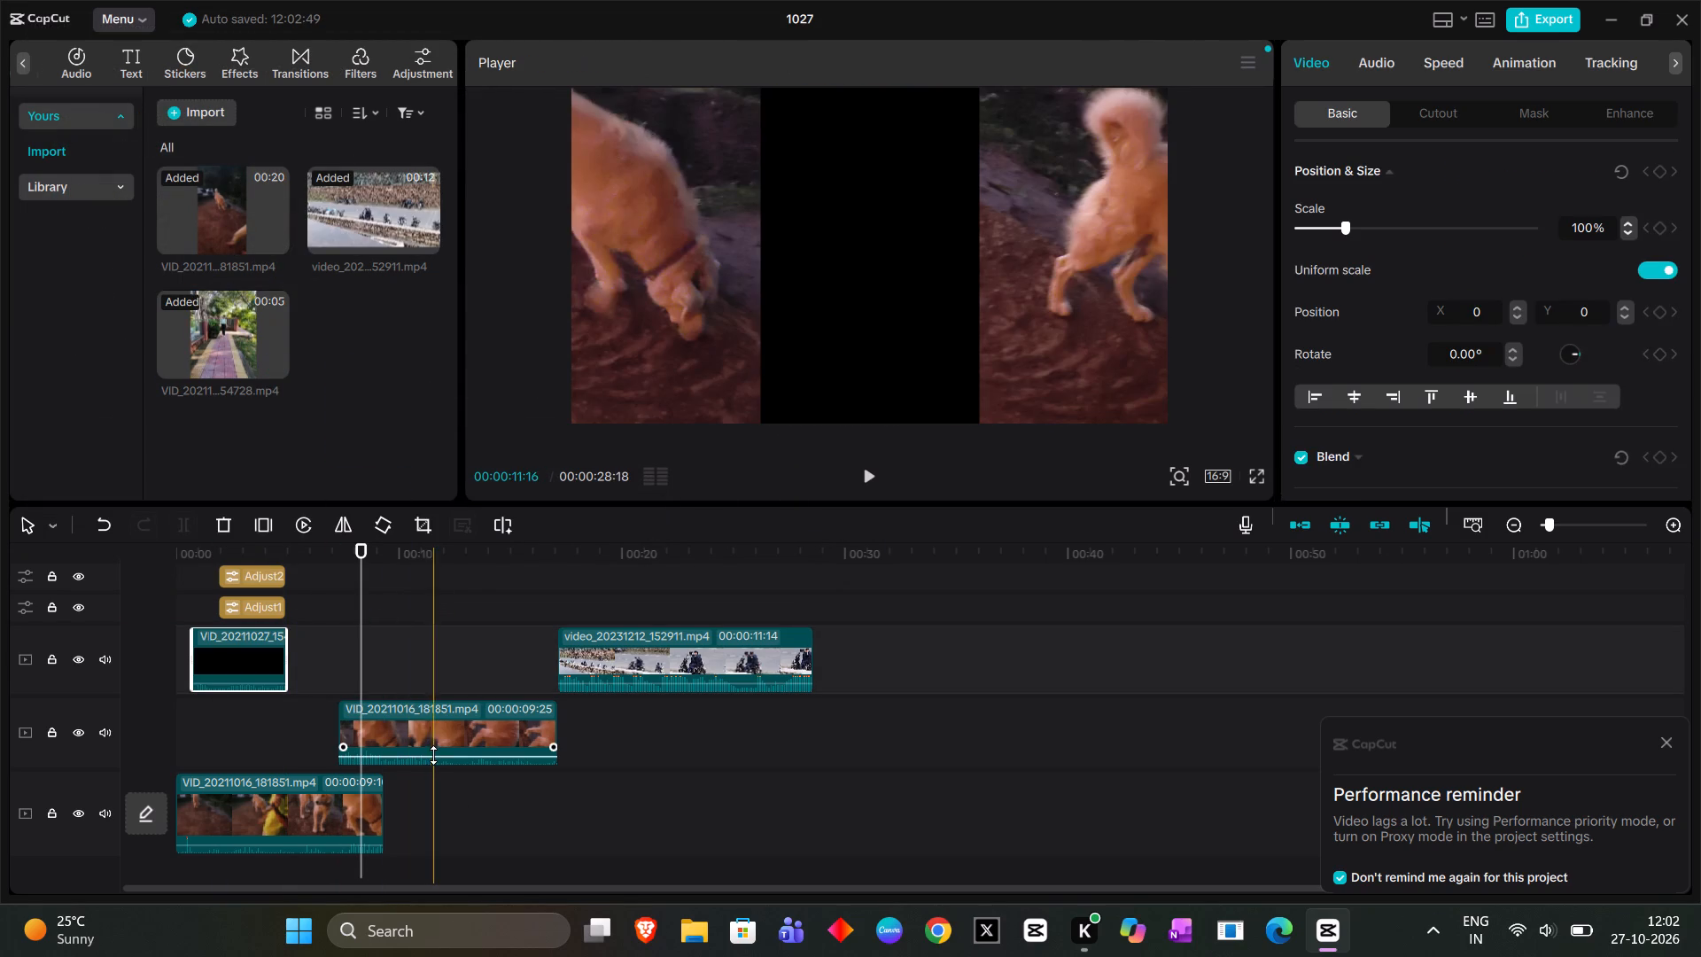
pyautogui.click(423, 720)
pyautogui.moveTo(465, 720); pyautogui.dragTo(439, 720)
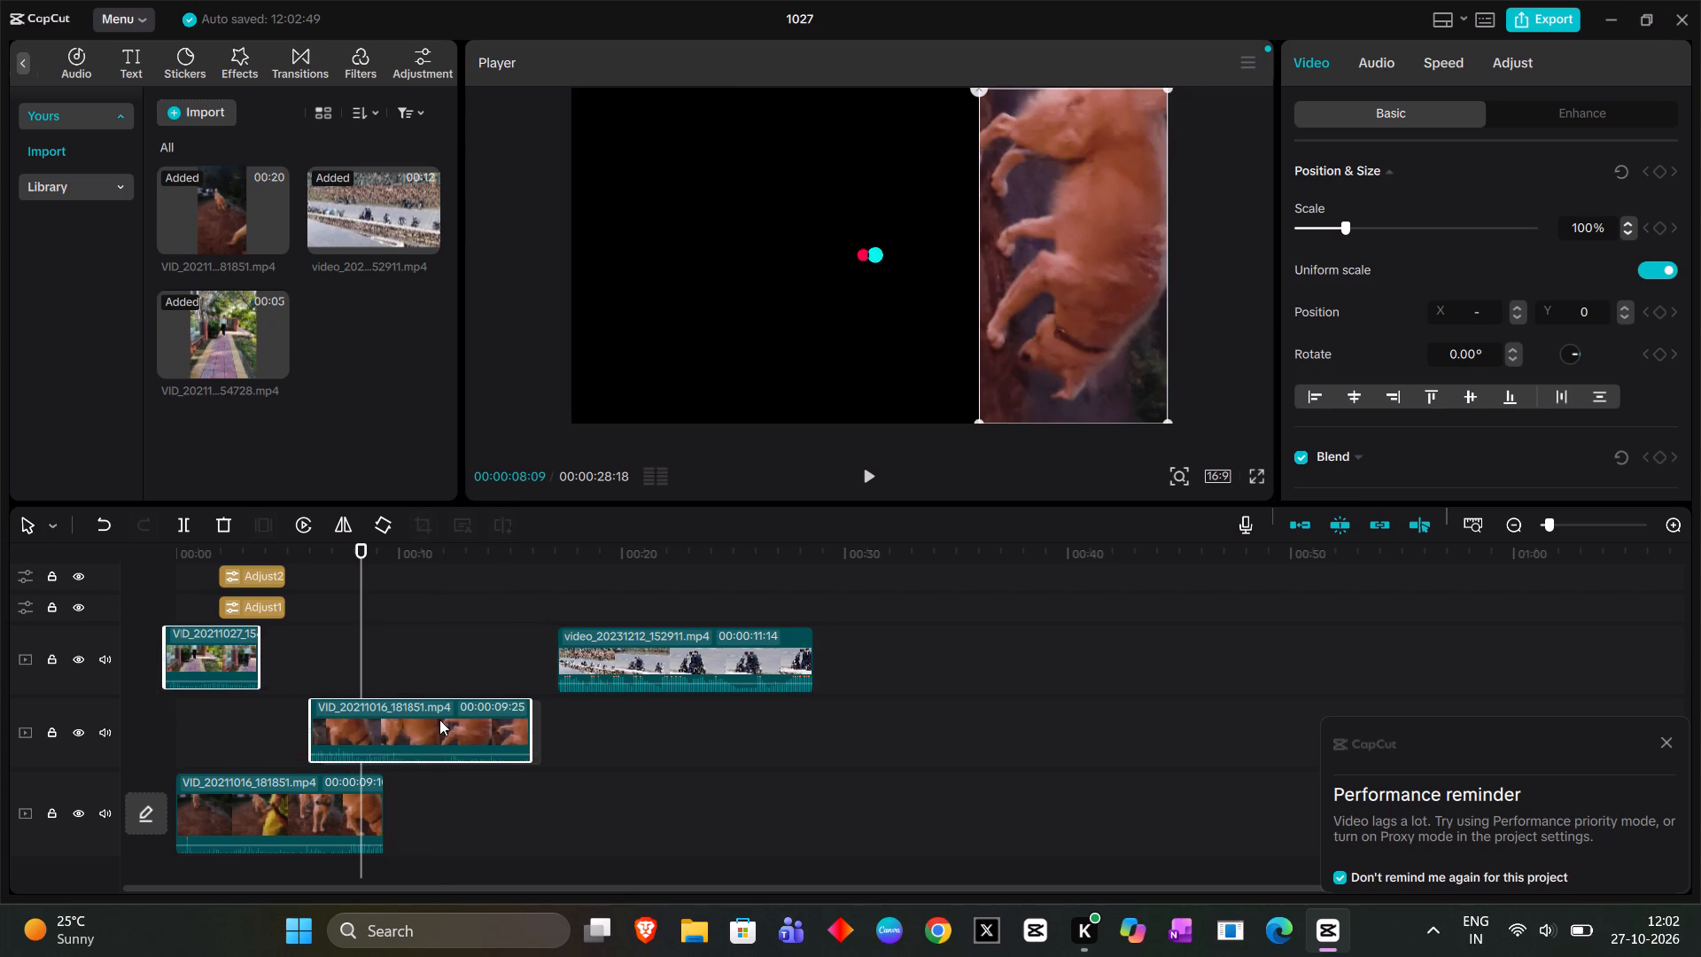
pyautogui.moveTo(439, 720); pyautogui.dragTo(436, 718)
# Move the VID_20211016_181851 segment on the middle video track back to the very start of the timeline.
pyautogui.click(243, 654)
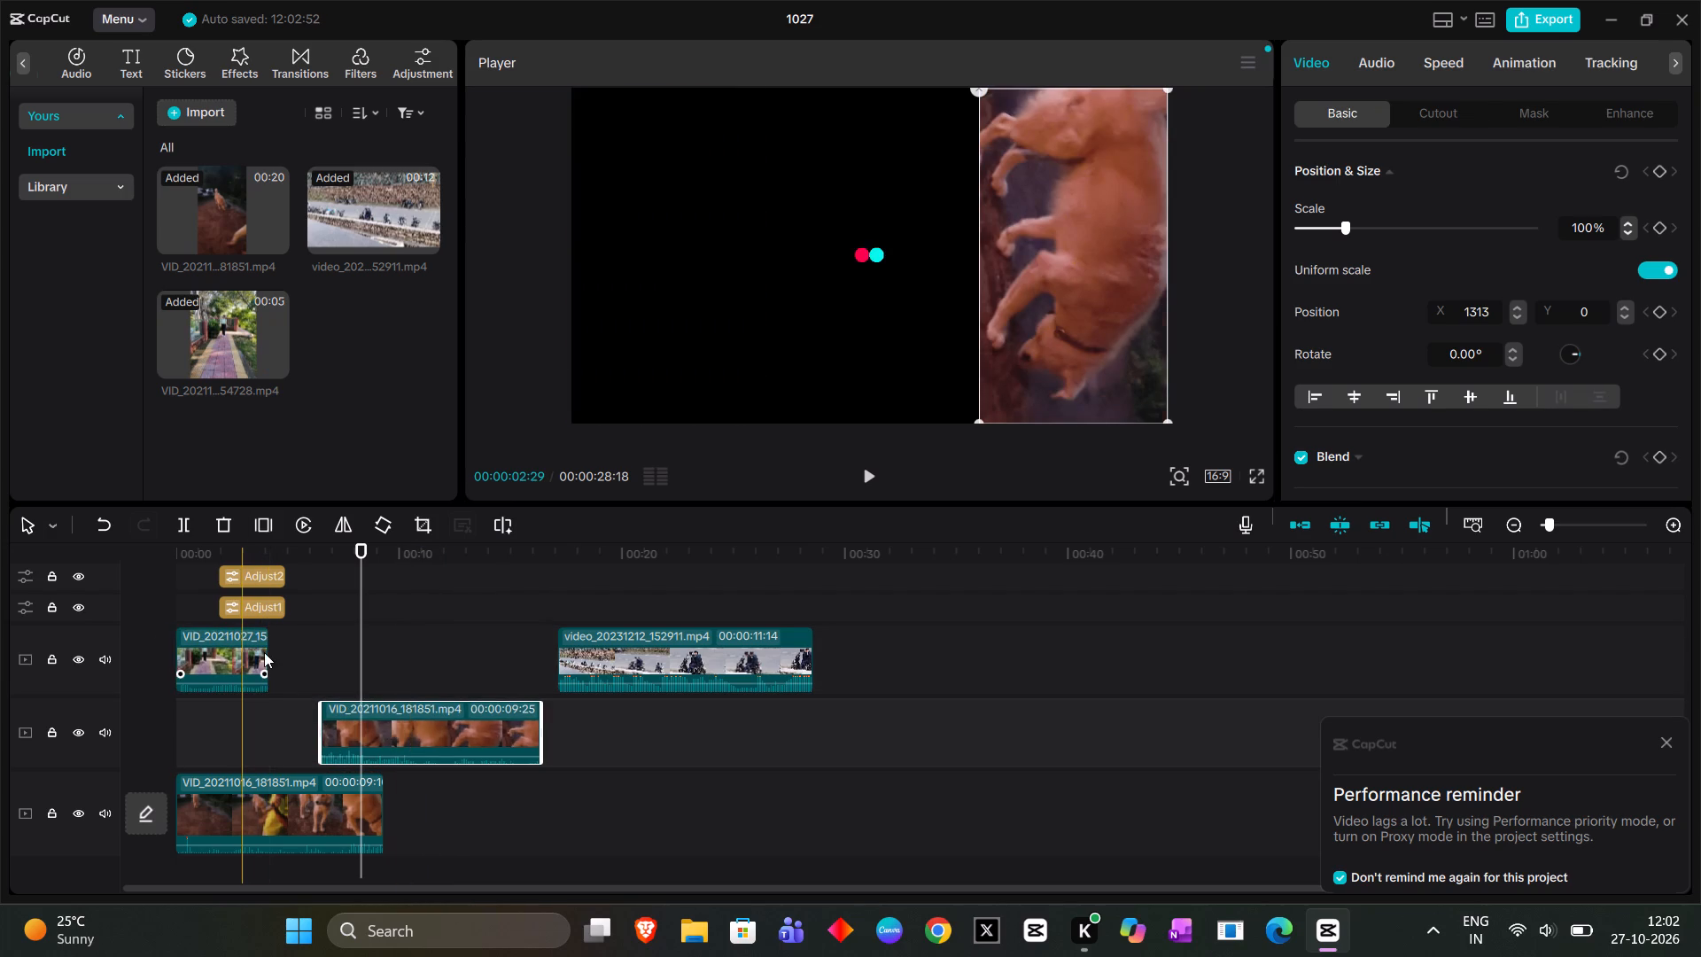
pyautogui.moveTo(275, 653); pyautogui.dragTo(287, 654)
pyautogui.click(564, 801)
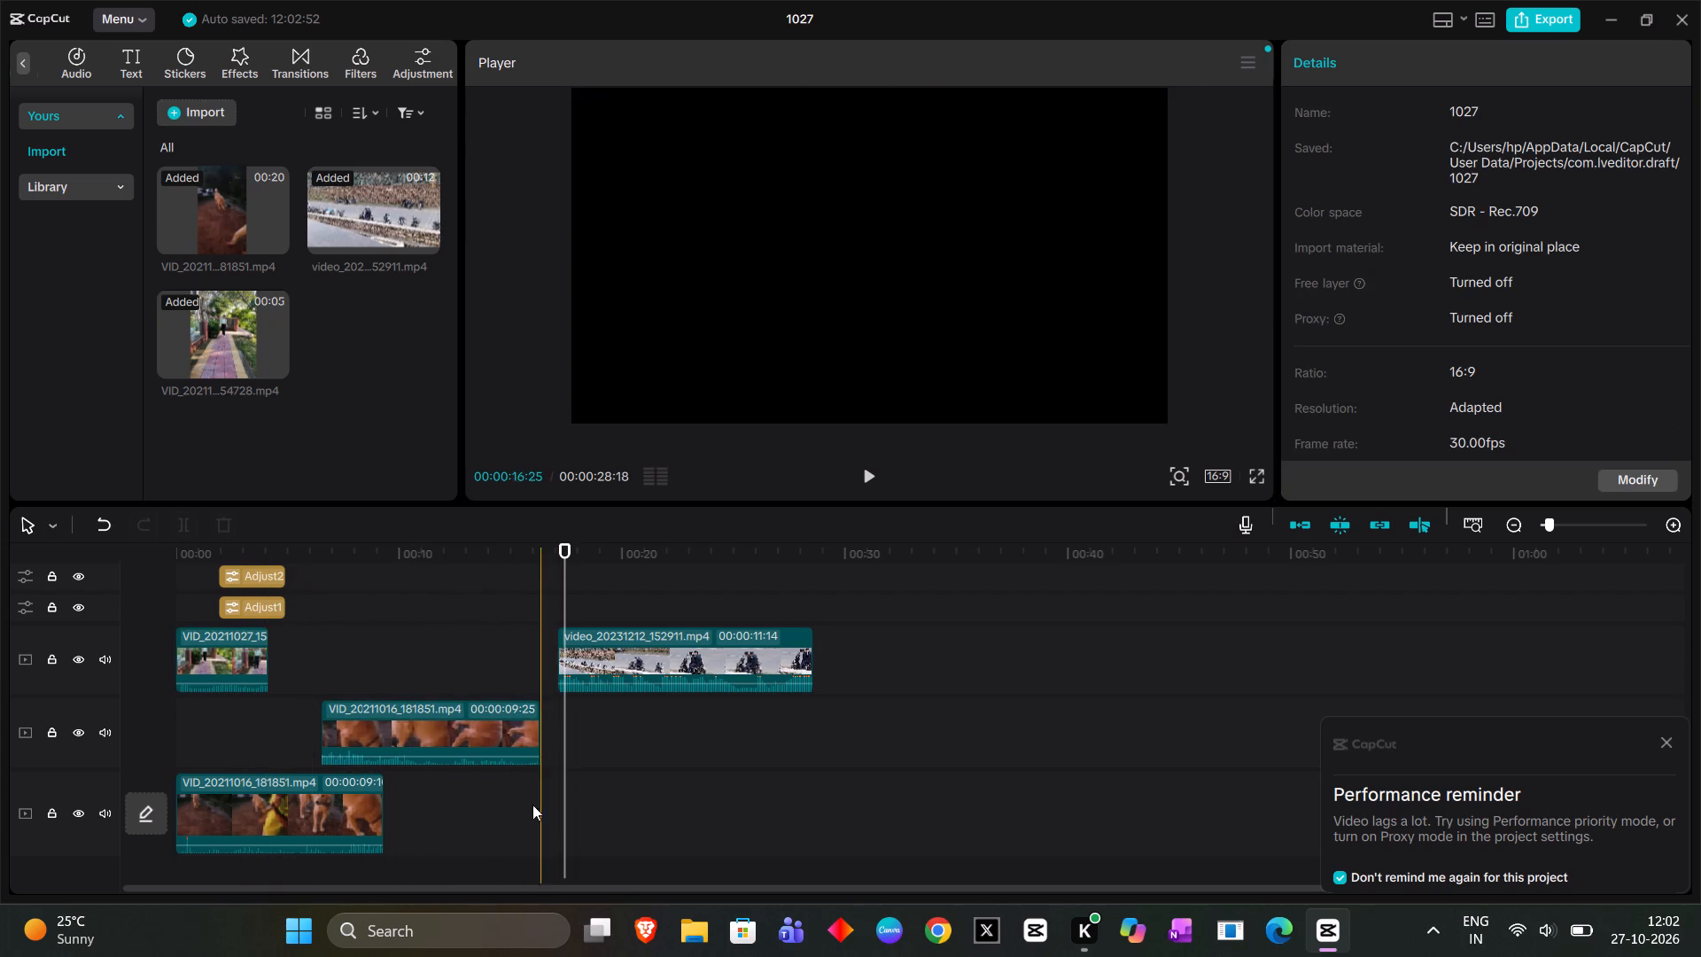
pyautogui.click(443, 721)
pyautogui.click(453, 722)
pyautogui.moveTo(454, 722); pyautogui.dragTo(452, 722)
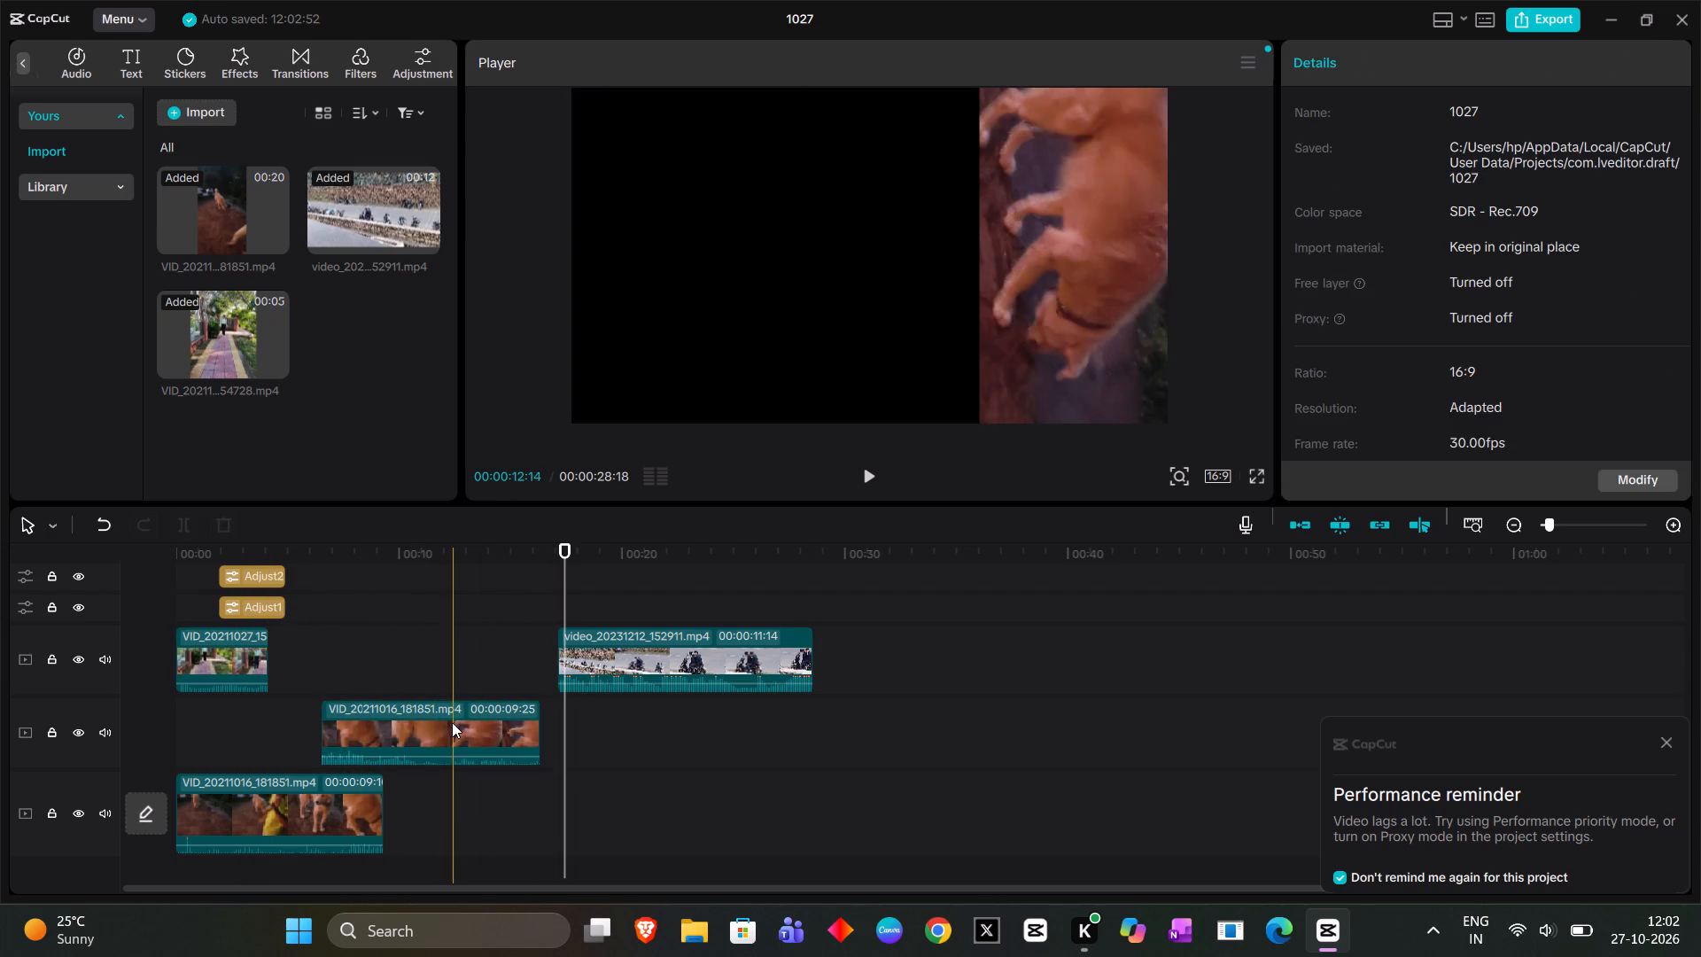
pyautogui.moveTo(452, 722); pyautogui.dragTo(310, 720)
# Move the video_20231212_152911 clip earlier on its track so it starts where the middle track's segment ends.
pyautogui.click(617, 647)
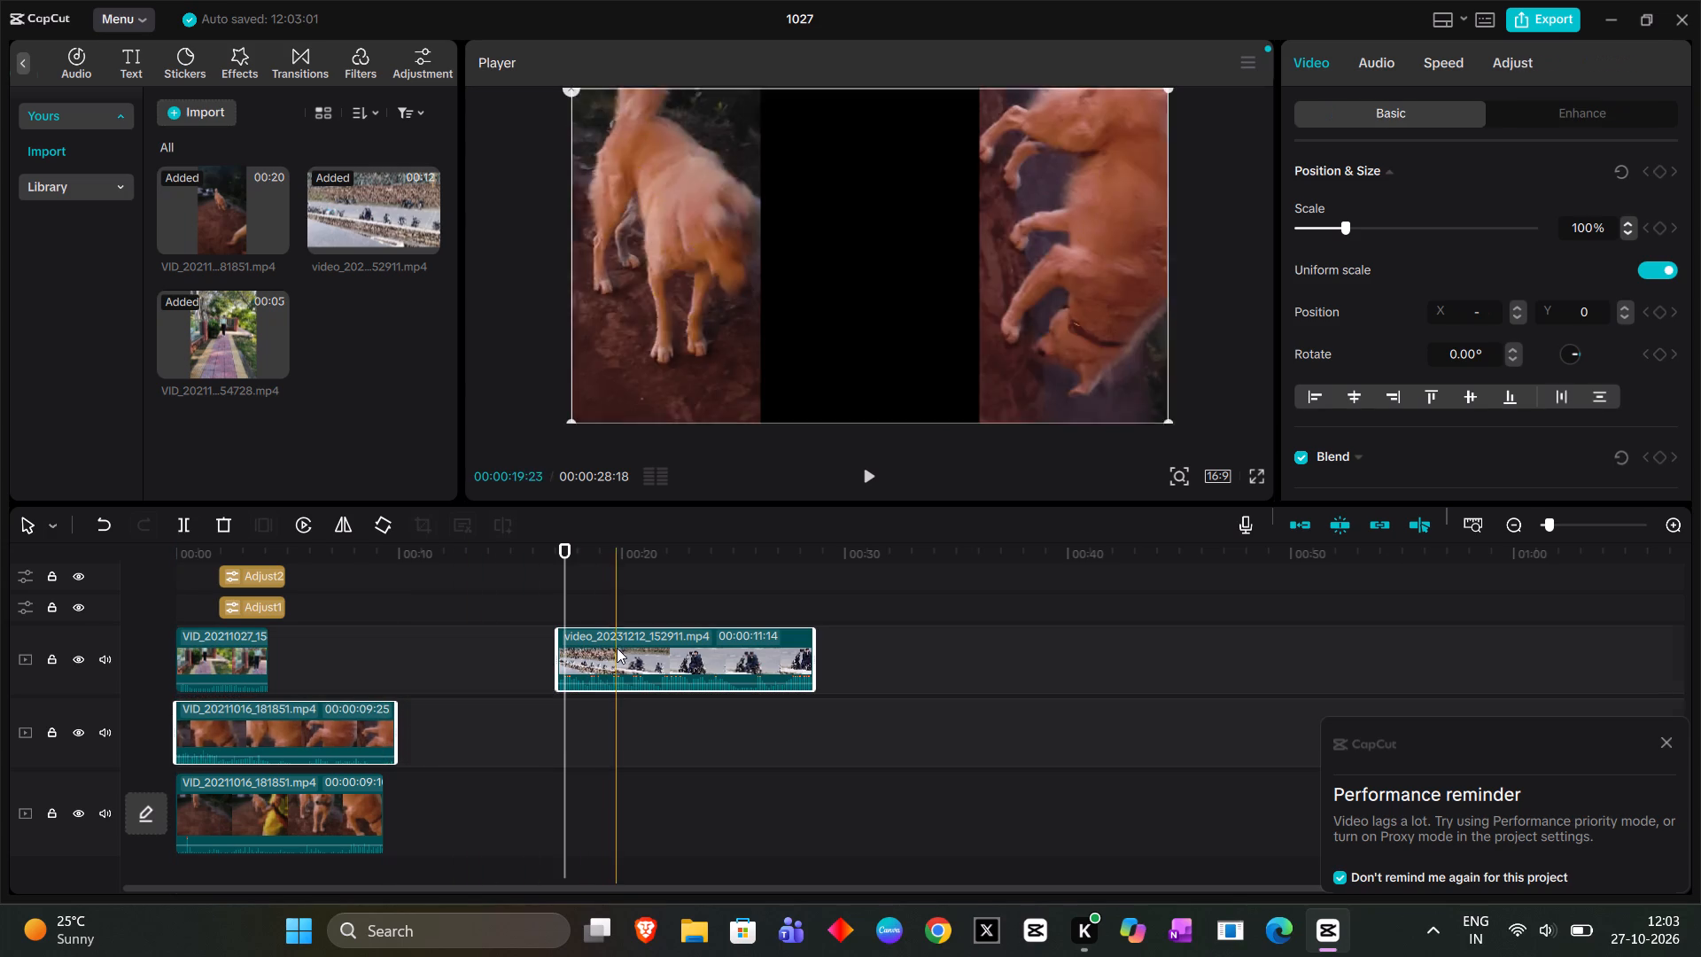
pyautogui.moveTo(621, 646); pyautogui.dragTo(602, 647)
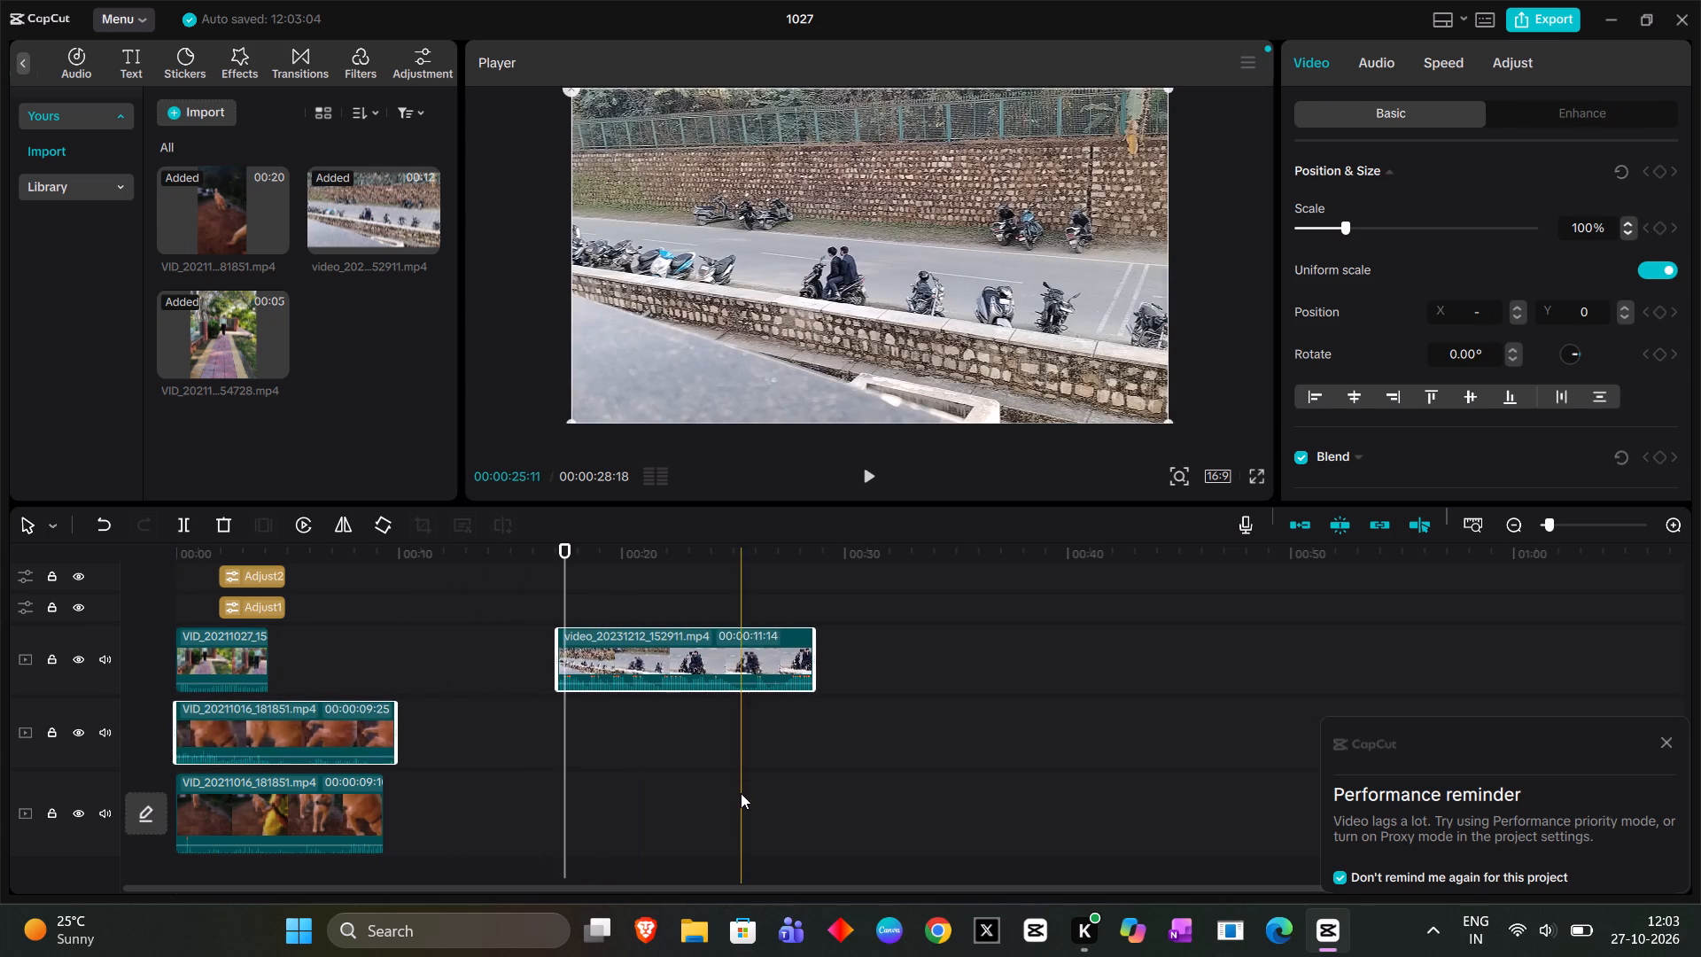
pyautogui.click(747, 782)
pyautogui.click(679, 651)
pyautogui.moveTo(687, 652); pyautogui.dragTo(650, 656)
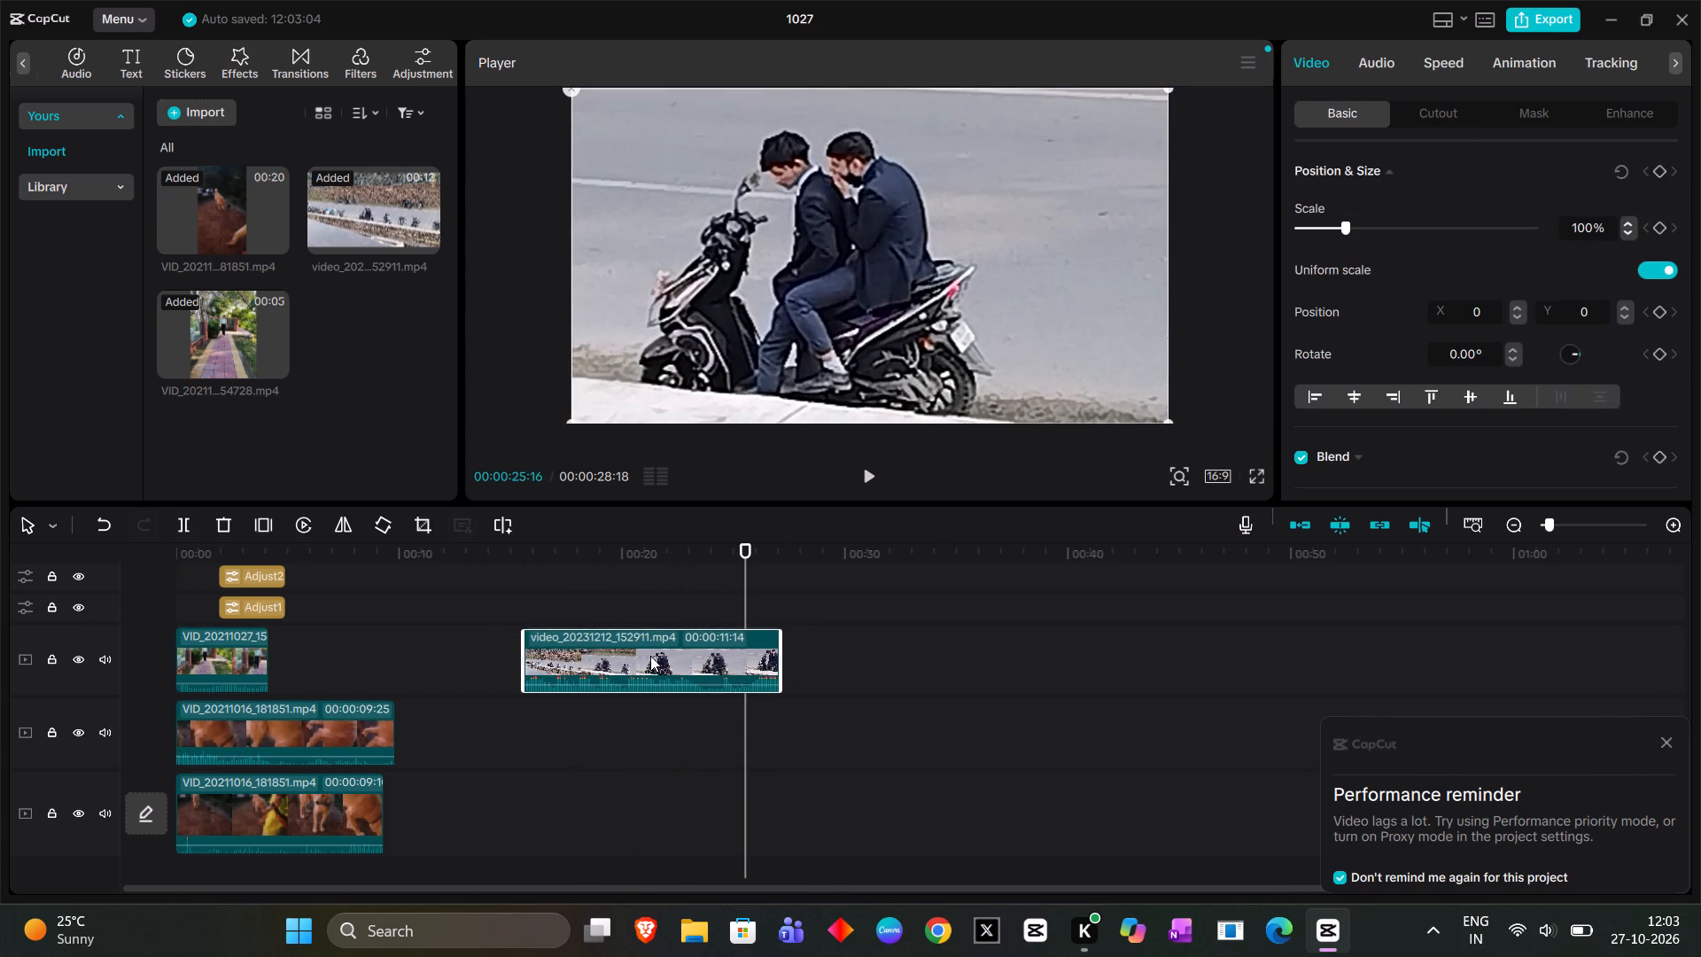
pyautogui.moveTo(650, 656); pyautogui.dragTo(526, 654)
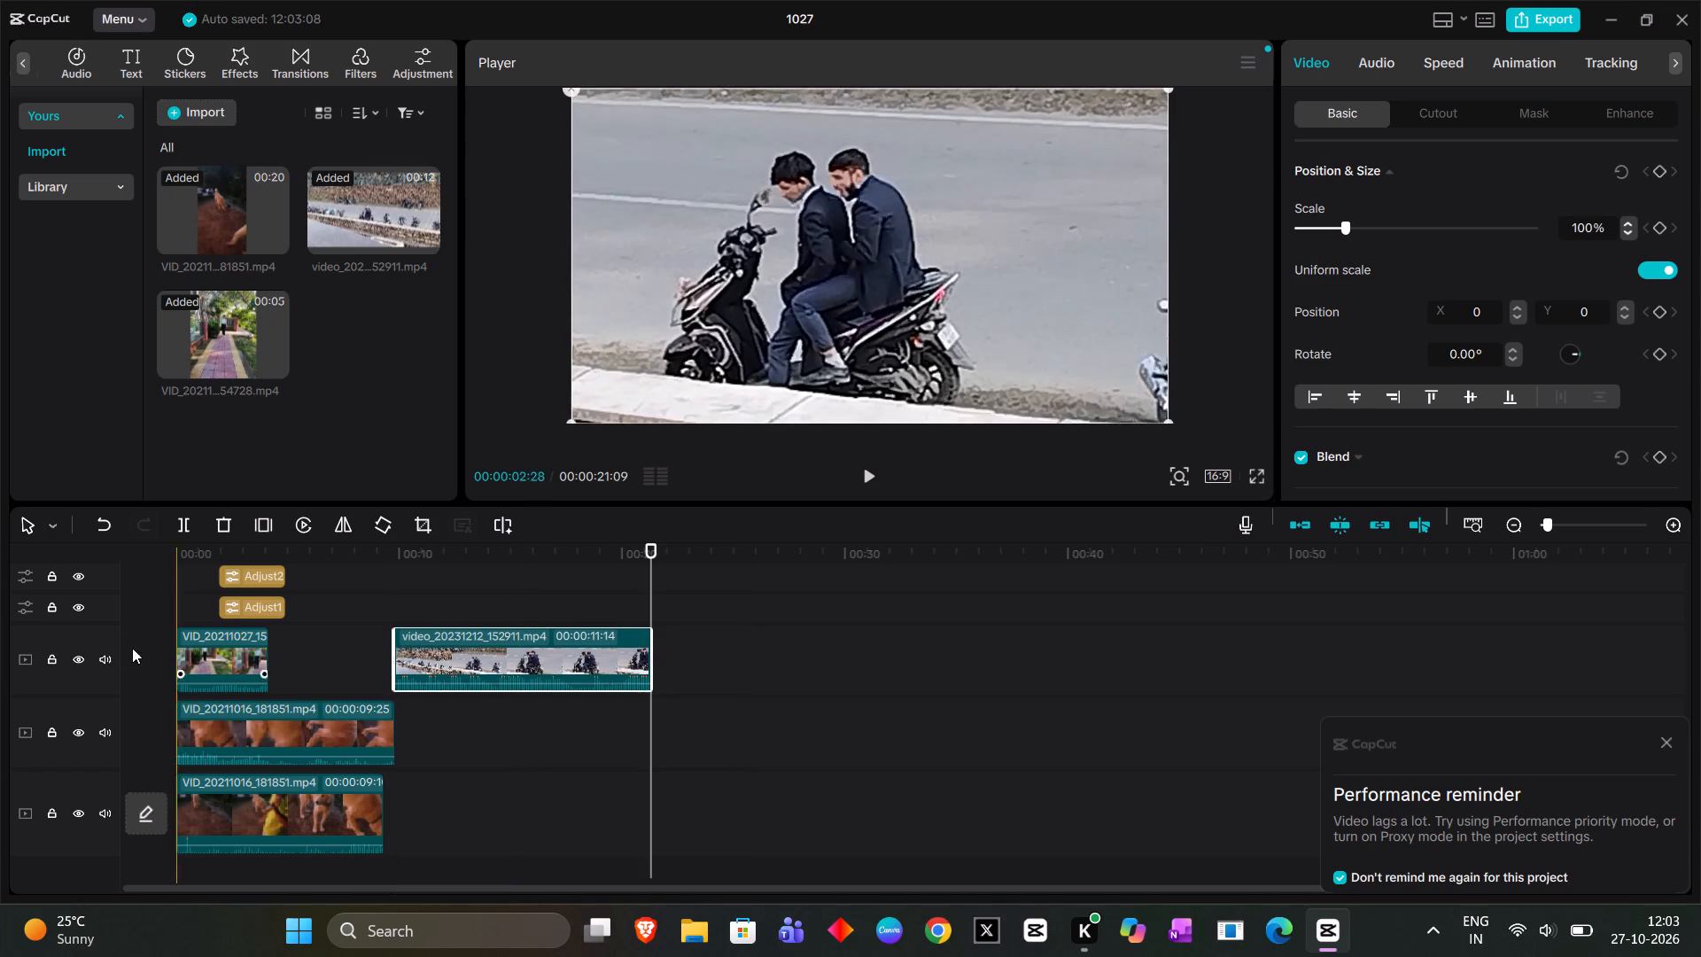
# Play the sequence from the beginning to check how the three clips at the start appear together.
pyautogui.click(208, 640)
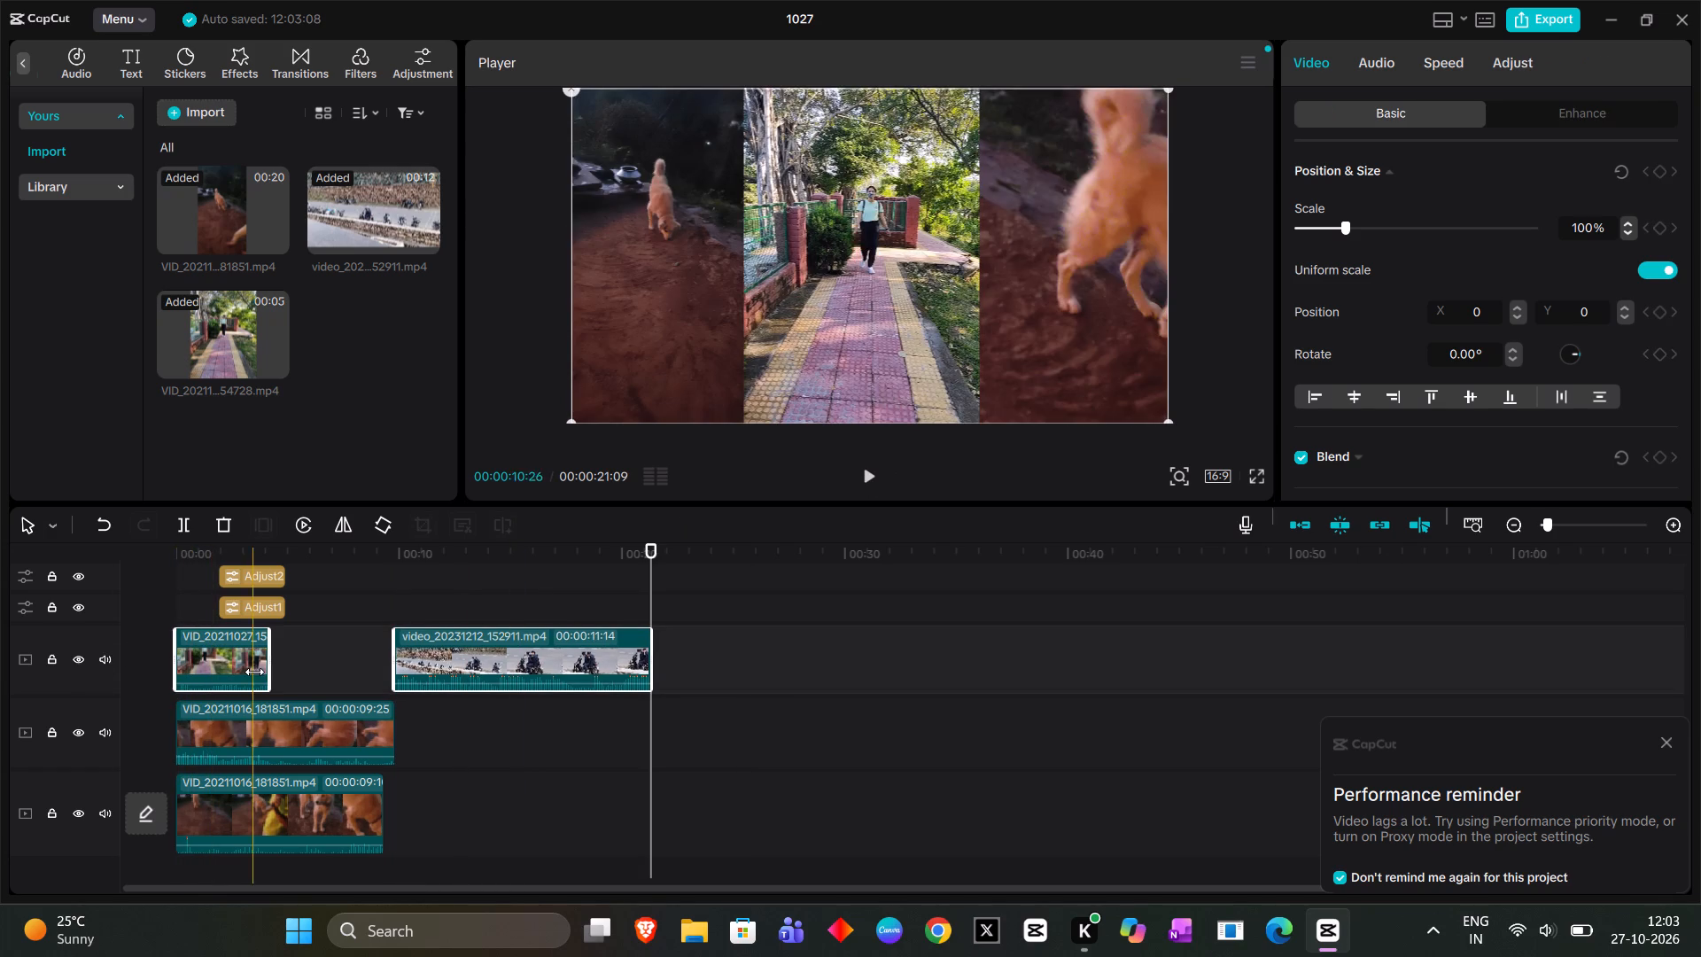
pyautogui.moveTo(649, 544); pyautogui.dragTo(462, 614)
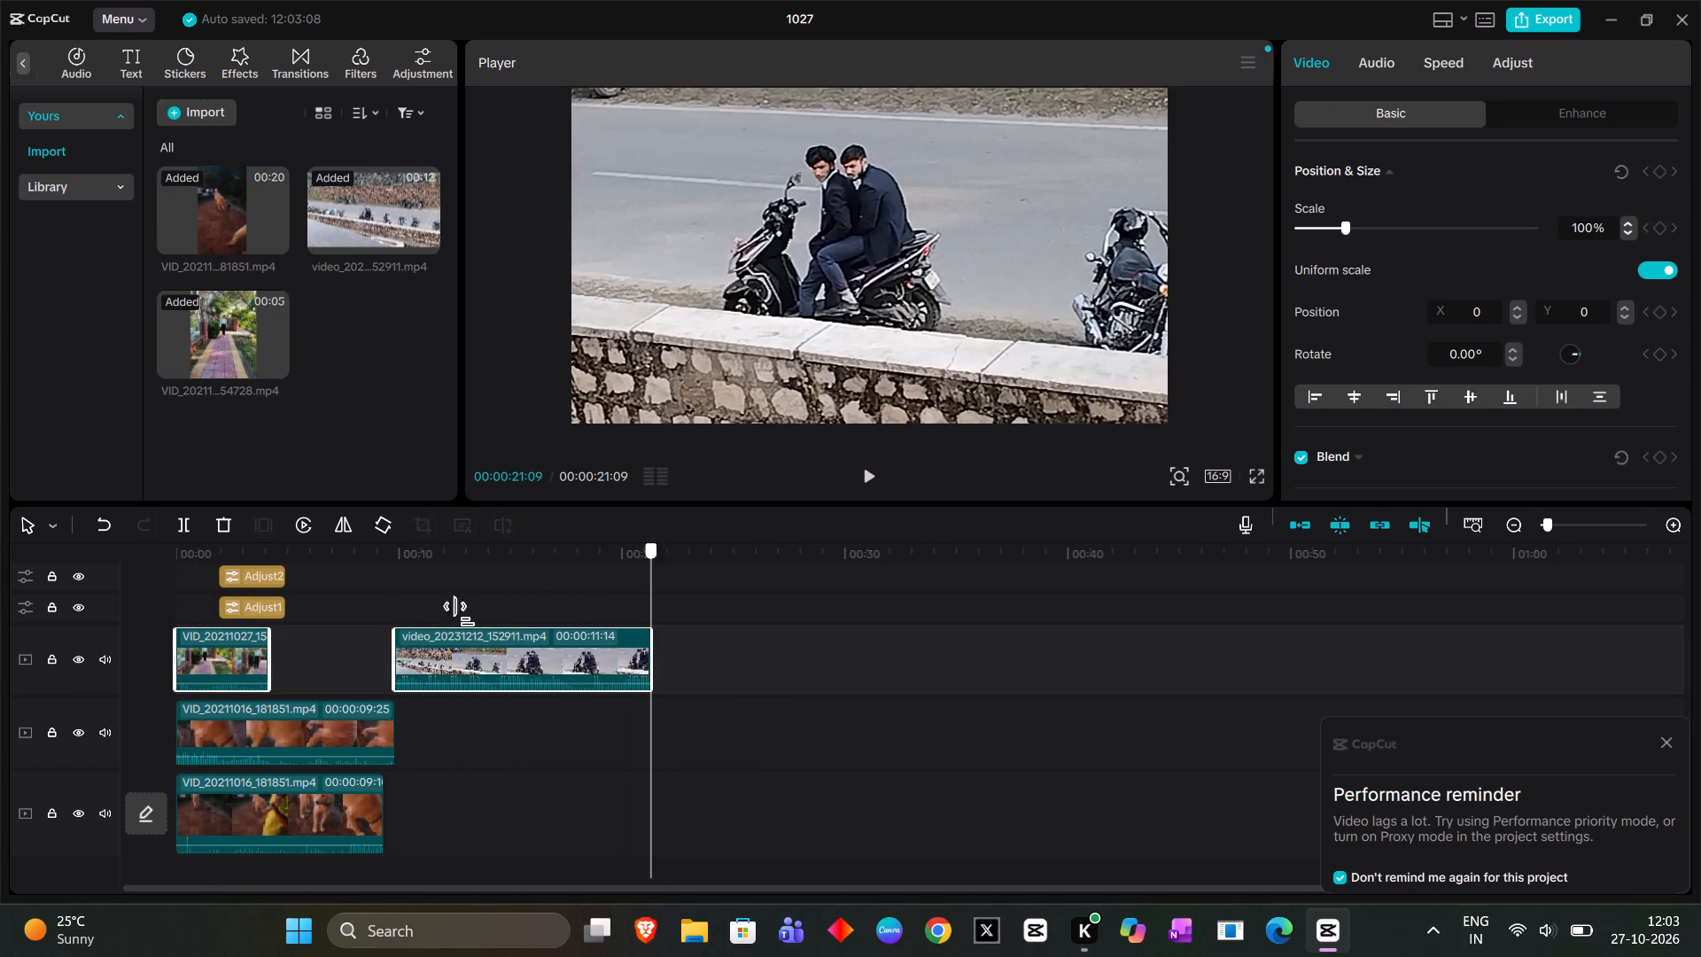
pyautogui.moveTo(462, 614); pyautogui.dragTo(99, 657)
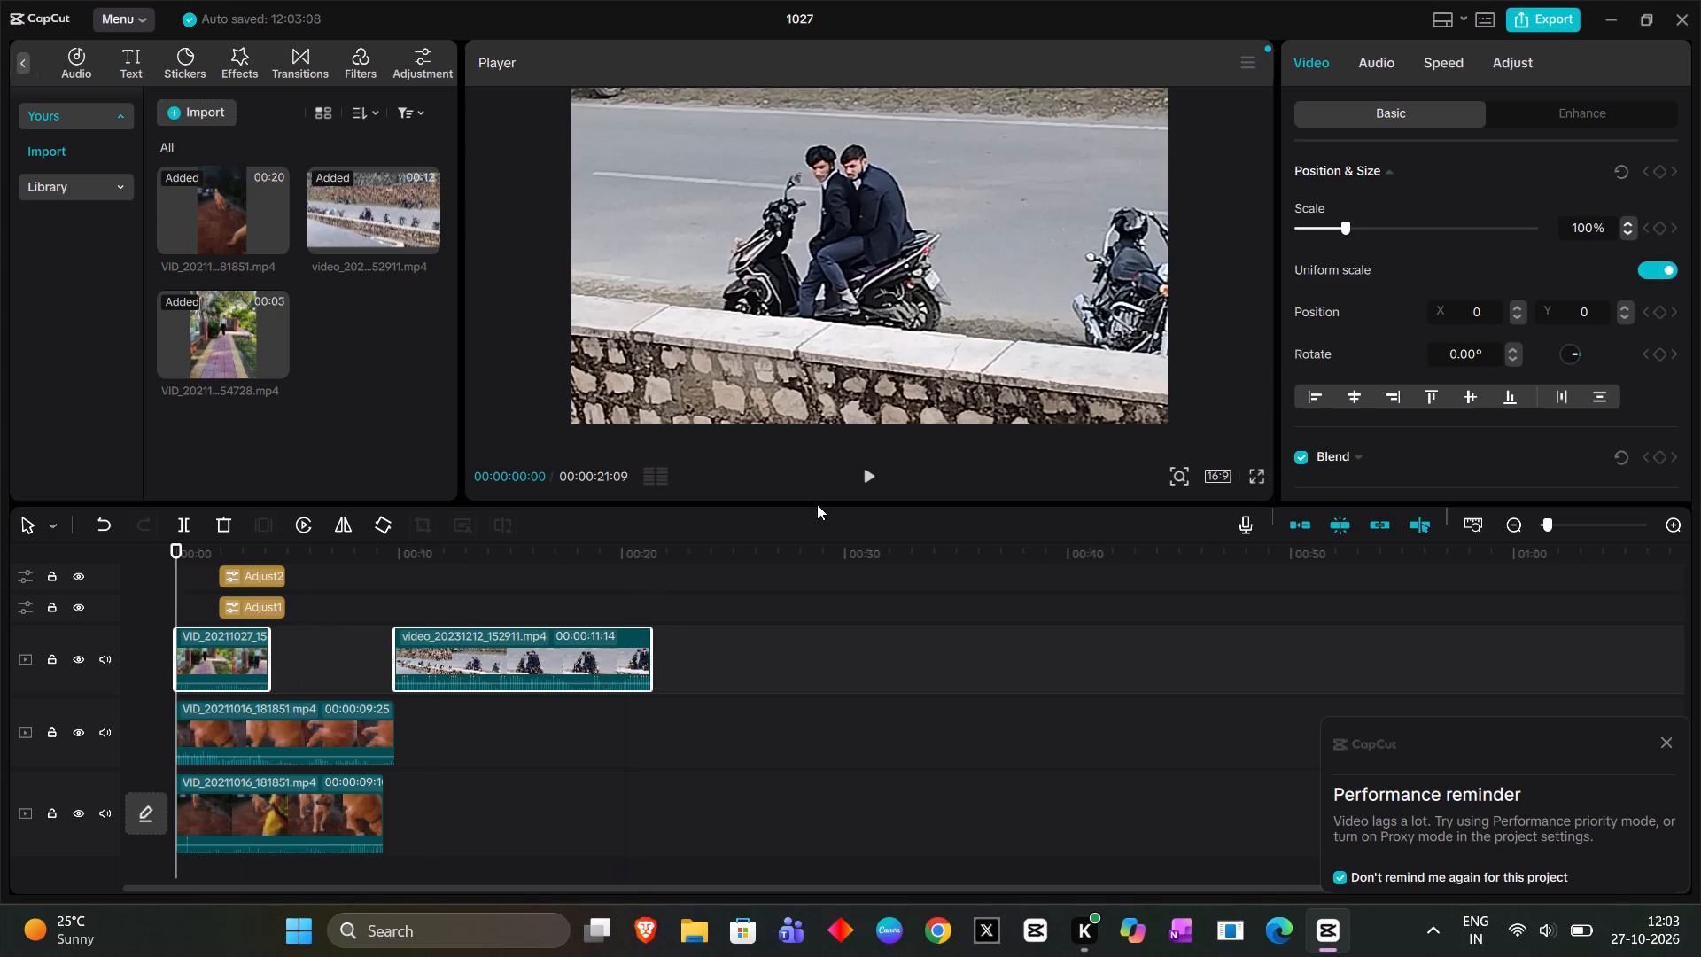
pyautogui.click(866, 470)
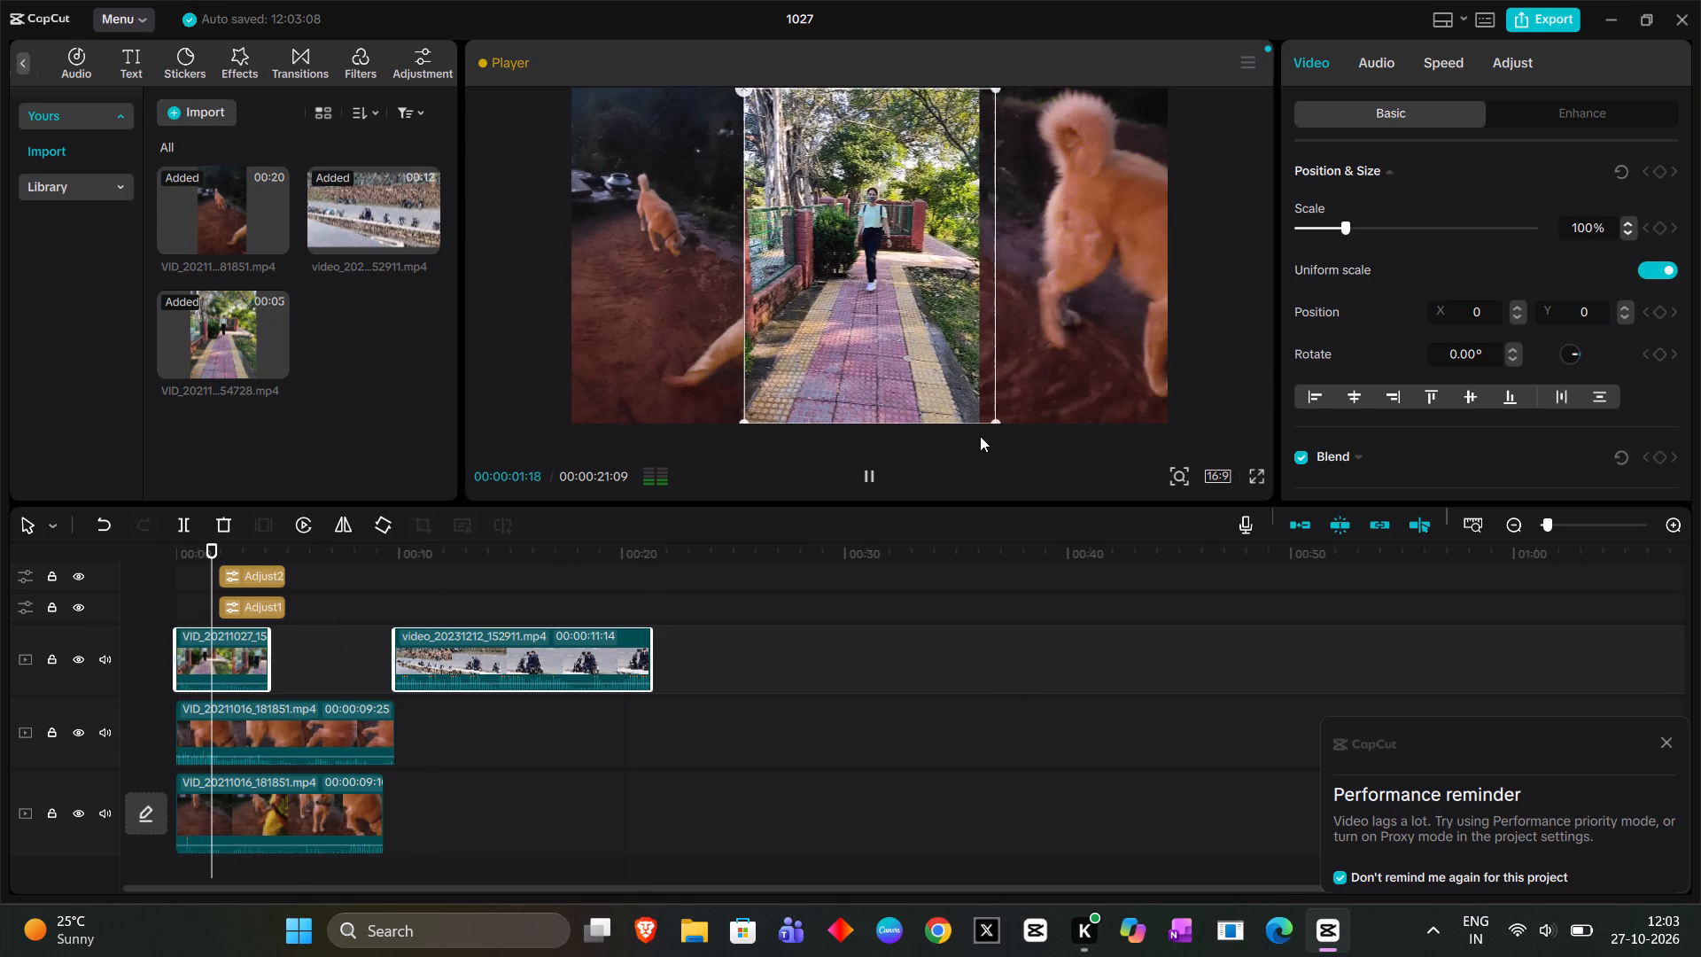
pyautogui.moveTo(994, 86); pyautogui.dragTo(980, 436)
pyautogui.moveTo(980, 436); pyautogui.dragTo(957, 118)
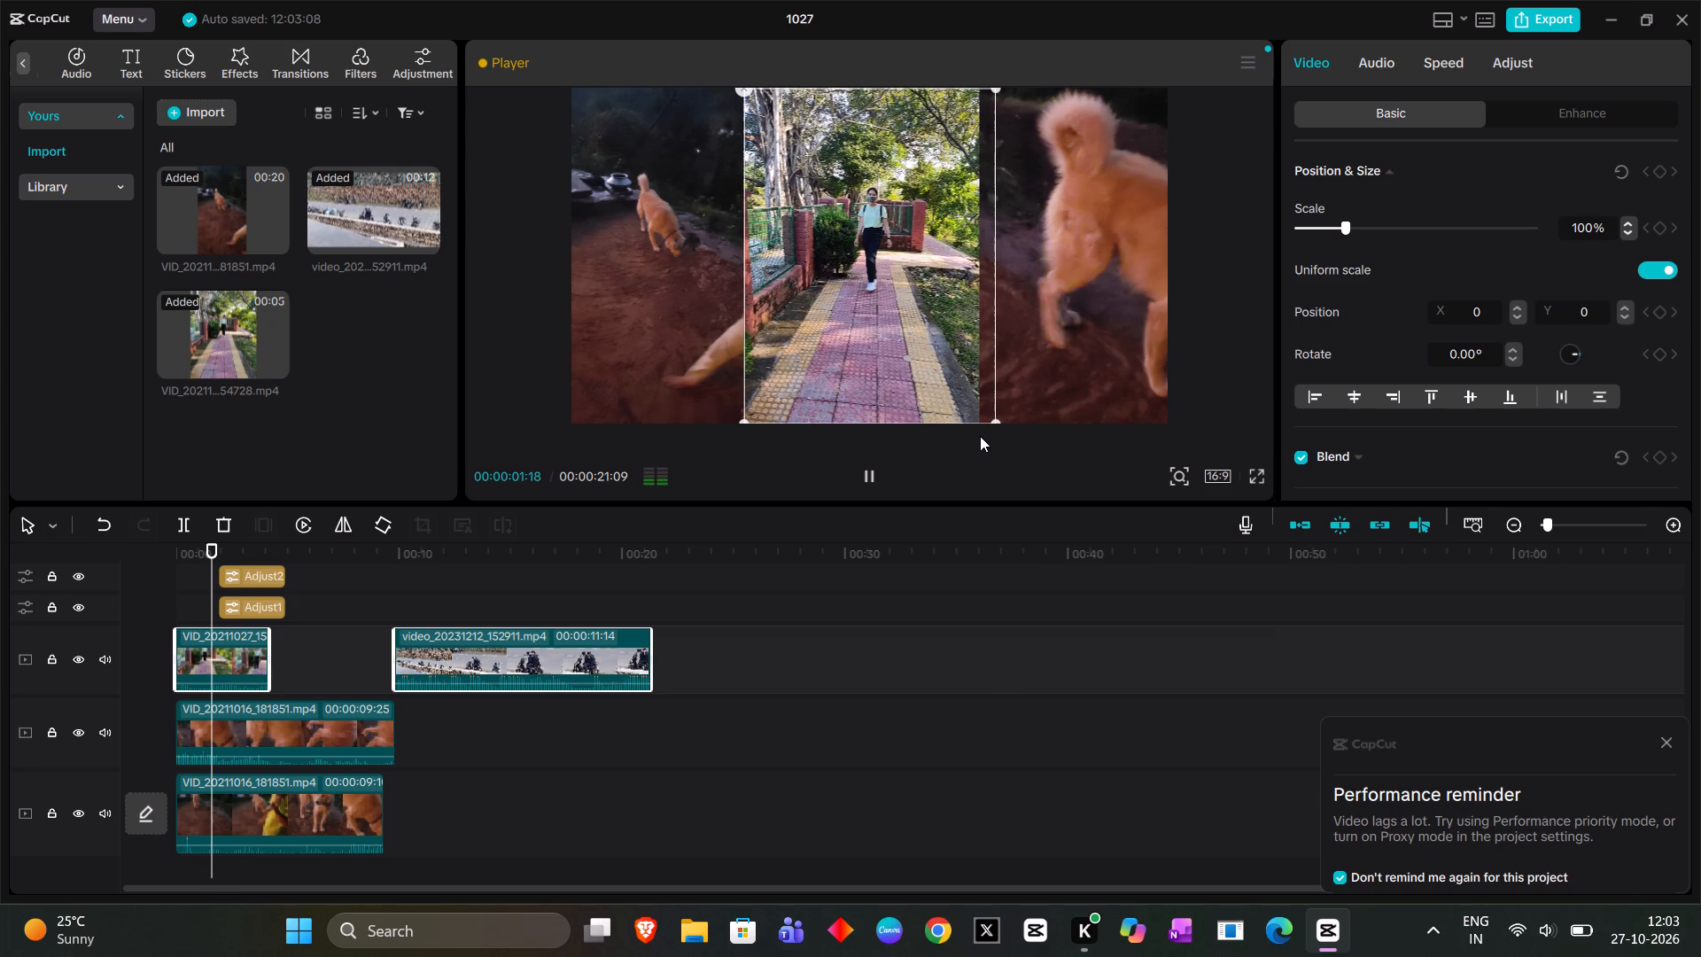